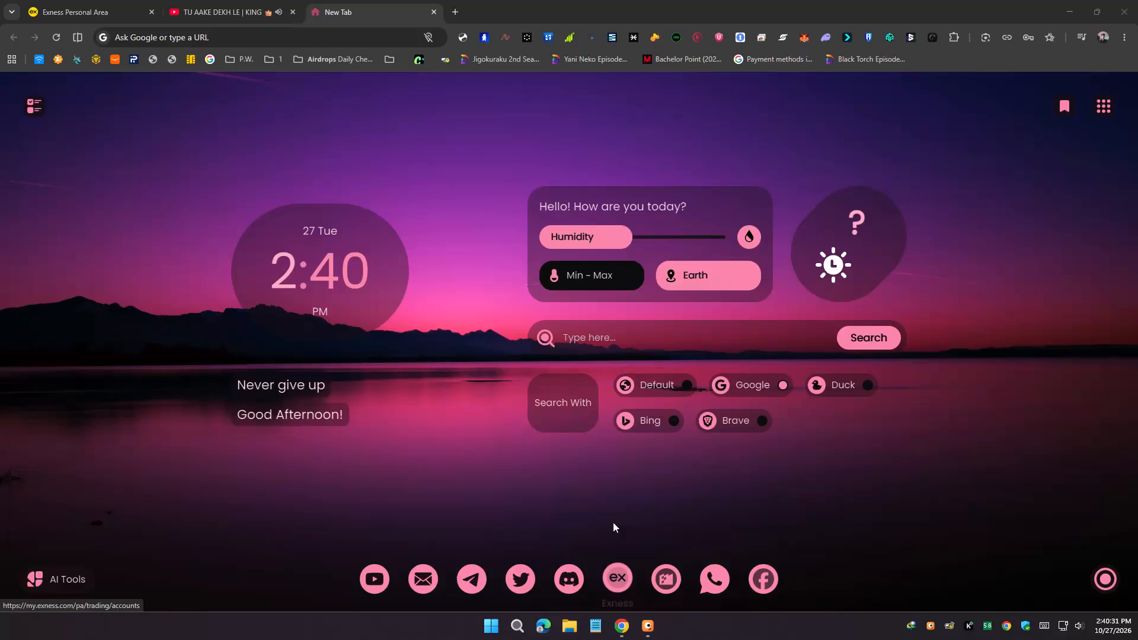
Switch to the Exness Personal Area and open the trading accounts overview.
left_click(39, 0)
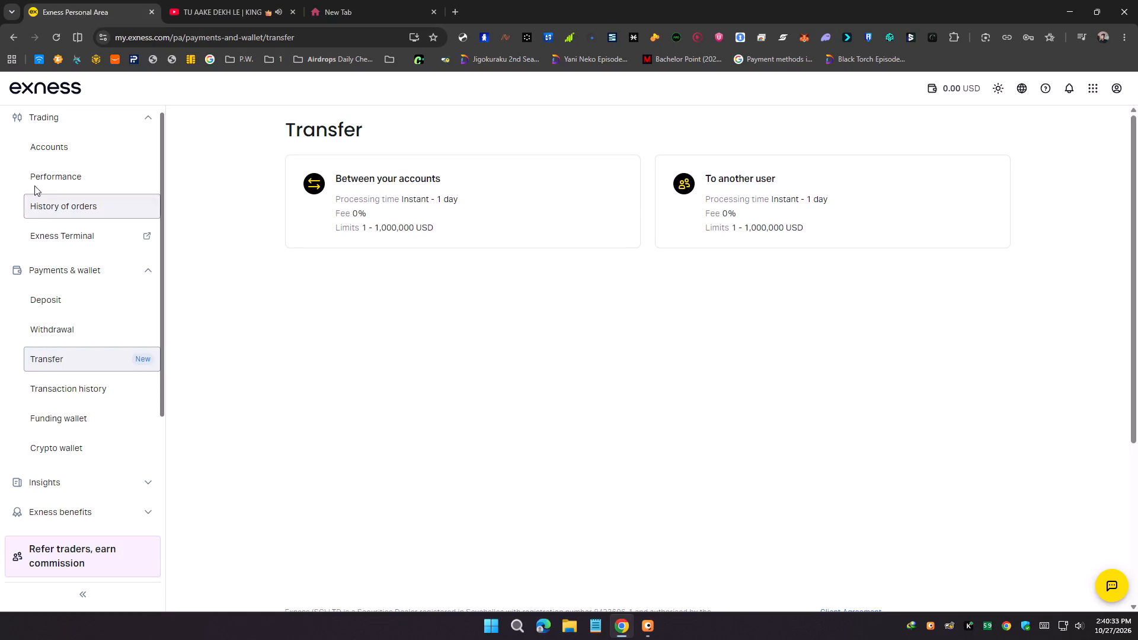
scroll(55, 156, "up", 2)
left_click(66, 160)
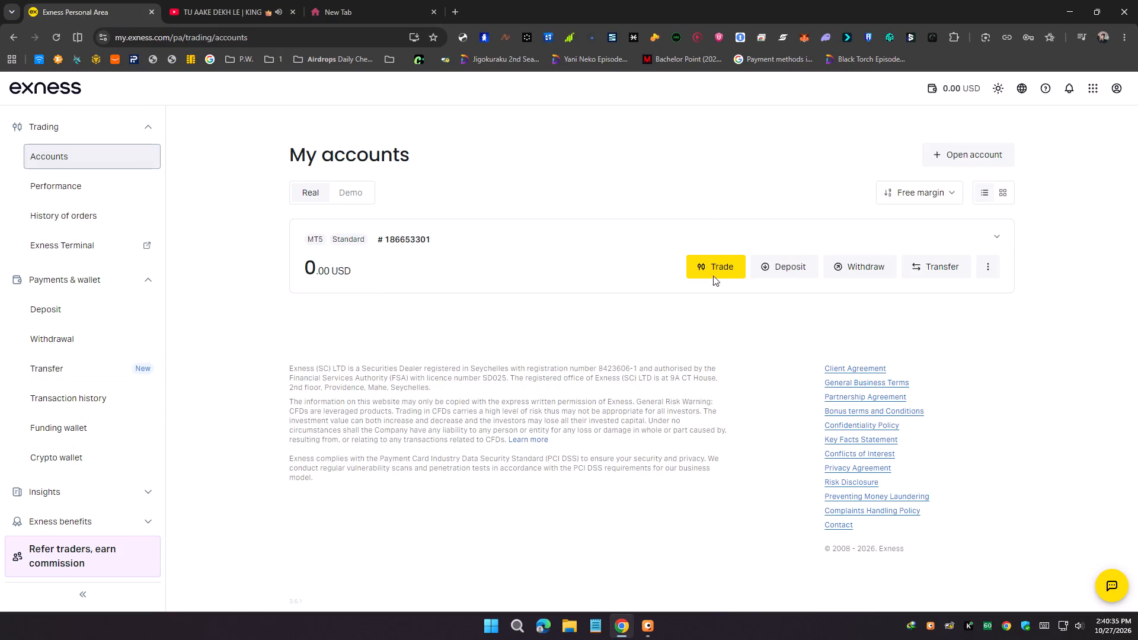
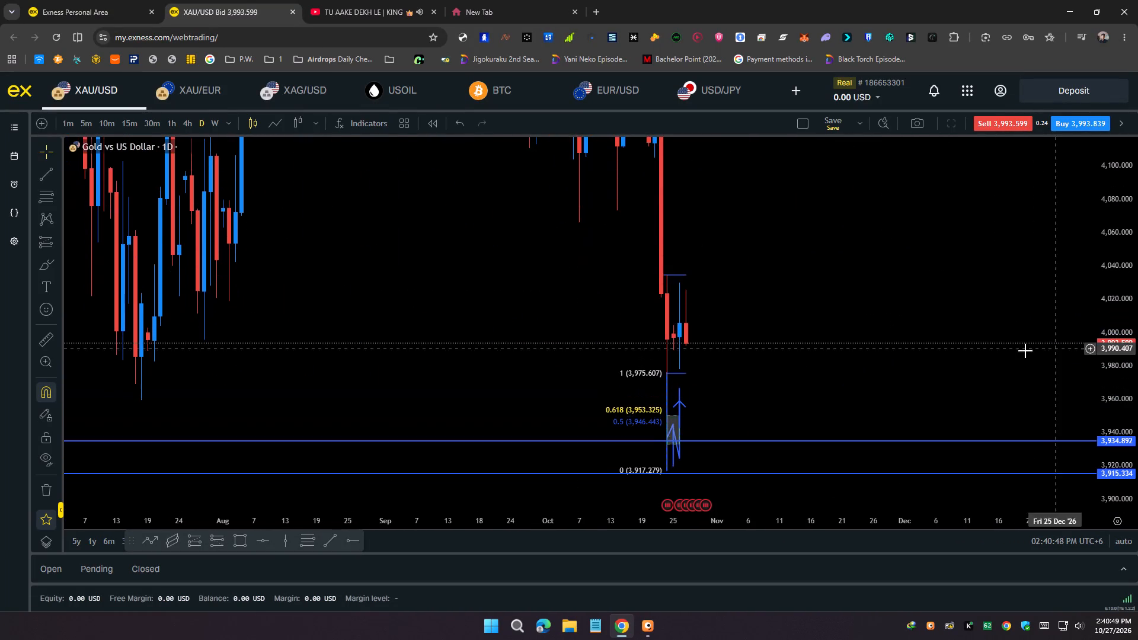
Examine the latest daily XAU/USD candles and the existing drawings and price levels around them.
scroll(1019, 351, "up", 5)
left_click_drag(781, 318, 871, 351)
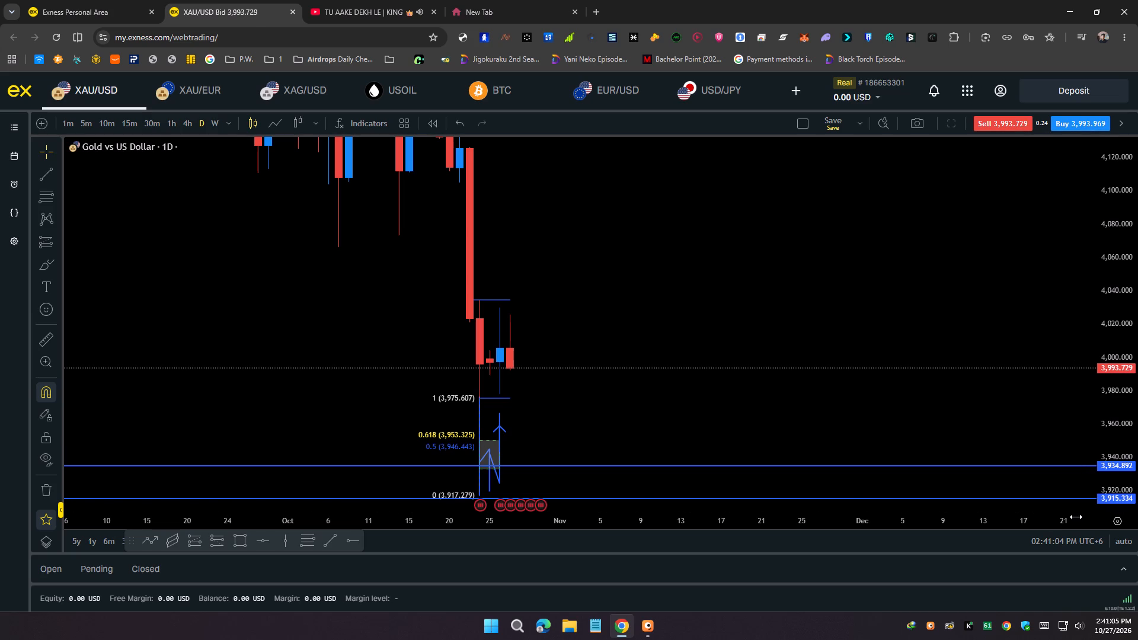
scroll(1111, 552, "down", 1)
scroll(450, 315, "down", 1)
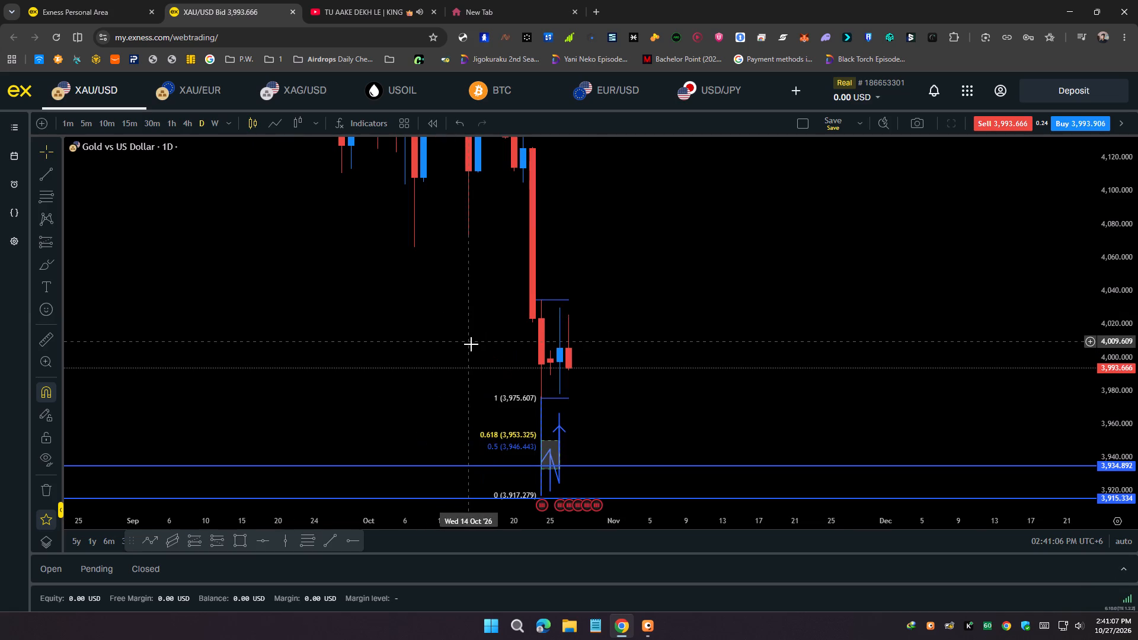
scroll(463, 344, "up", 3)
scroll(1137, 291, "up", 4)
left_click_drag(762, 353, 822, 226)
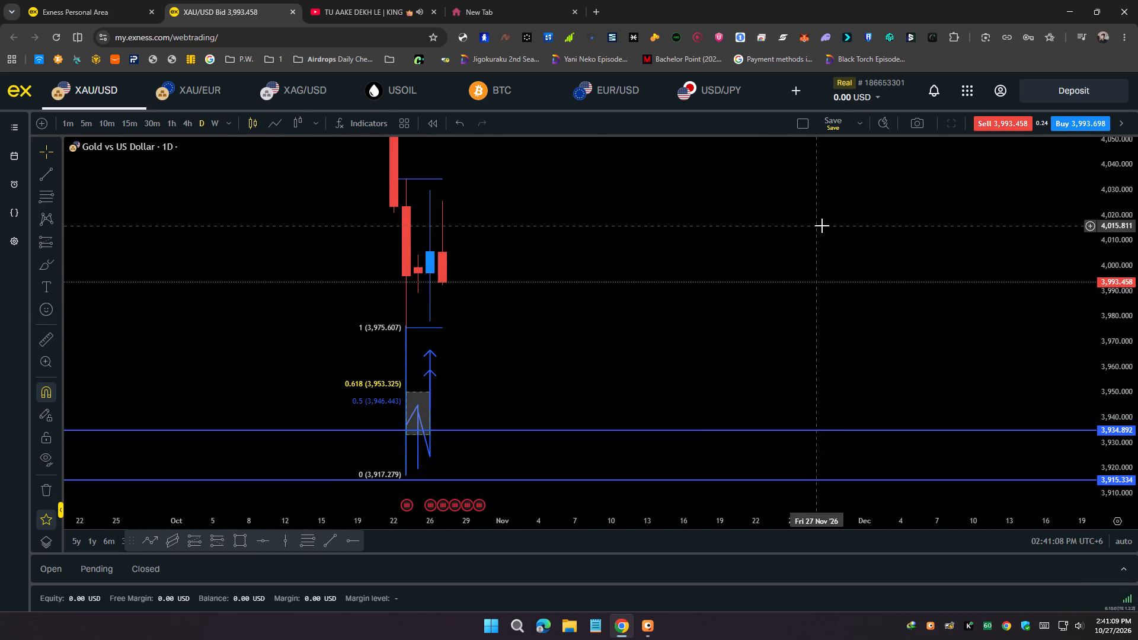
scroll(473, 303, "up", 5)
left_click_drag(501, 347, 768, 380)
scroll(1111, 319, "up", 6)
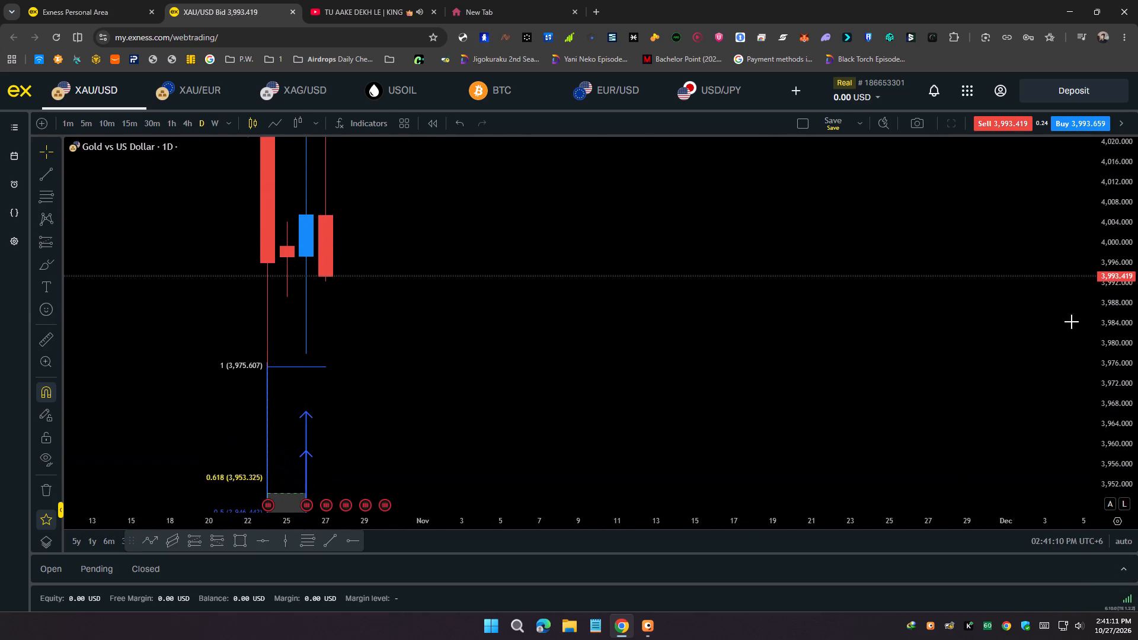
left_click_drag(849, 345, 909, 523)
left_click_drag(867, 488, 845, 369)
left_click_drag(509, 383, 514, 431)
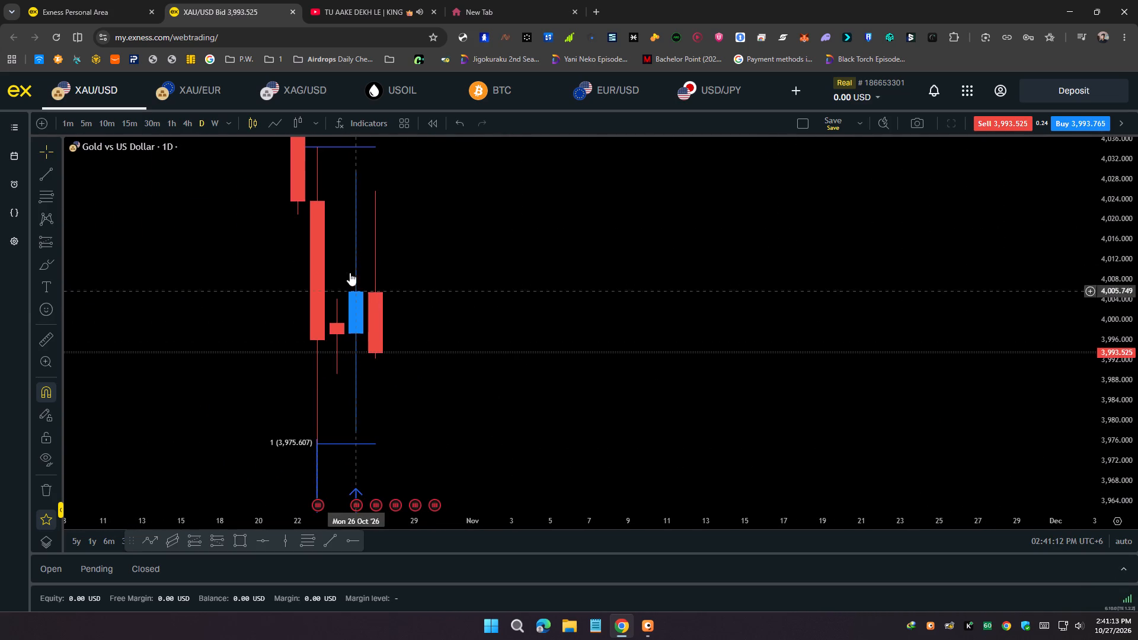
left_click_drag(347, 285, 347, 322)
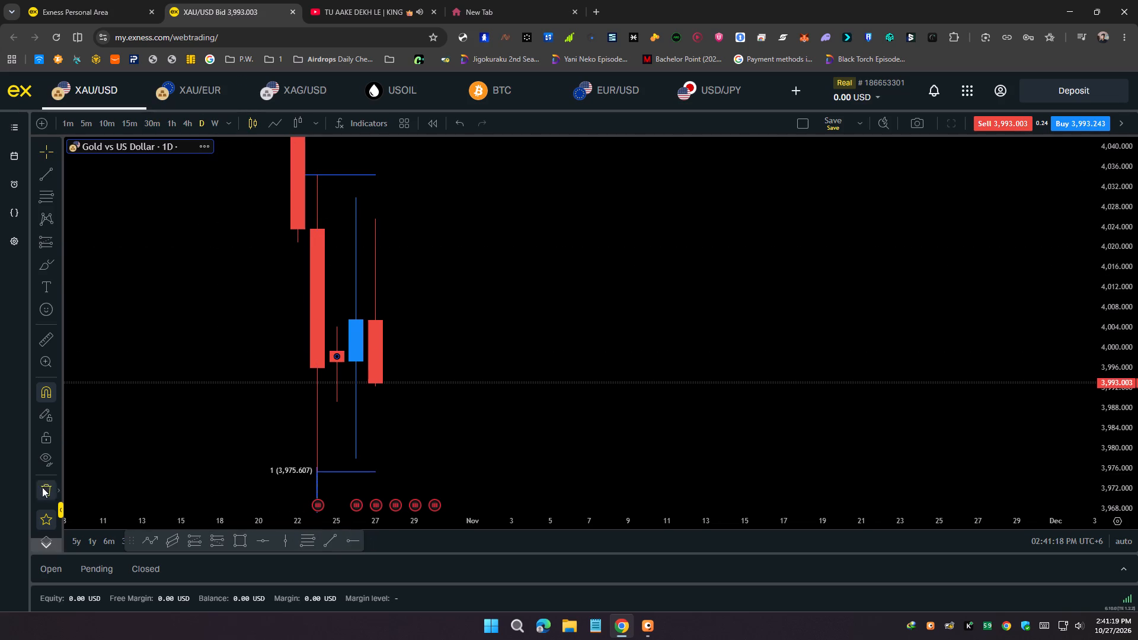
Delete the short horizontal trend line at 4,034.421 above the latest daily candles.
left_click(347, 177)
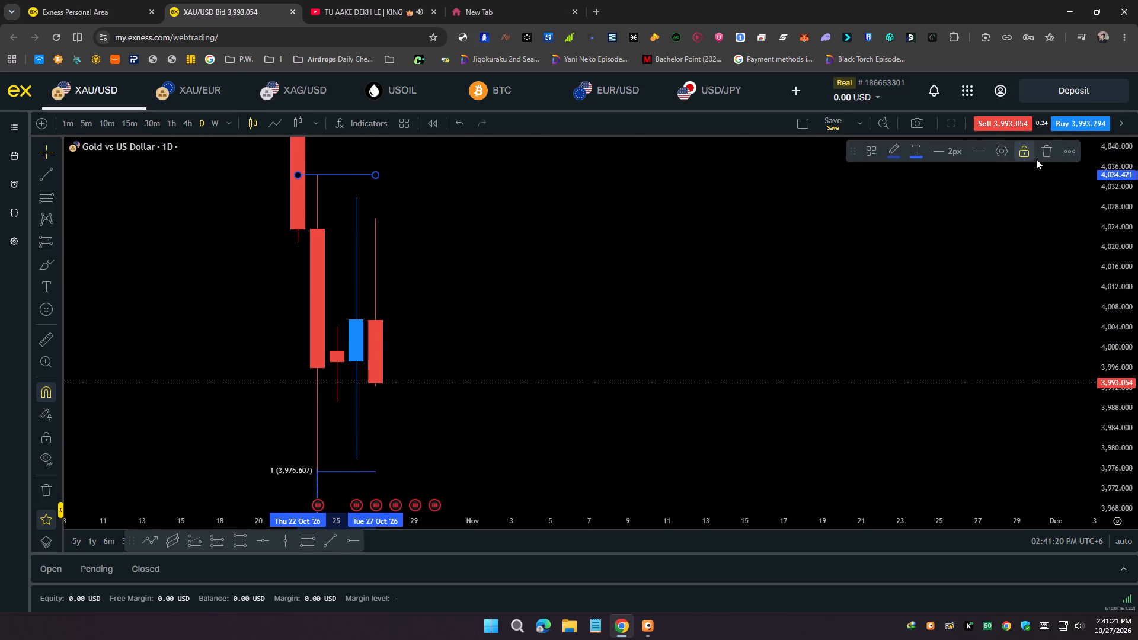
left_click(1044, 156)
Delete the Fibonacci retracement drawn from 3,975.607 below the latest daily candles.
left_click(343, 480)
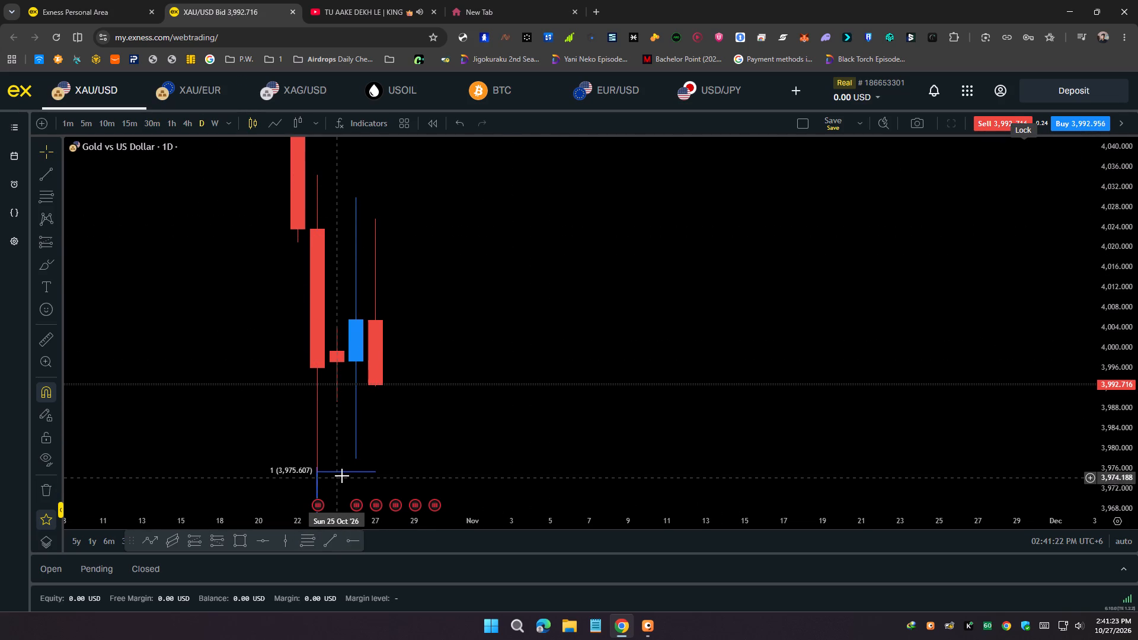
left_click_drag(333, 453, 349, 362)
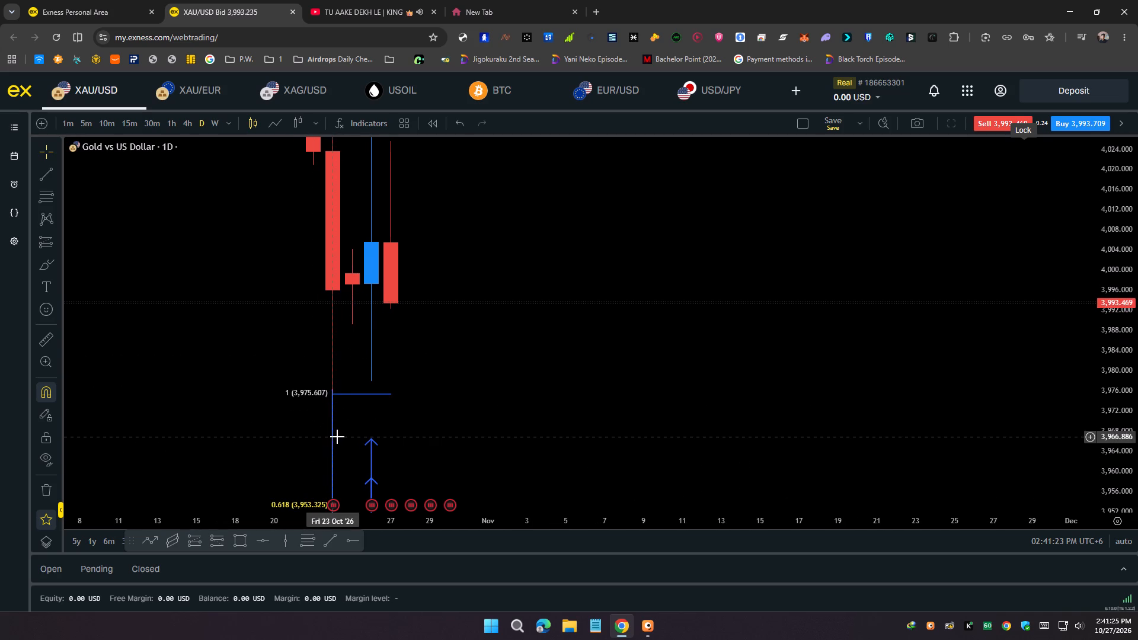
left_click(337, 437)
left_click(331, 436)
left_click(979, 151)
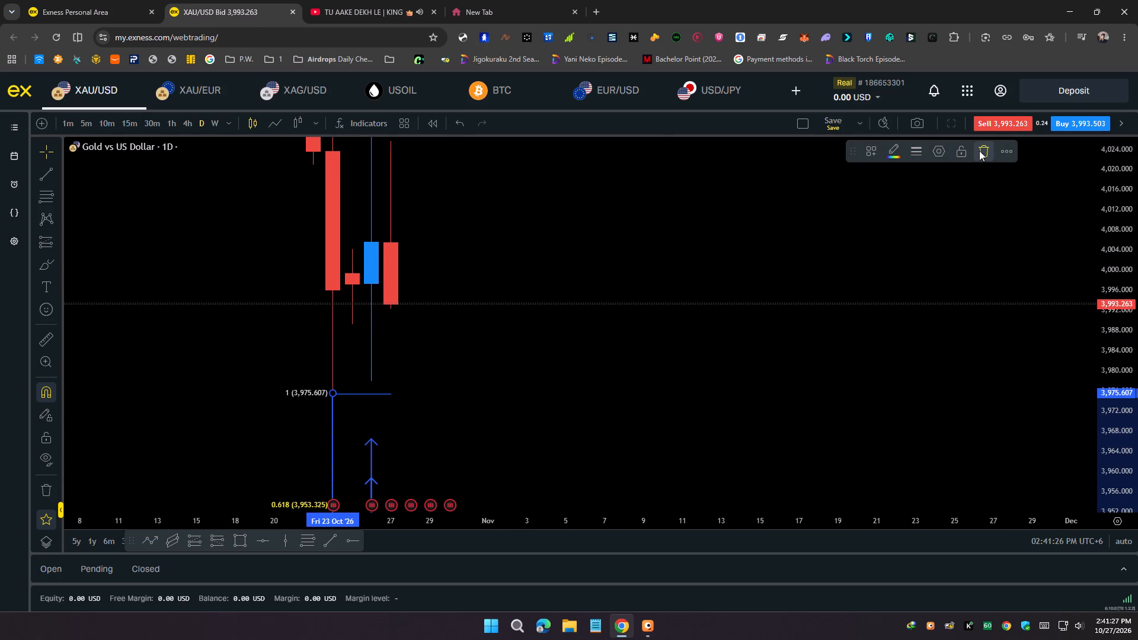
Delete the two blue arrow drawings and the grey rectangle below the latest daily candles.
left_click_drag(733, 327, 712, 209)
left_click(351, 368)
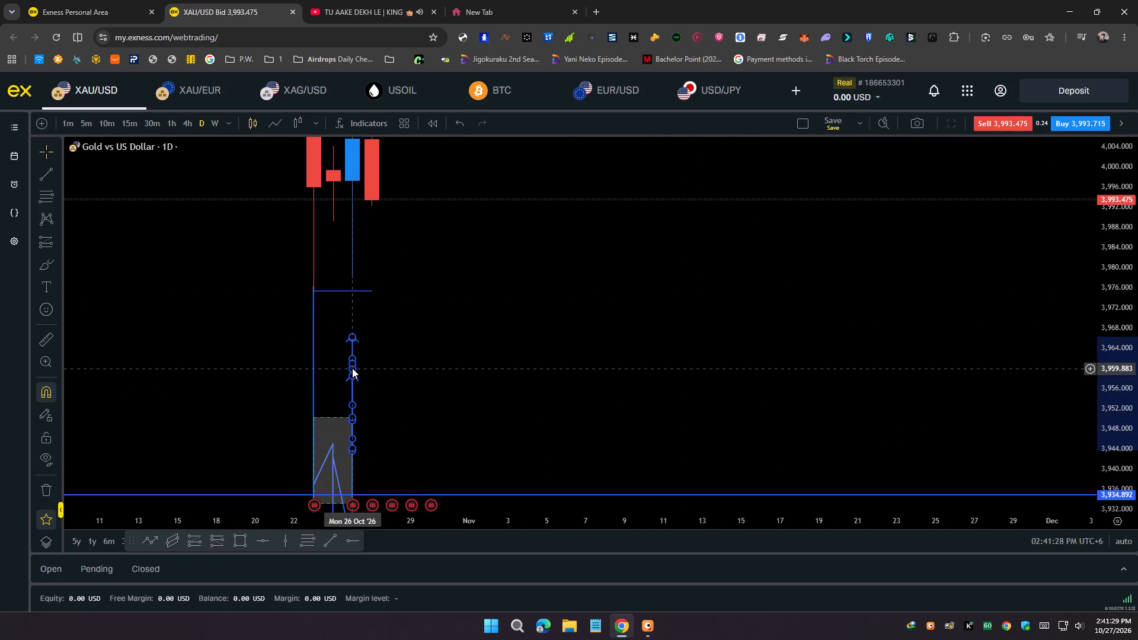
left_click(1025, 146)
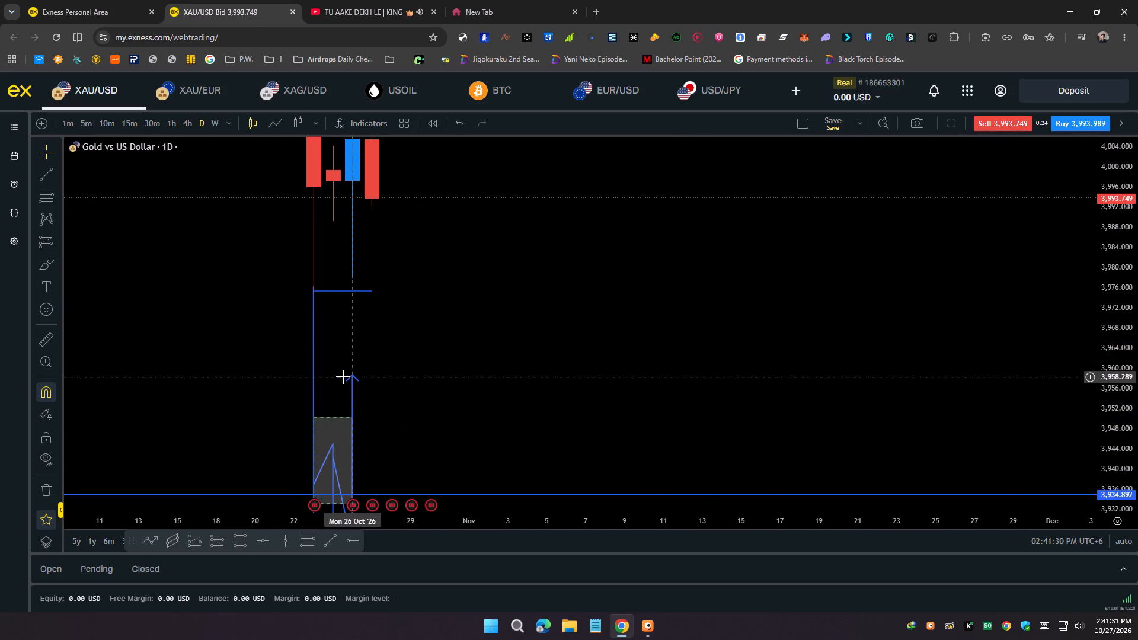
left_click(350, 378)
left_click(1025, 150)
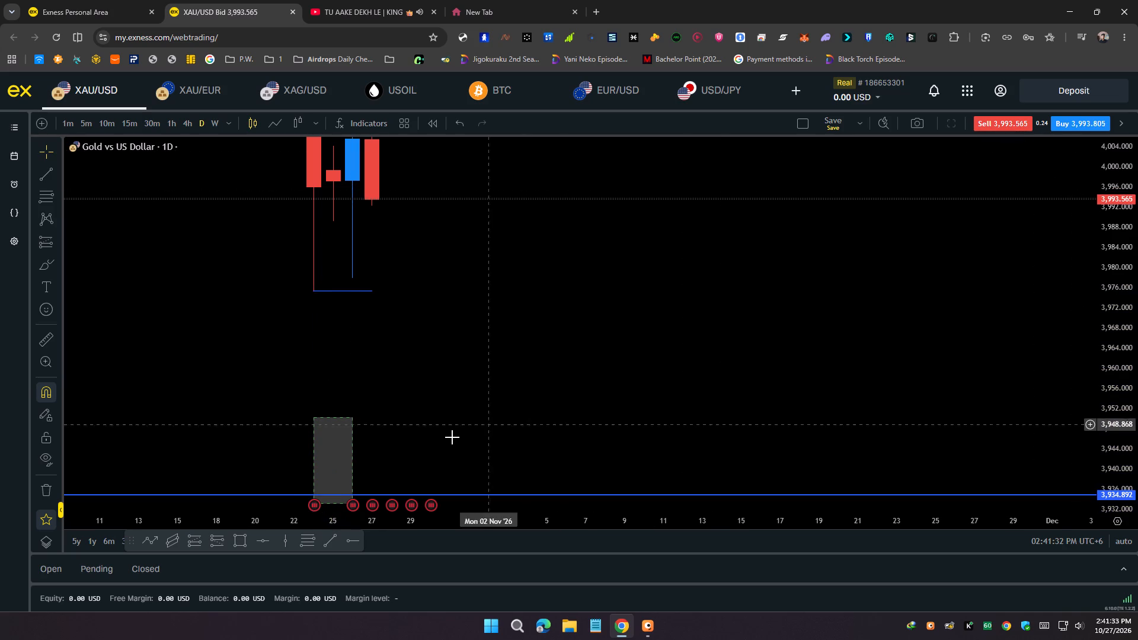
left_click(353, 440)
left_click(1066, 153)
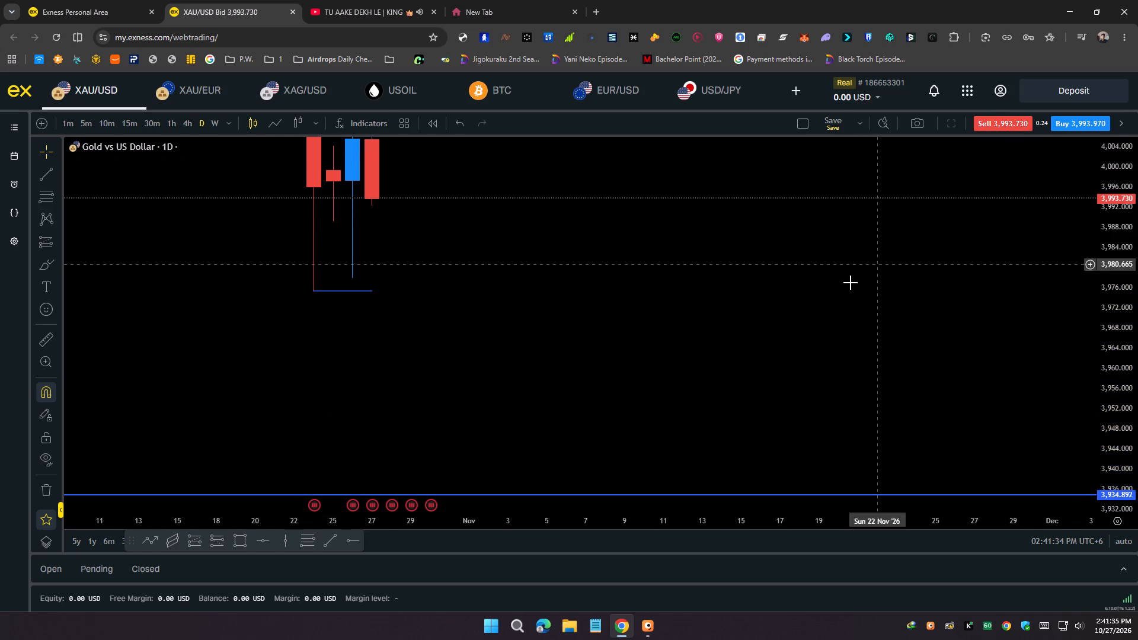
Draw horizontal rays from the 26 October candle's high at 4,029.937 and the 23 October candle's high at 4,034.421.
left_click_drag(688, 316, 709, 396)
scroll(402, 280, "up", 3)
left_click_drag(217, 255, 261, 283)
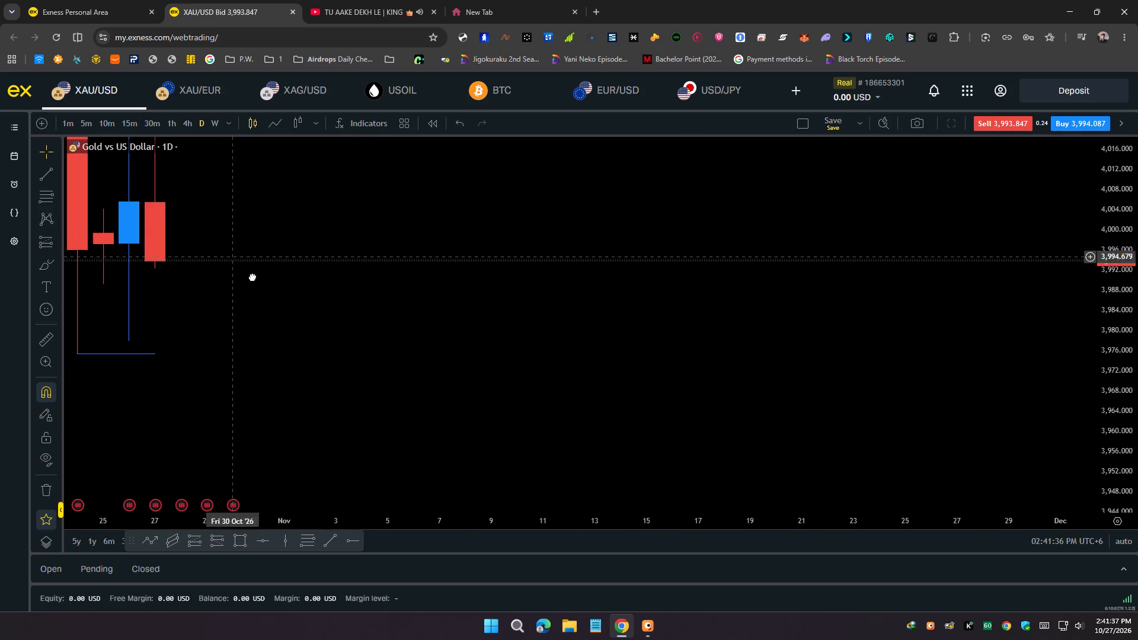
left_click_drag(261, 283, 340, 348)
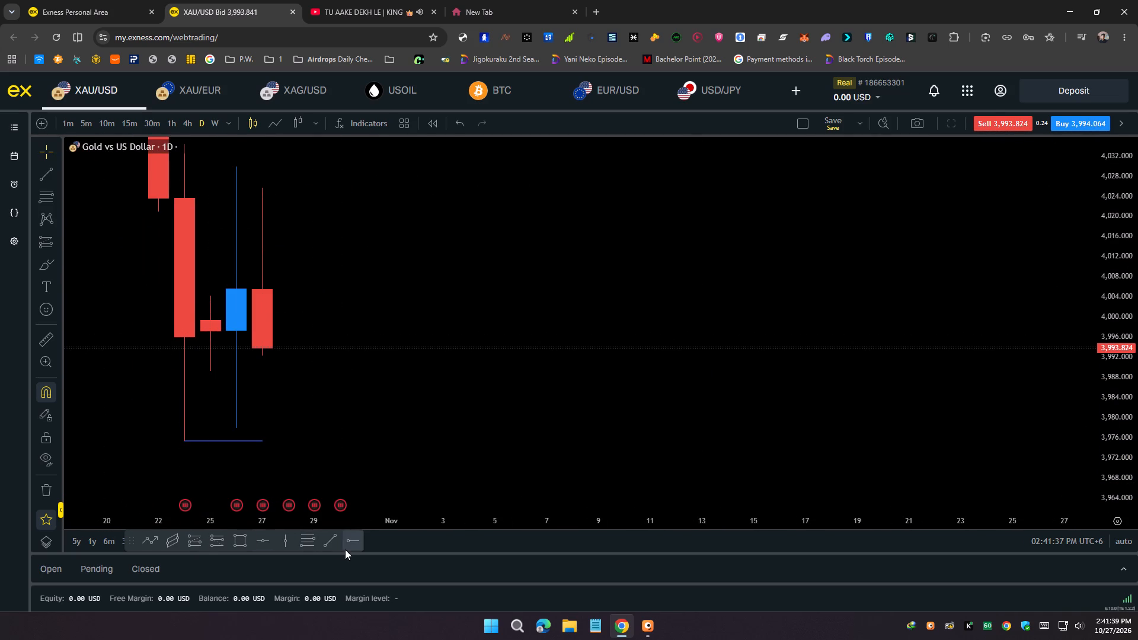
left_click(345, 549)
left_click(227, 155)
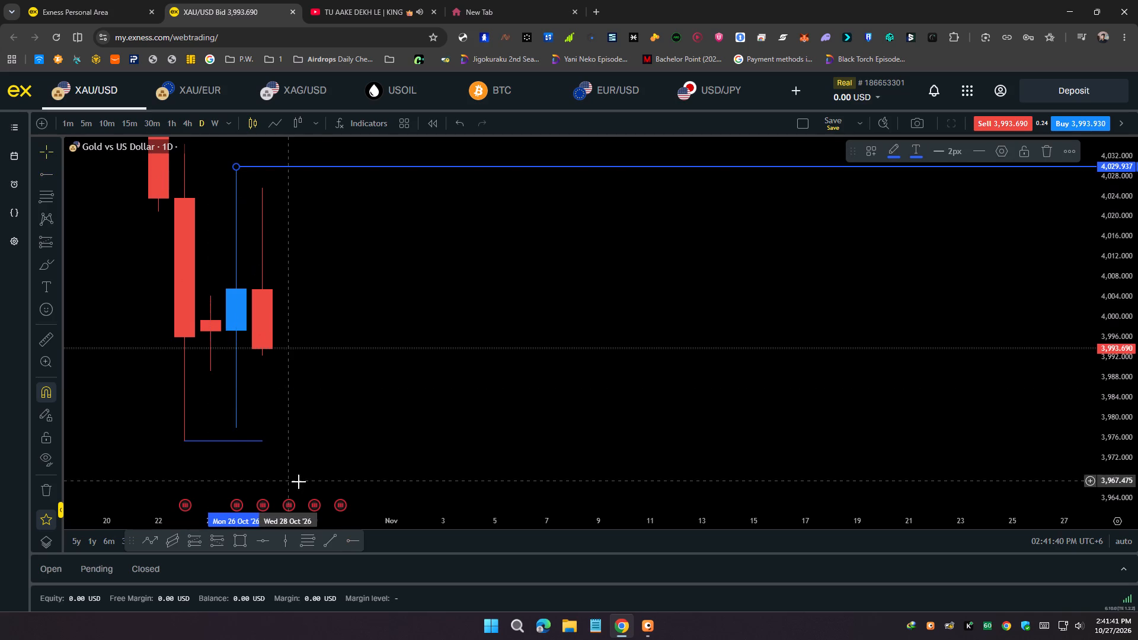
left_click(348, 544)
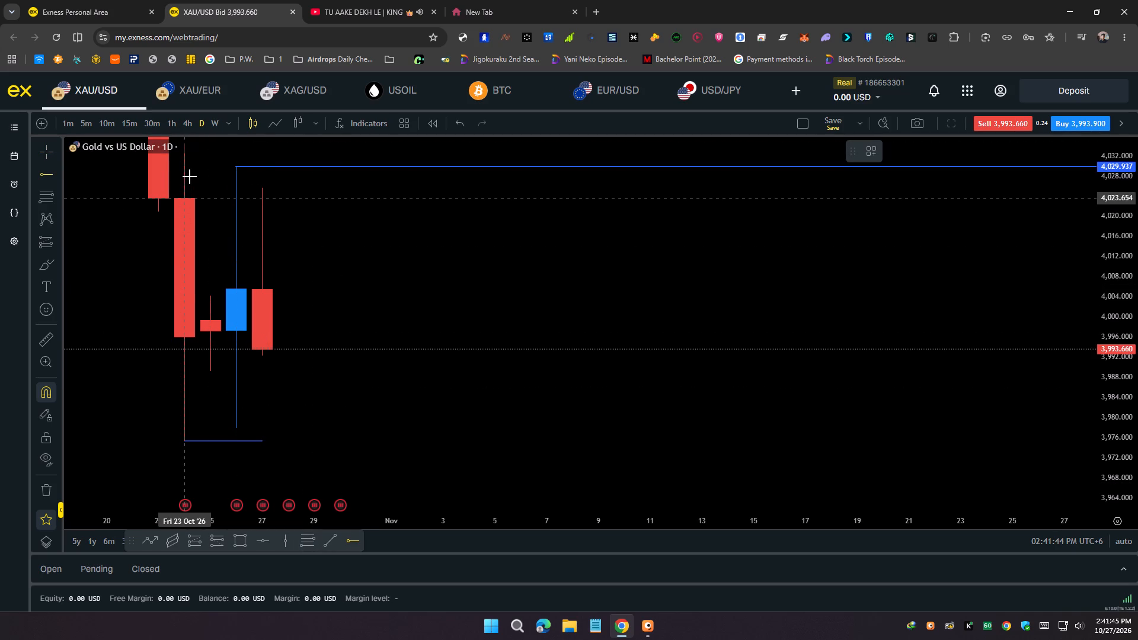
left_click(187, 161)
Examine the XAU/USD price action since 23 October against the marked levels on the 1-minute chart.
left_click_drag(212, 217, 222, 249)
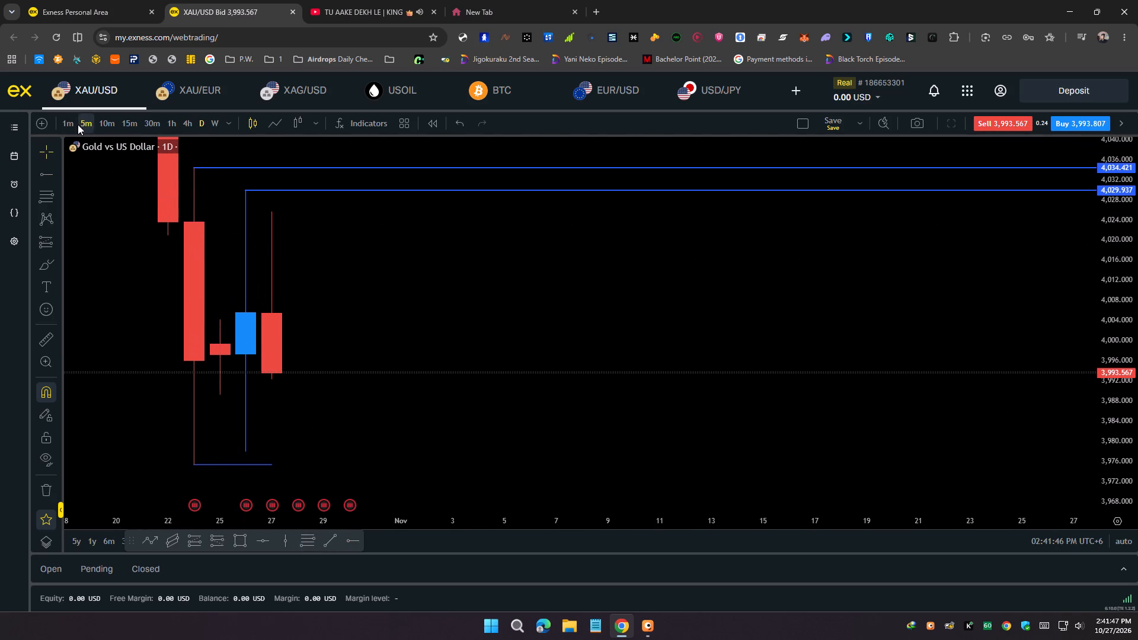
left_click(75, 120)
scroll(145, 223, "down", 9)
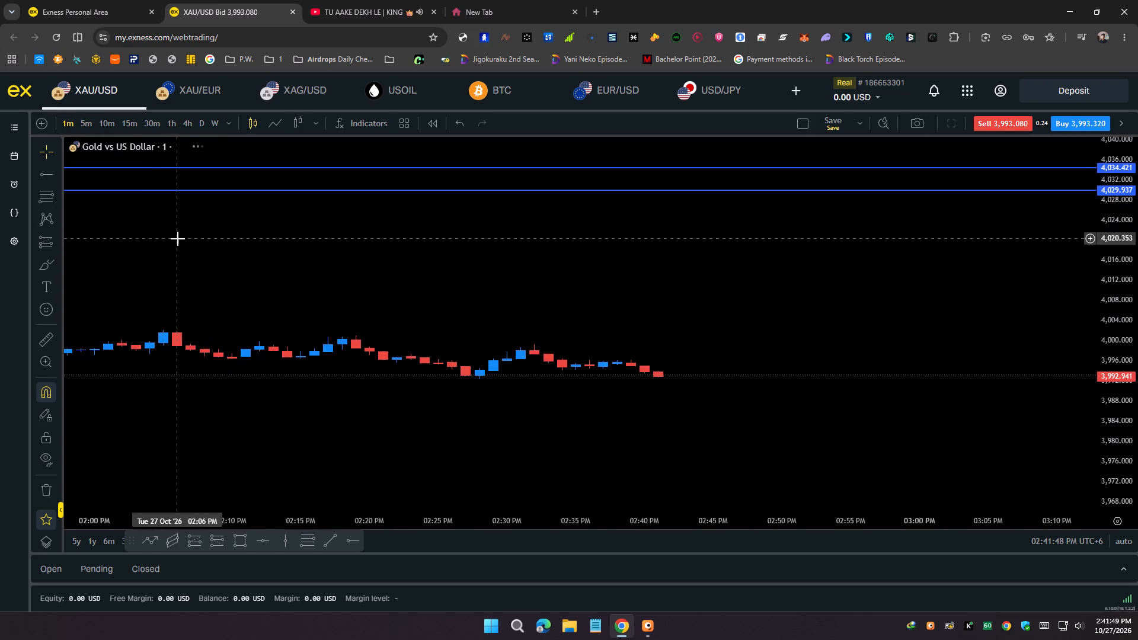
scroll(179, 241, "down", 9)
left_click_drag(327, 350, 377, 87)
scroll(394, 172, "down", 7)
scroll(1137, 180, "down", 5)
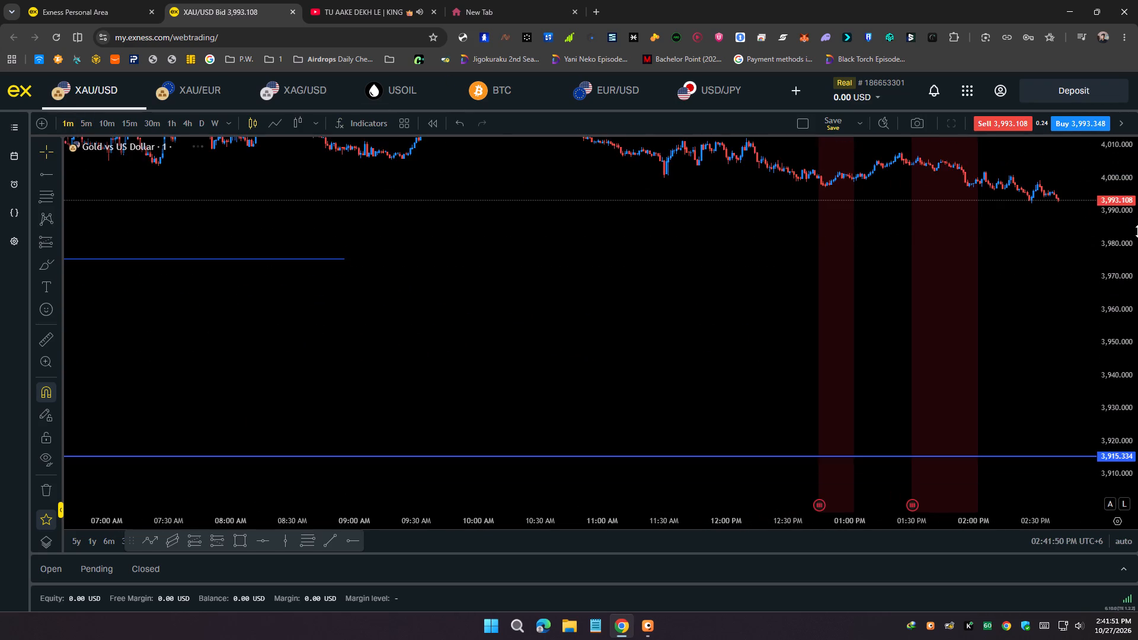
scroll(1133, 258, "down", 4)
scroll(864, 292, "down", 11)
scroll(33, 123, "down", 11)
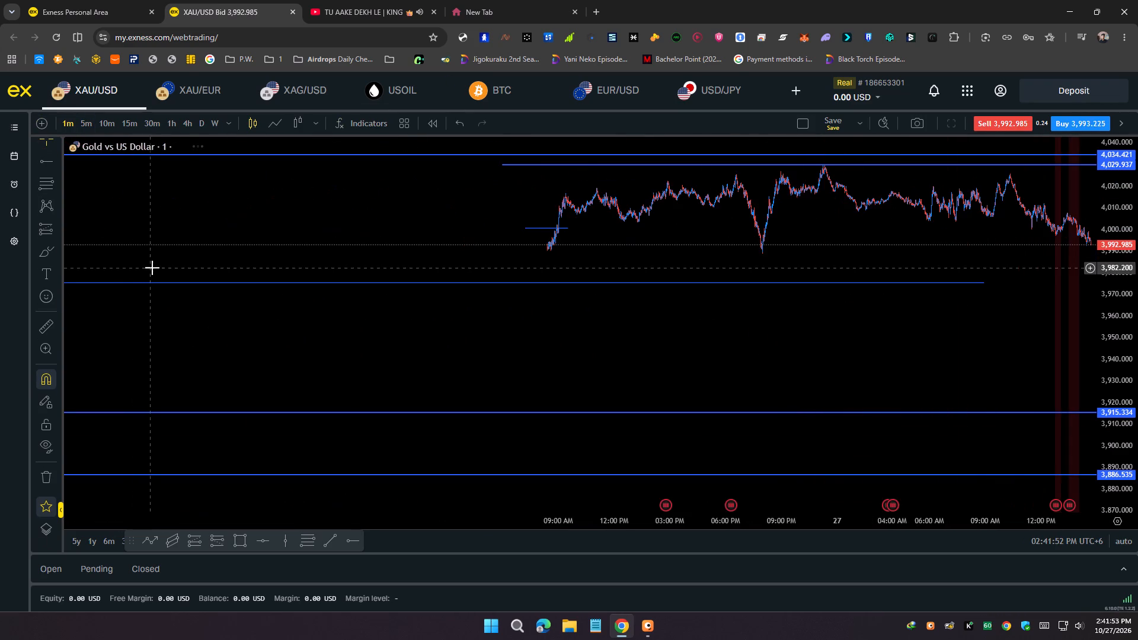
scroll(243, 277, "down", 2)
left_click_drag(354, 264, 316, 313)
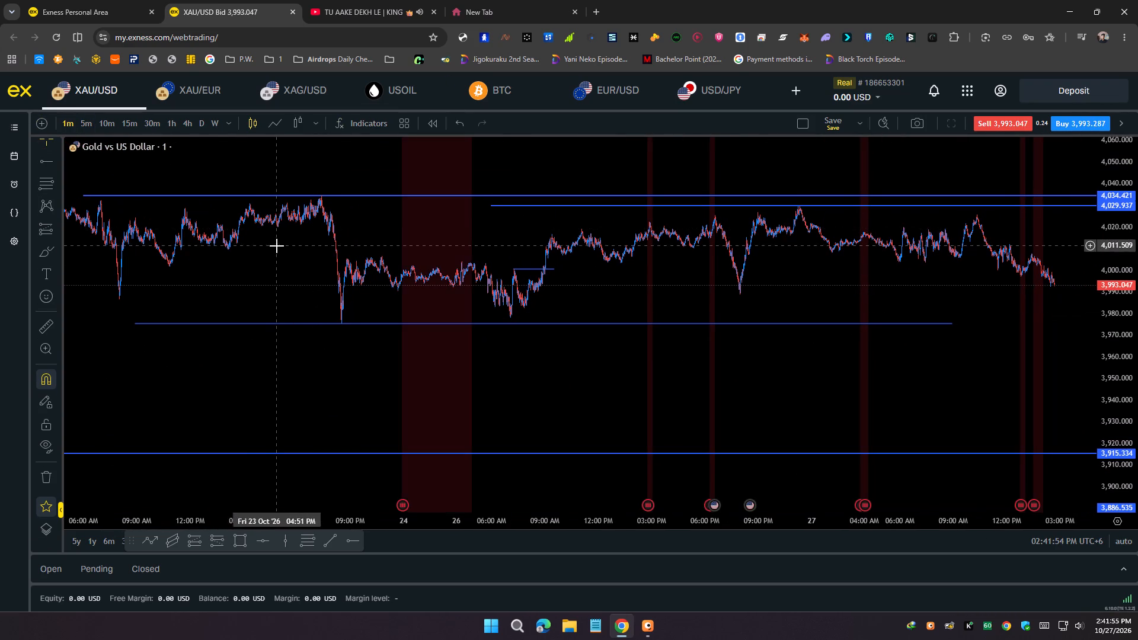
left_click_drag(277, 247, 508, 246)
scroll(488, 234, "down", 6)
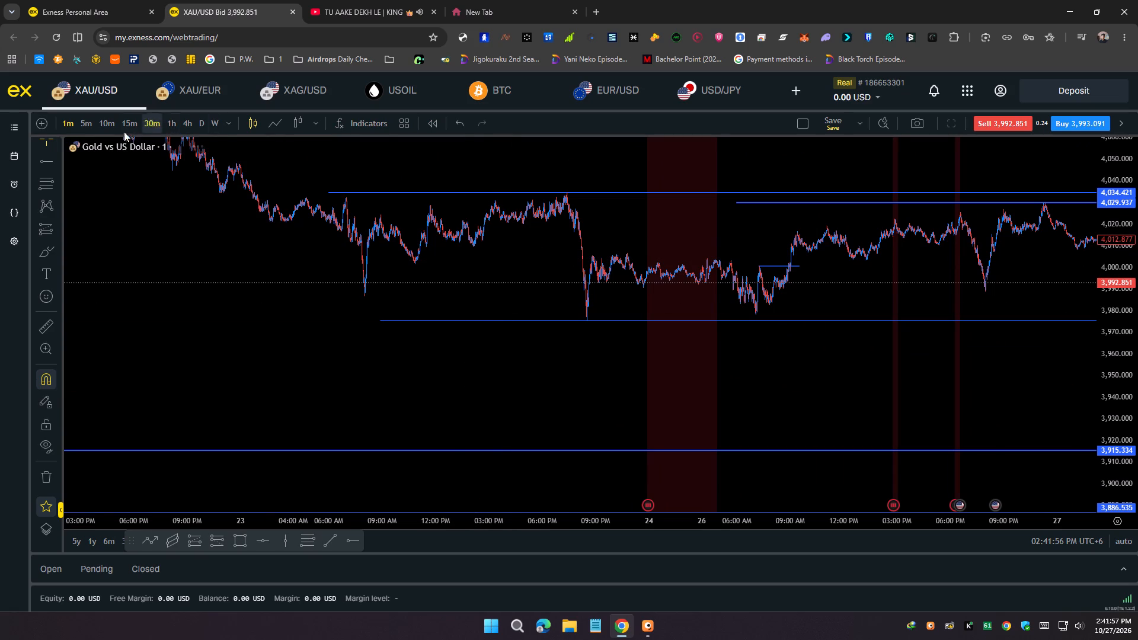
Return to the daily chart and draw a horizontal ray from the 26 October candle's low at 3,978.004.
left_click(204, 126)
scroll(287, 228, "up", 4)
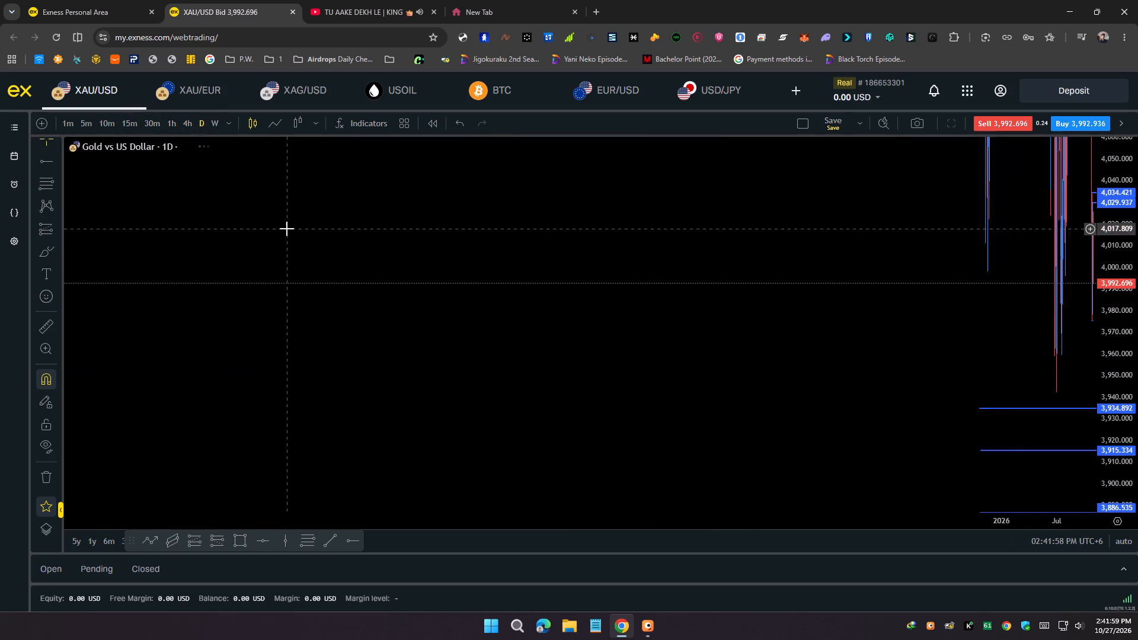
scroll(287, 229, "up", 20)
scroll(287, 229, "up", 13)
left_click_drag(301, 277, 26, 281)
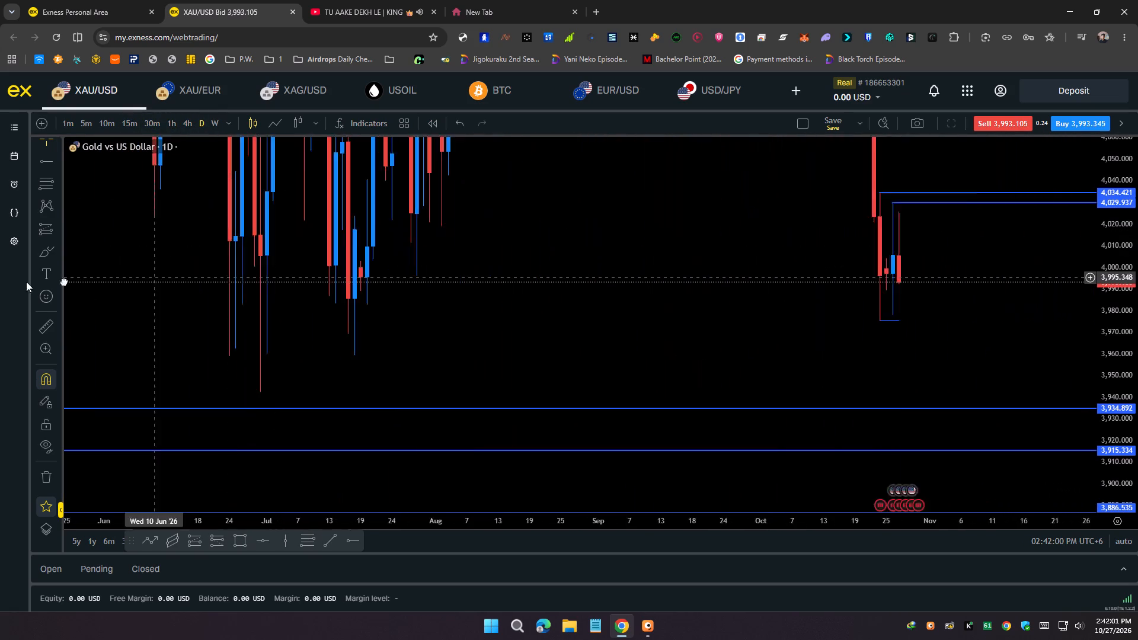
left_click_drag(26, 281, 0, 281)
left_click(353, 545)
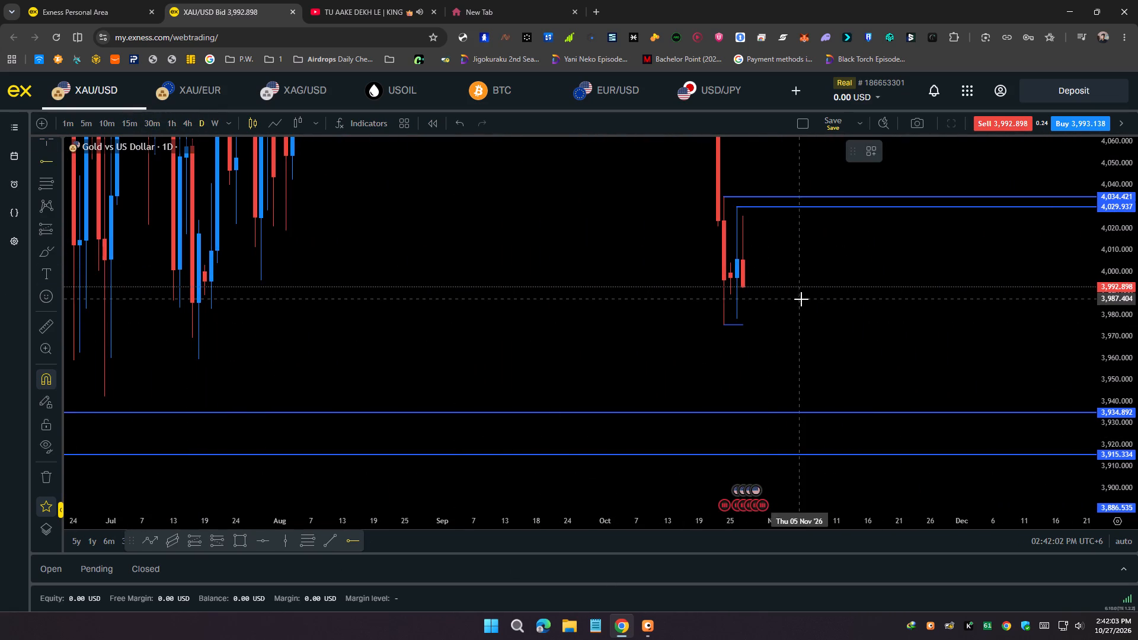
left_click(738, 322)
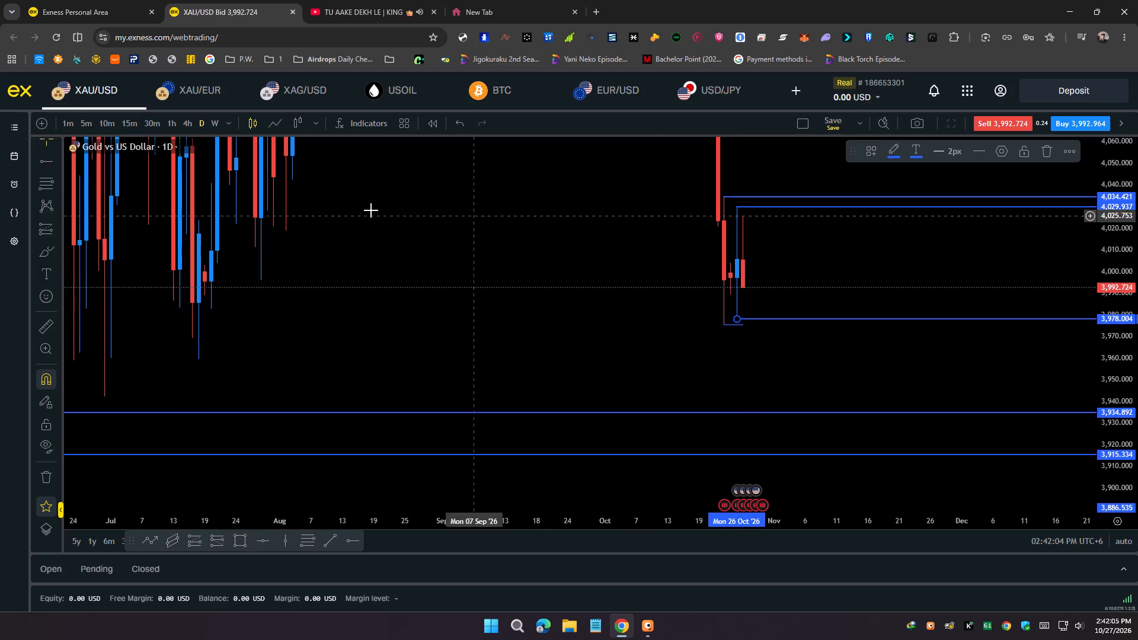
Examine the price action around the marked highs and lows on the 5-minute chart, including the trend line at 3,975.404.
left_click(76, 120)
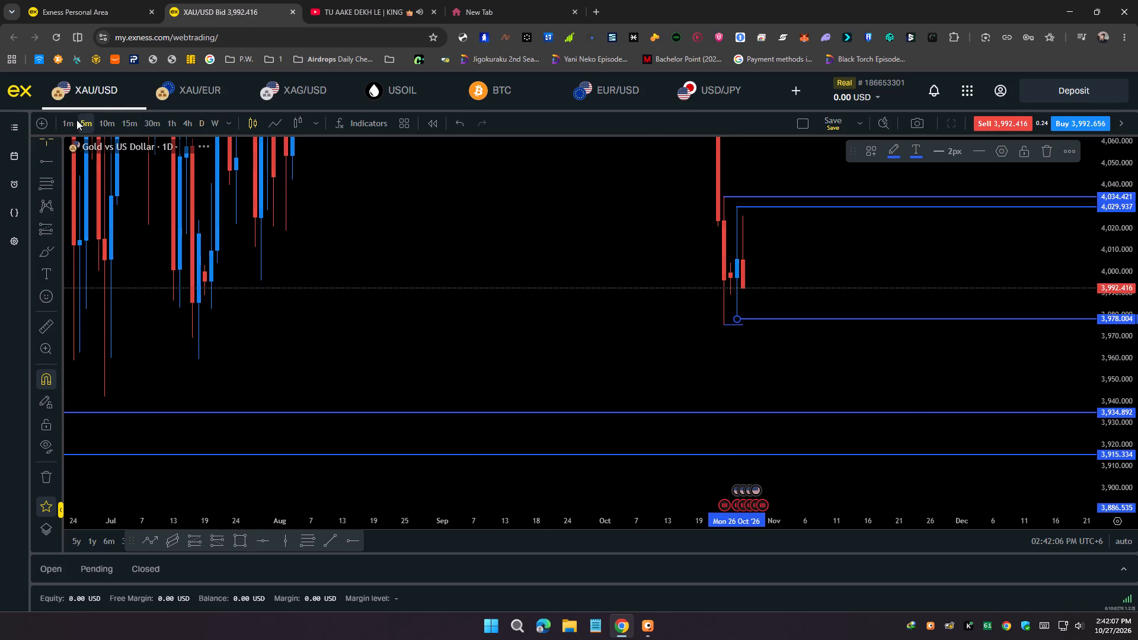
scroll(172, 212, "down", 11)
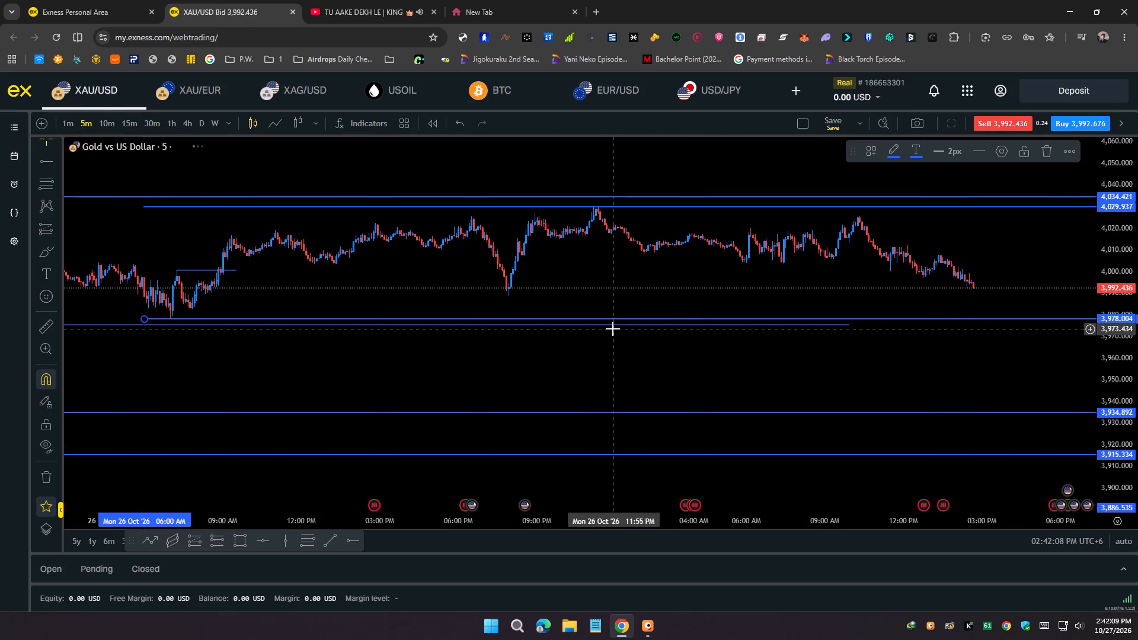
left_click(605, 325)
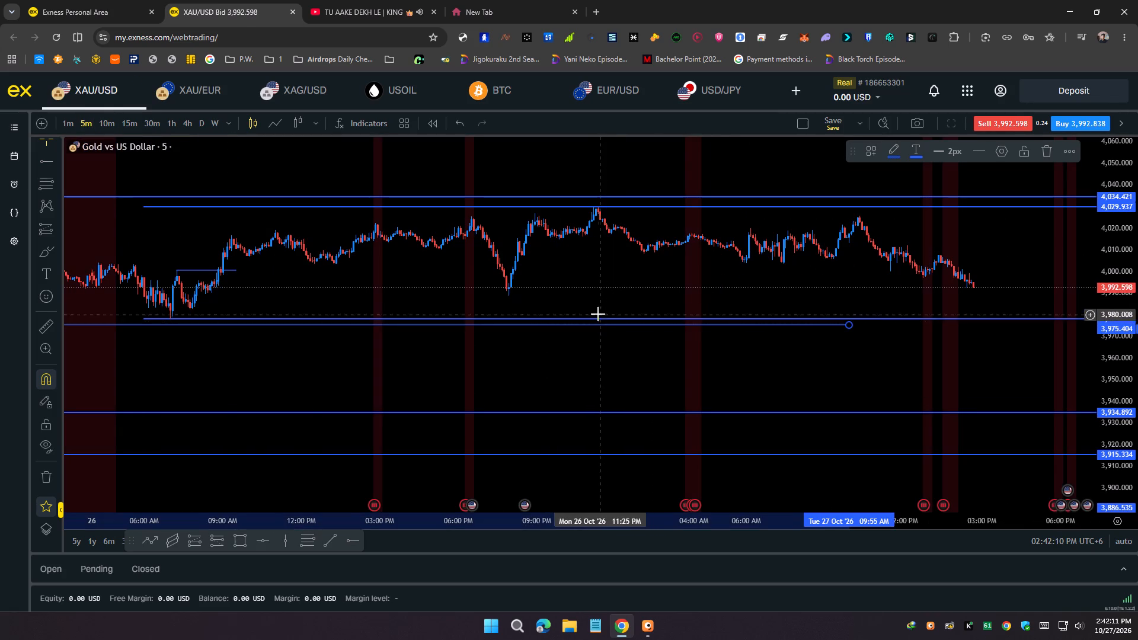
left_click_drag(596, 290, 691, 336)
scroll(611, 366, "down", 5)
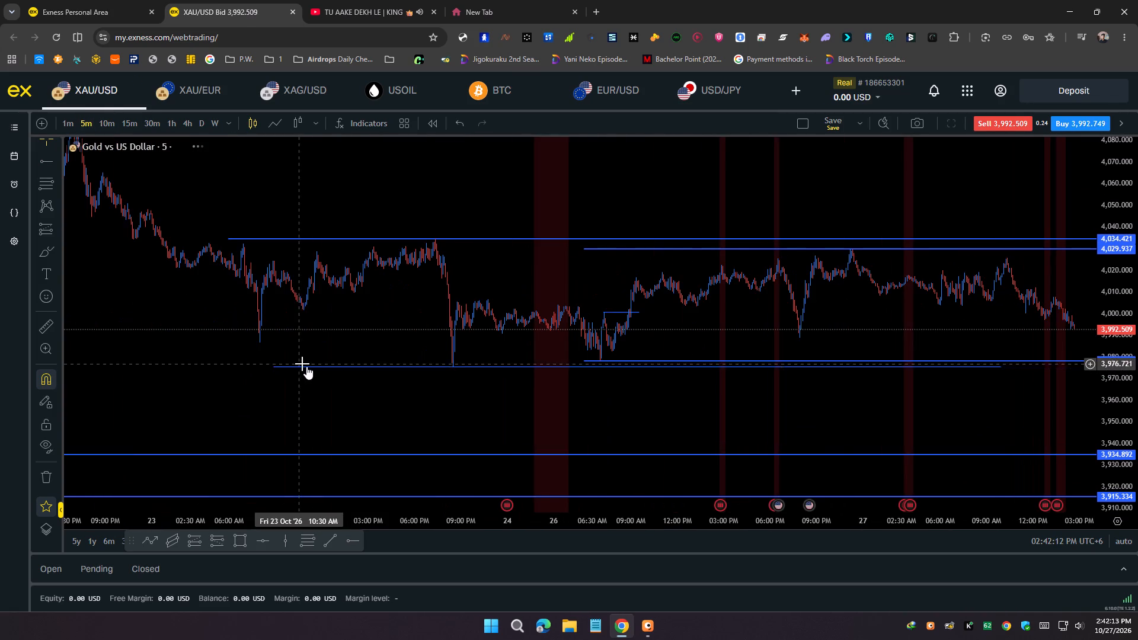
left_click(312, 368)
scroll(592, 271, "down", 4)
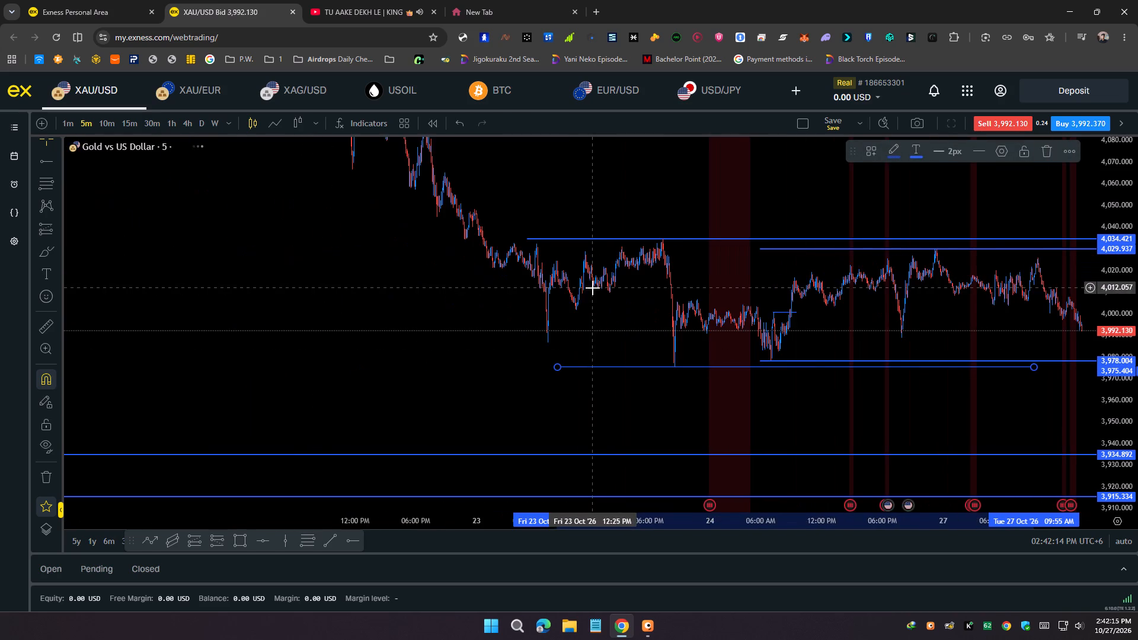
scroll(593, 290, "up", 4)
scroll(593, 293, "down", 5)
scroll(1137, 354, "up", 3)
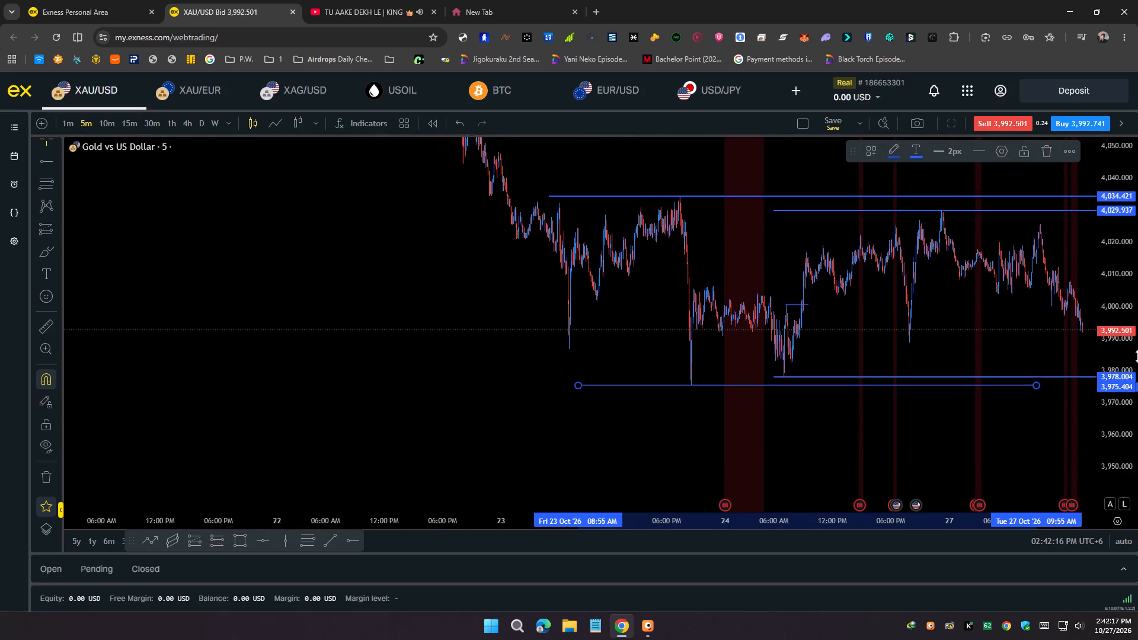
scroll(1137, 356, "up", 3)
left_click_drag(916, 317, 385, 325)
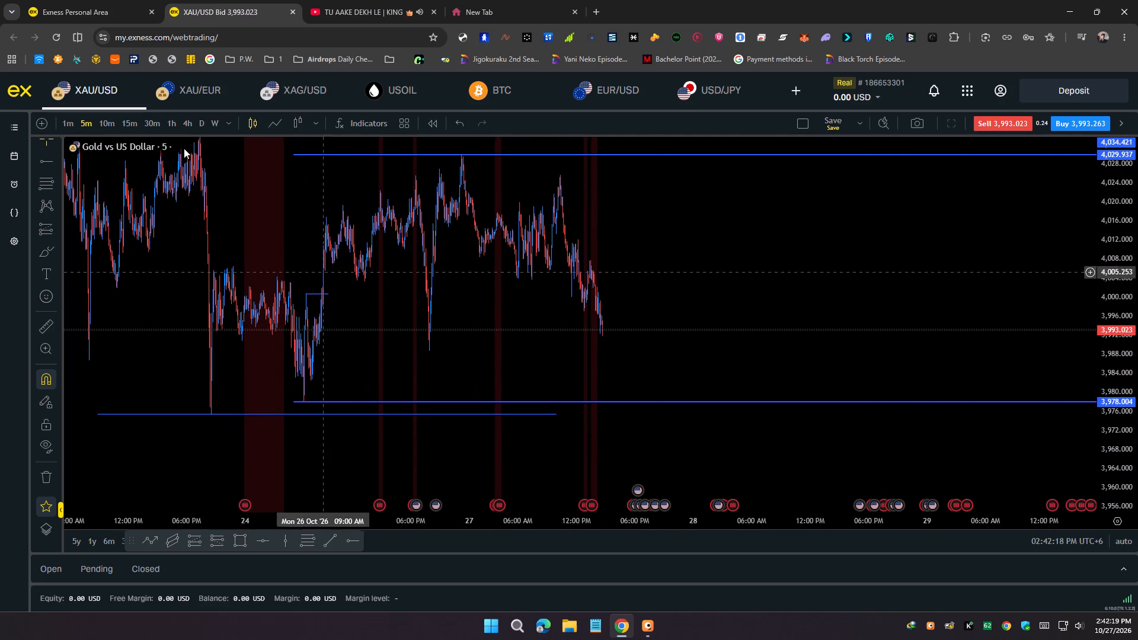
Return to the daily chart and delete the short trend line at the 23 October candle's low.
left_click(199, 118)
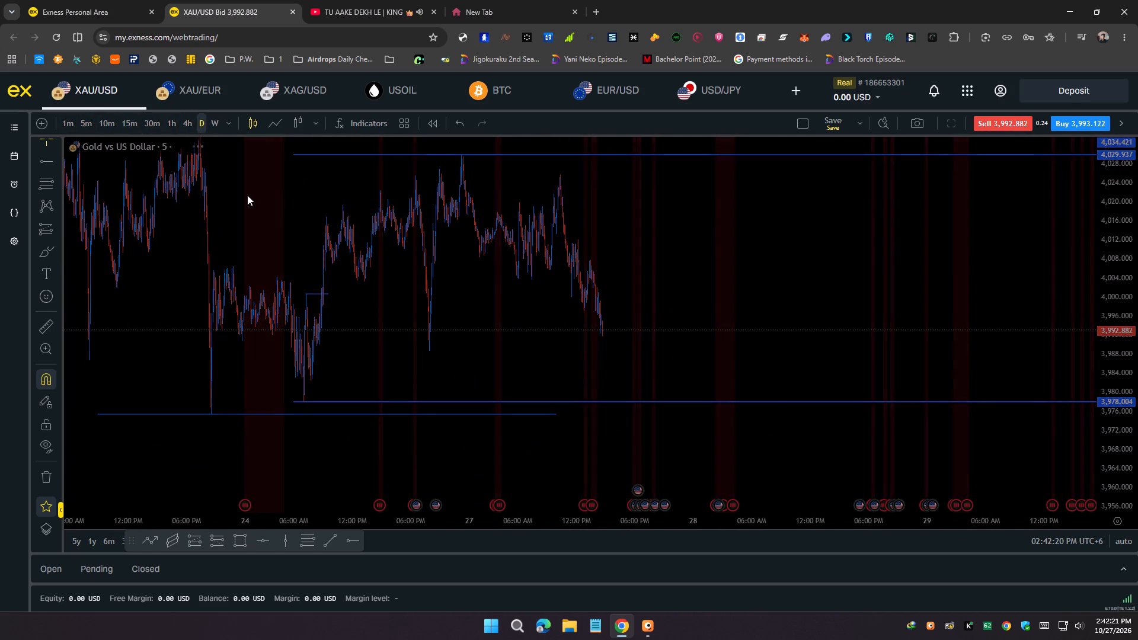
scroll(507, 289, "up", 5)
left_click_drag(528, 299, 799, 354)
scroll(1137, 261, "down", 3)
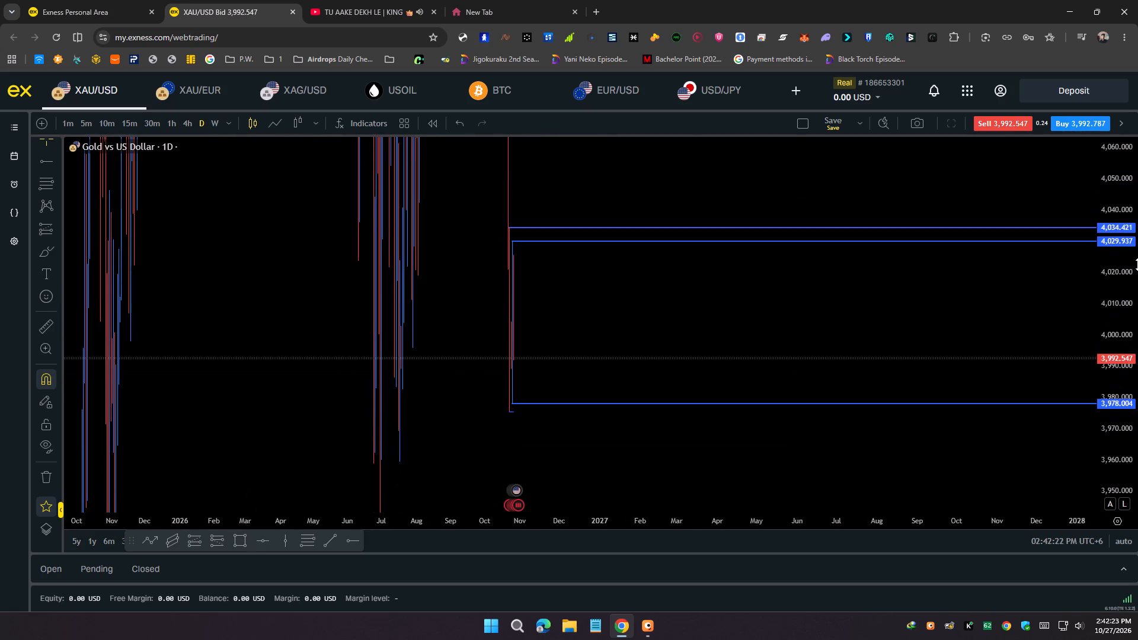
scroll(1137, 264, "down", 5)
scroll(759, 315, "up", 5)
left_click_drag(289, 315, 777, 316)
scroll(543, 307, "up", 6)
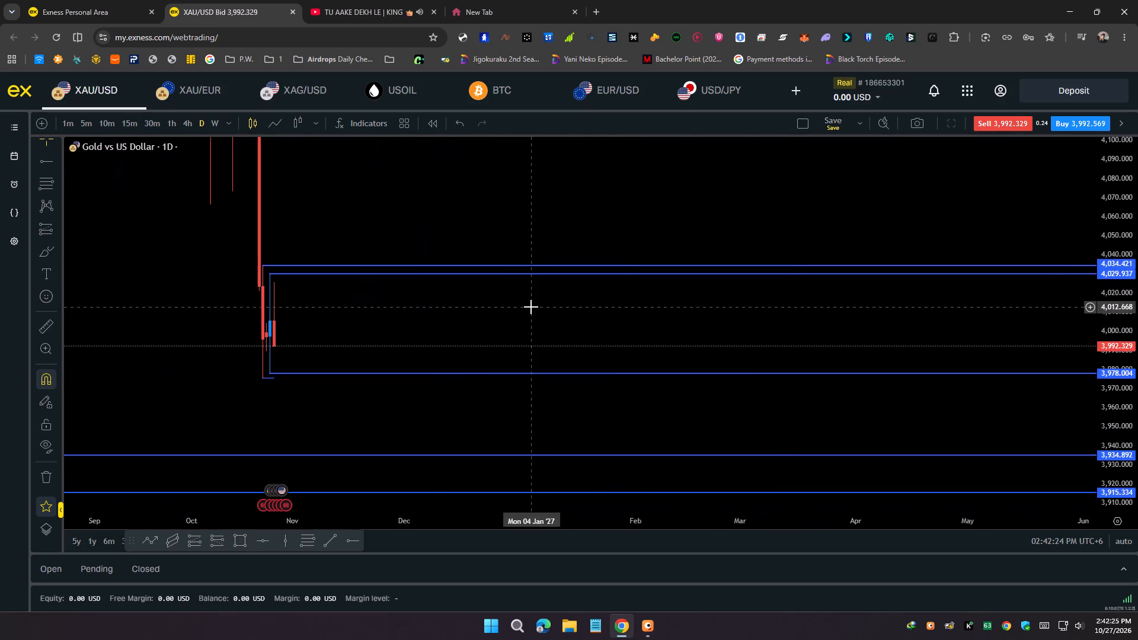
left_click_drag(525, 313, 1137, 287)
scroll(697, 300, "up", 12)
scroll(1137, 315, "up", 6)
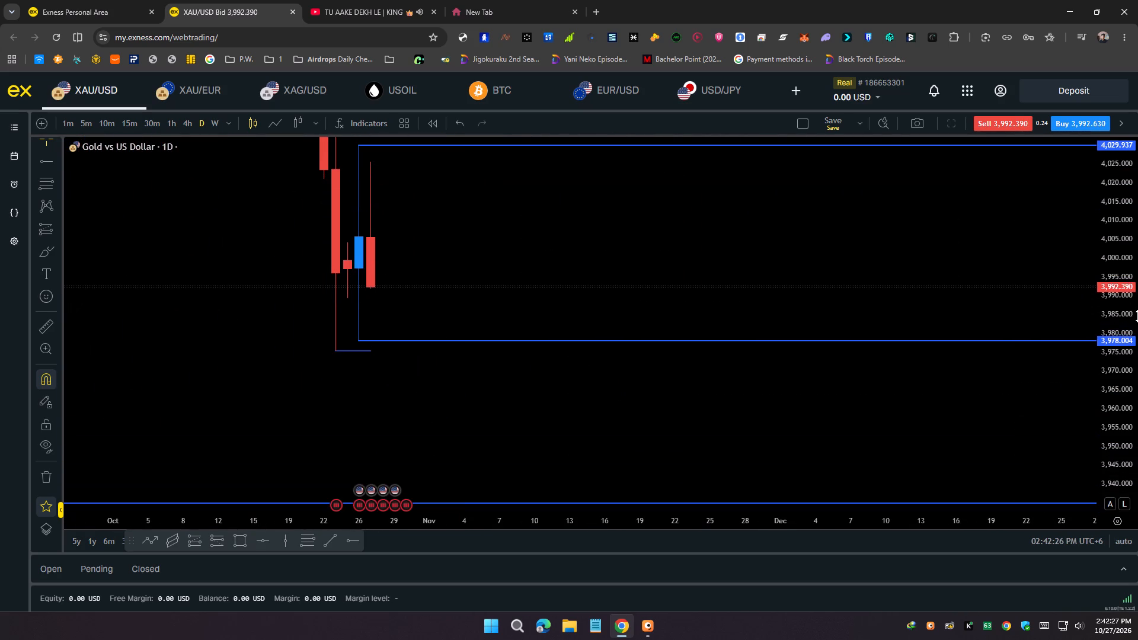
left_click(361, 354)
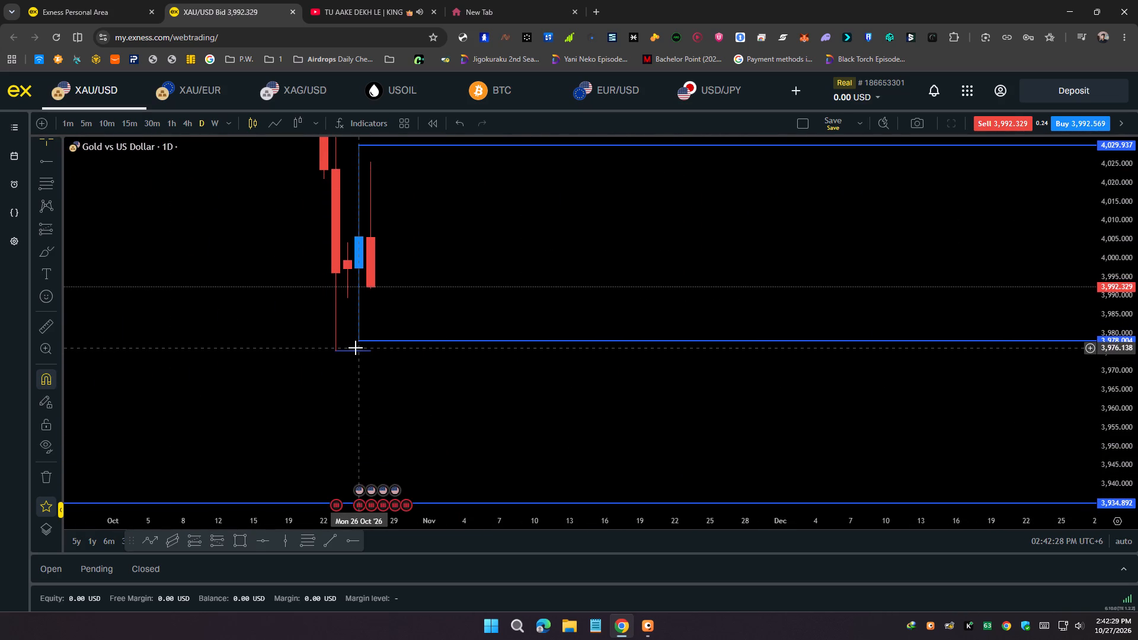
left_click(358, 350)
left_click(1044, 153)
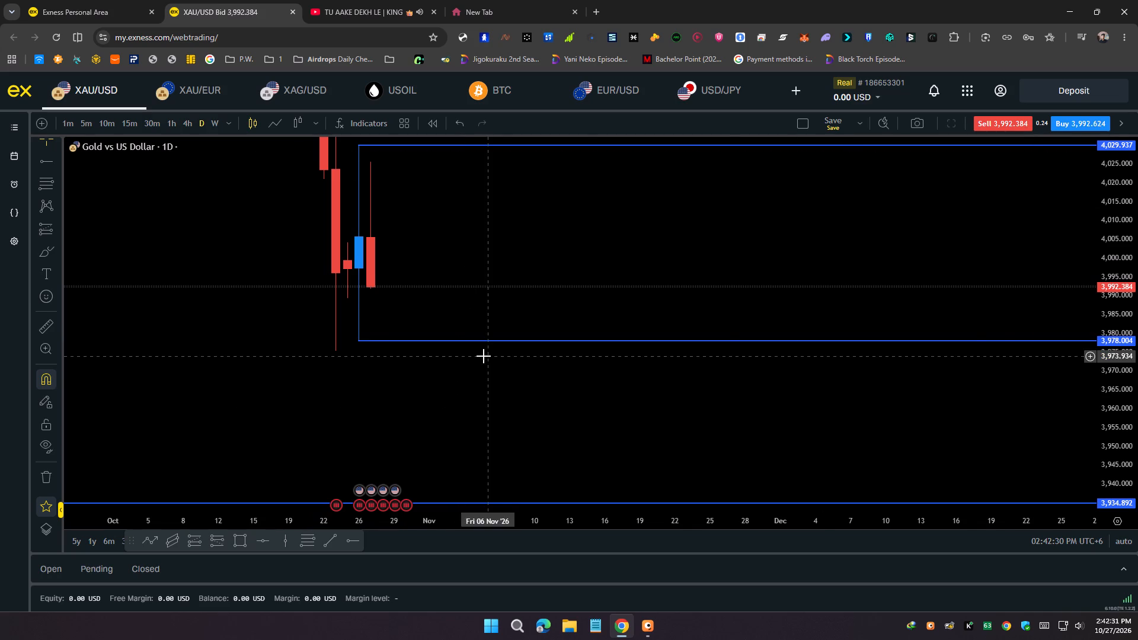
Draw a horizontal ray from the 23 October candle's low at 3,975.365.
left_click(356, 550)
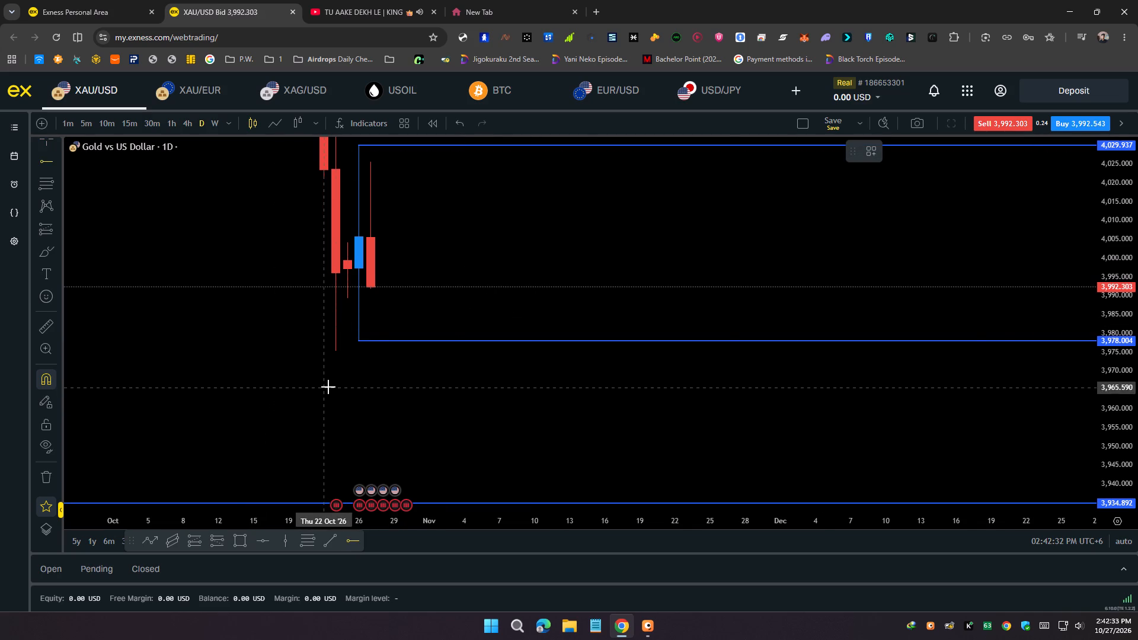
left_click(333, 366)
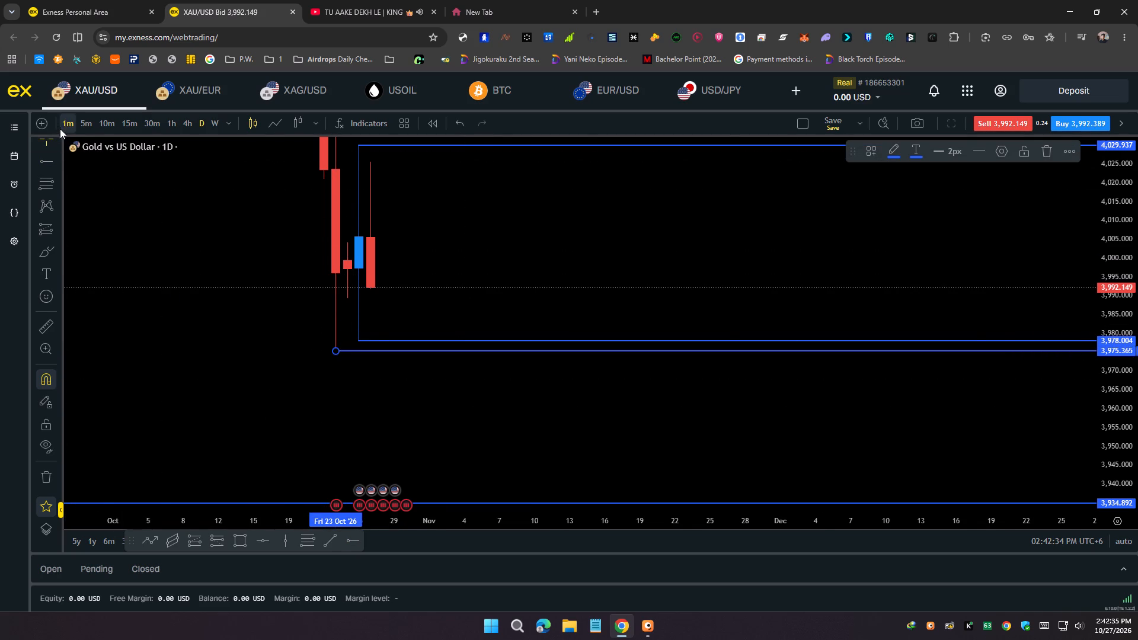
Examine the XAU/USD price action of 26 and 27 October against the marked levels on the 1-minute chart.
left_click(60, 127)
scroll(167, 227, "down", 20)
scroll(167, 227, "down", 3)
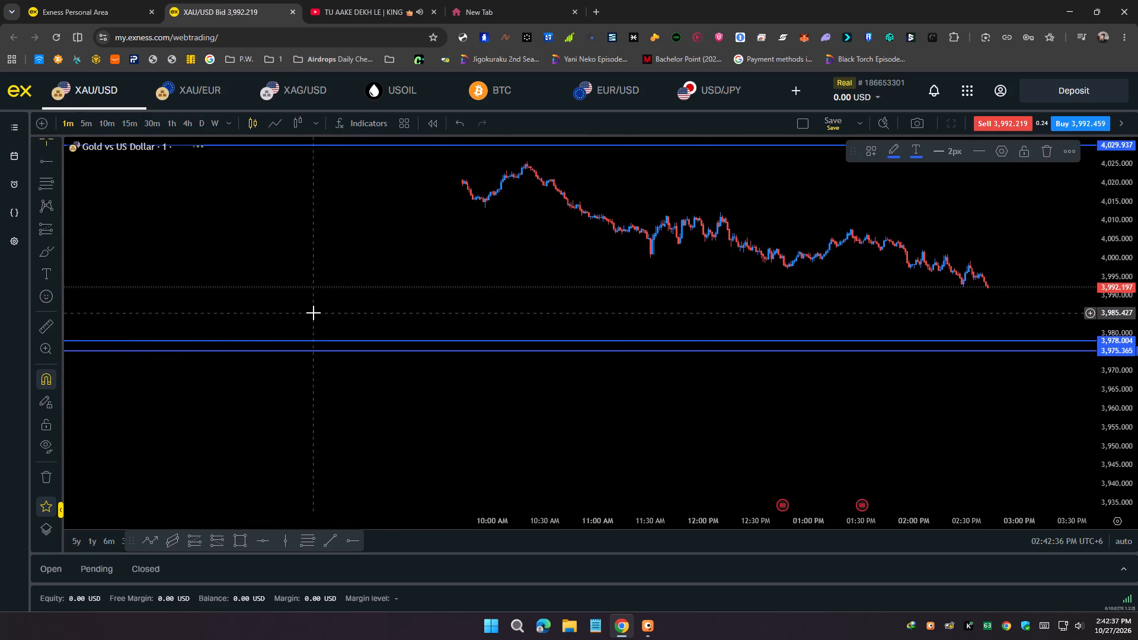
scroll(314, 313, "down", 2)
scroll(1115, 504, "up", 5)
left_click_drag(955, 243, 223, 626)
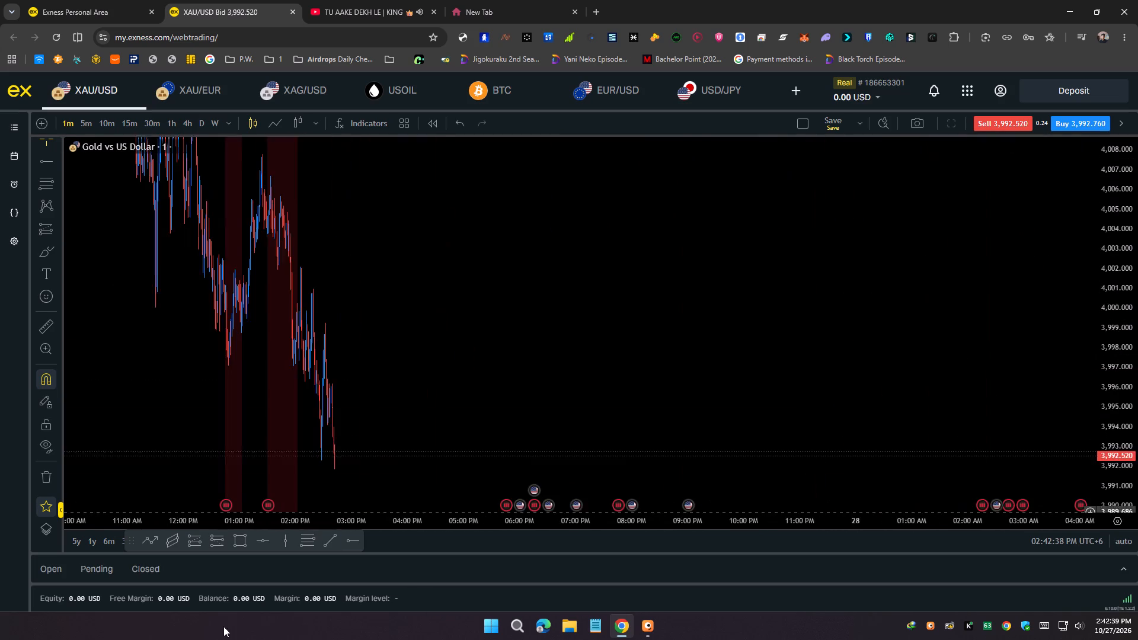
left_click_drag(223, 626, 471, 535)
scroll(982, 419, "down", 4)
scroll(1137, 377, "down", 4)
scroll(792, 352, "up", 4)
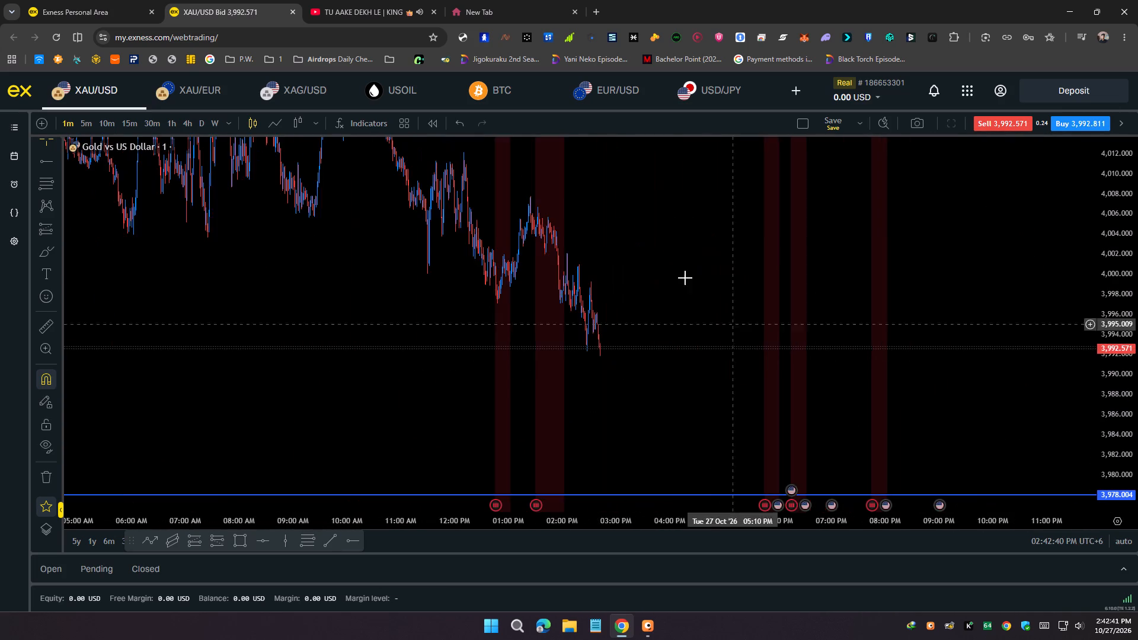
left_click_drag(631, 243, 826, 358)
left_click_drag(802, 342, 1127, 439)
left_click_drag(798, 293, 937, 523)
left_click_drag(743, 252, 771, 393)
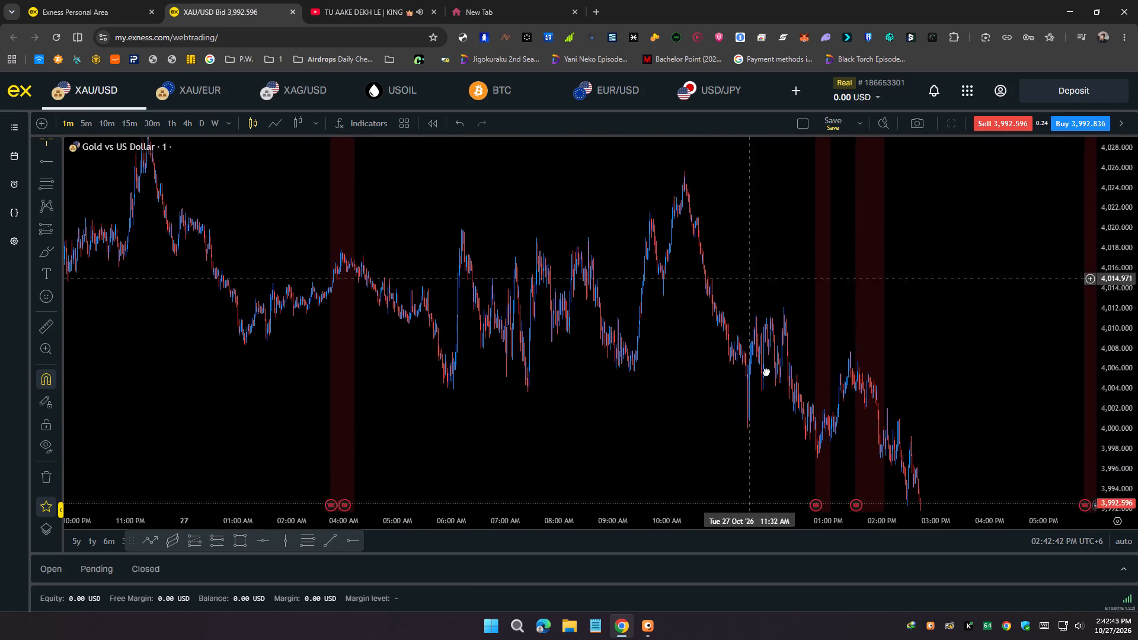
left_click_drag(771, 393, 821, 339)
scroll(814, 340, "up", 3)
scroll(814, 341, "down", 10)
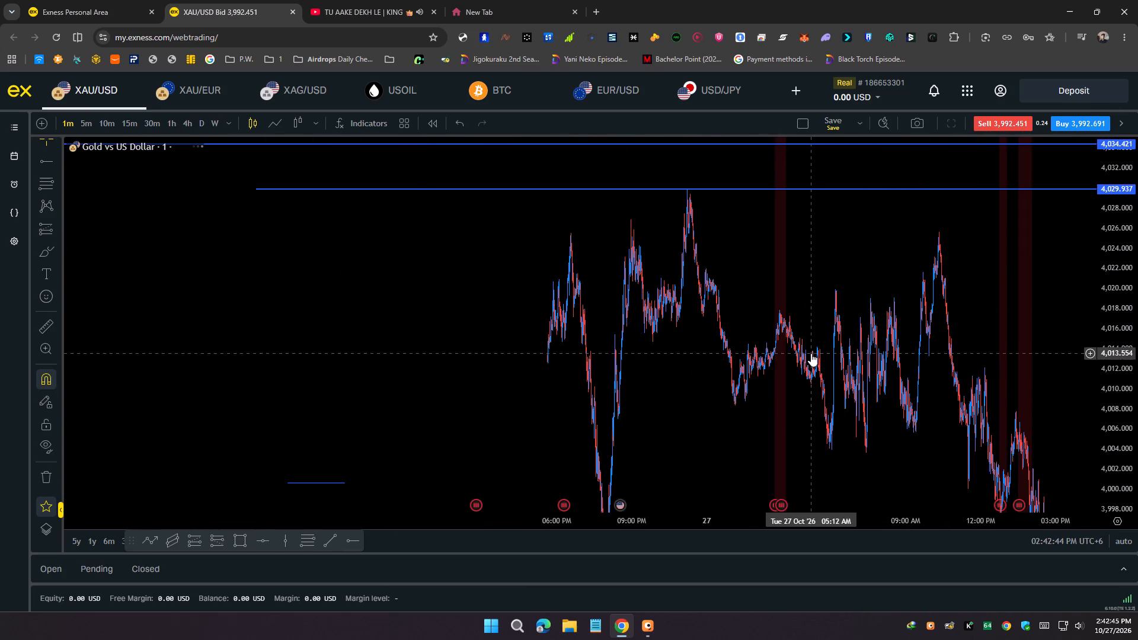
left_click_drag(821, 408, 740, 265)
scroll(739, 280, "up", 4)
left_click_drag(714, 339, 649, 207)
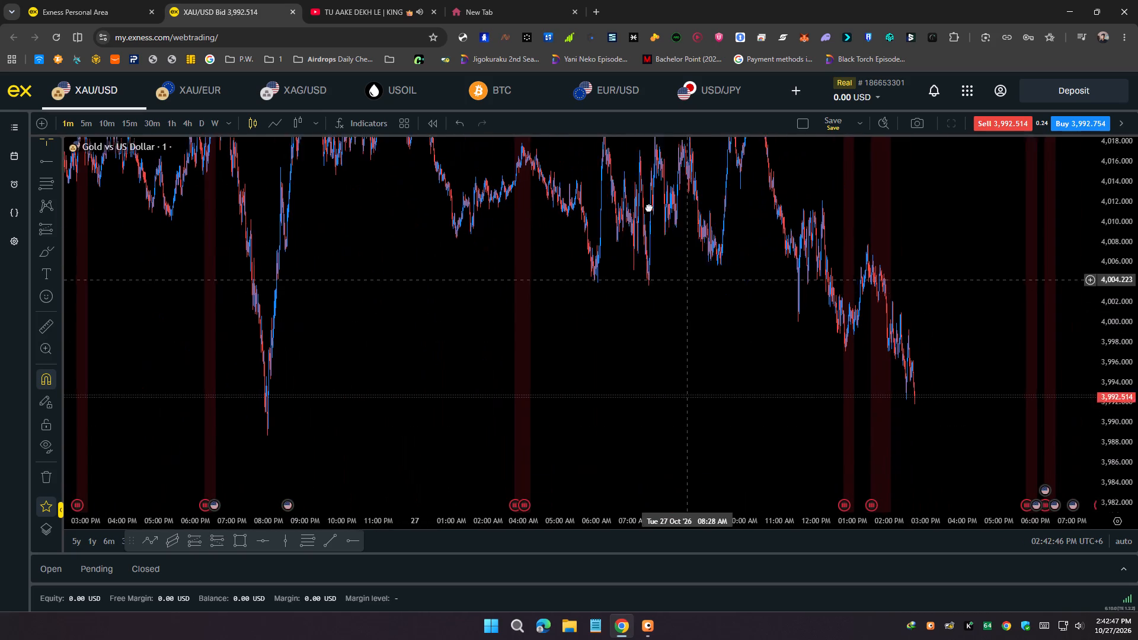
left_click_drag(649, 207, 634, 164)
scroll(629, 309, "up", 1)
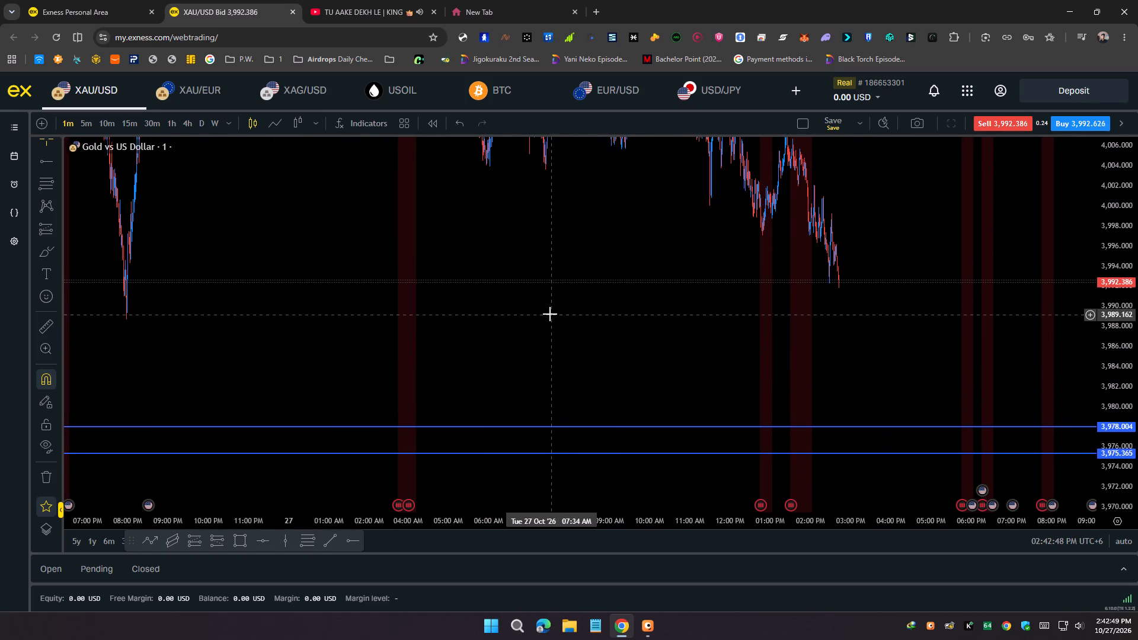
Move the short 26 October morning trend line to that evening's swing low at 3,988.695 and extend it to 27 October, about 04:21 PM.
scroll(550, 319, "down", 5)
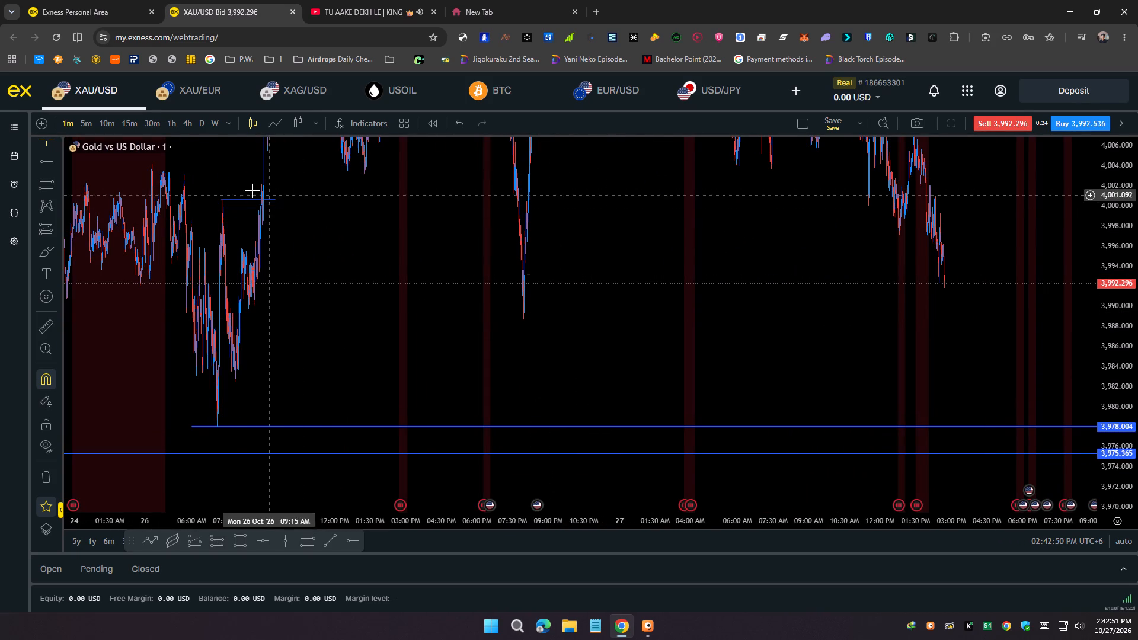
left_click_drag(252, 200, 536, 324)
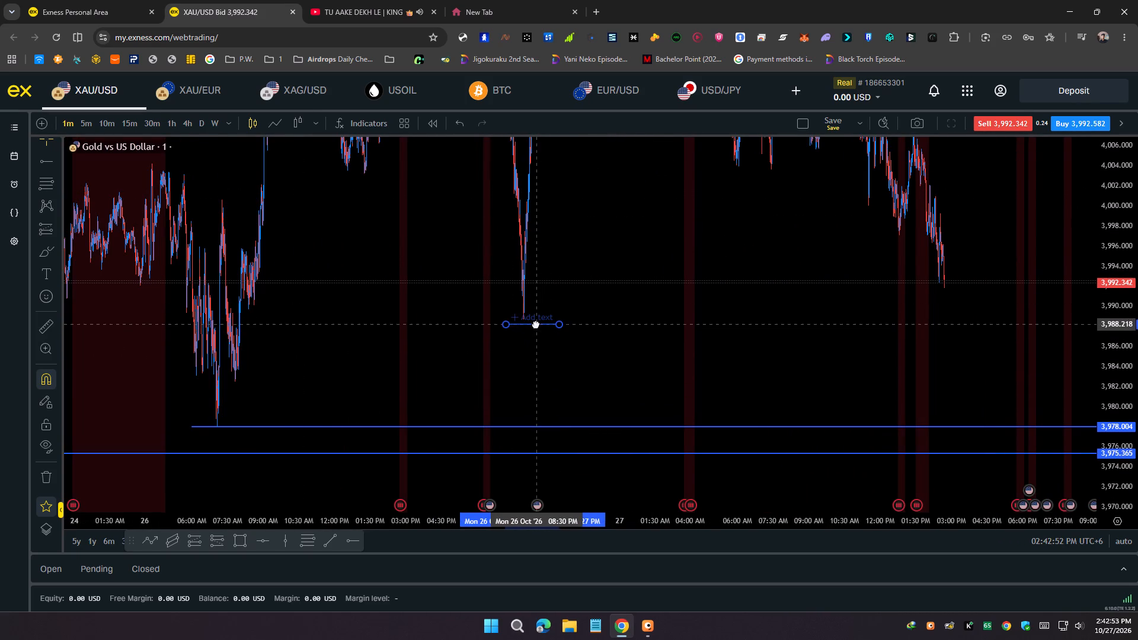
left_click_drag(536, 324, 530, 320)
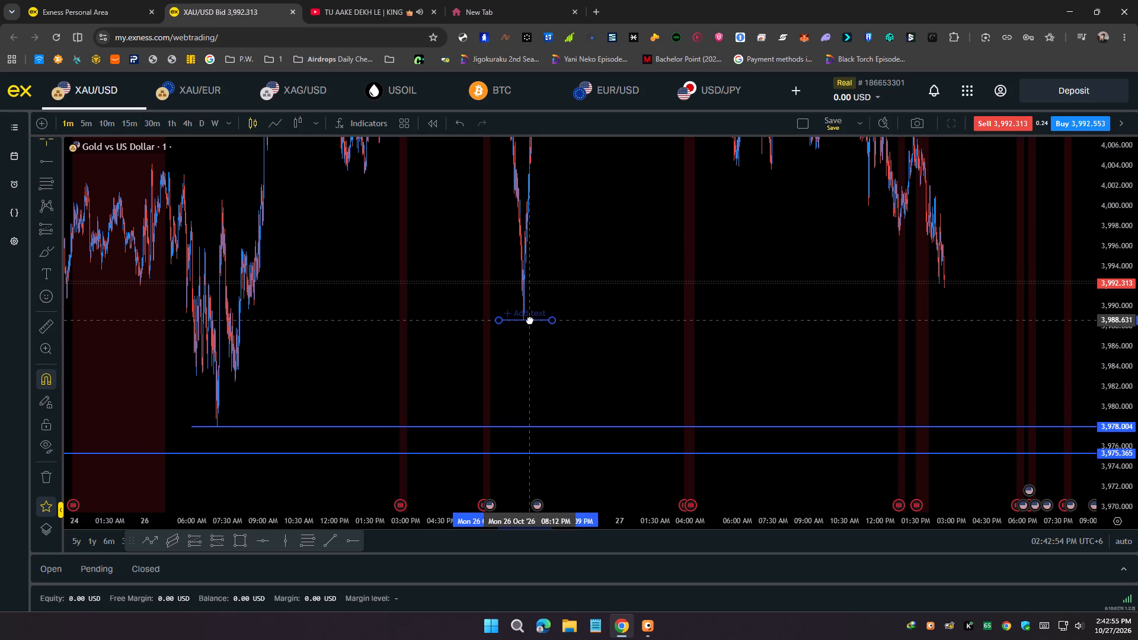
left_click_drag(530, 320, 535, 319)
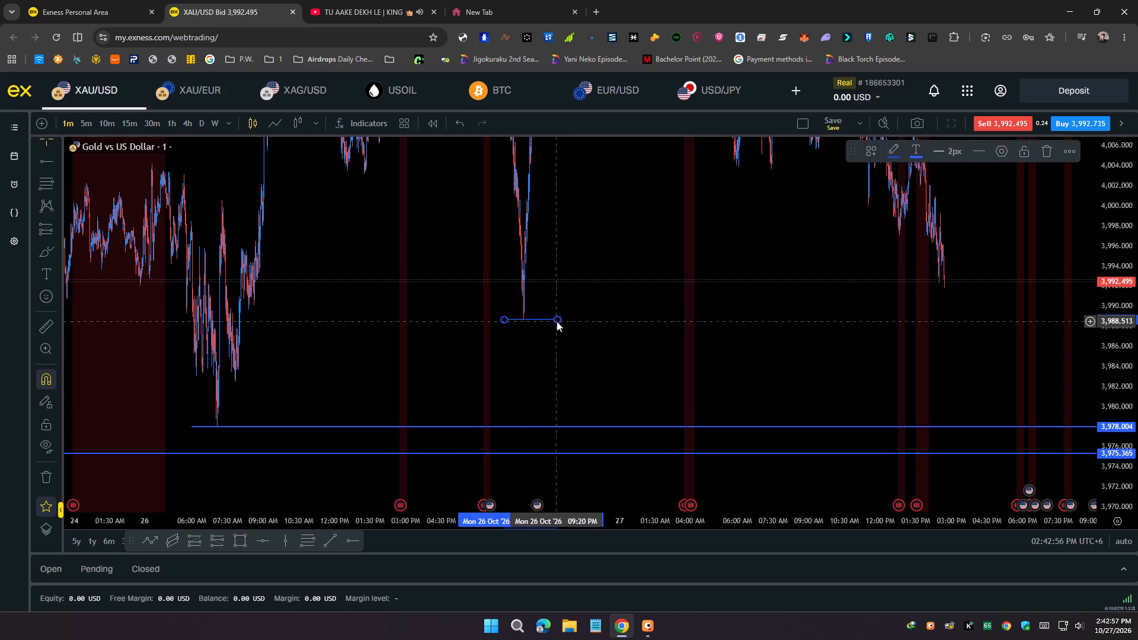
left_click_drag(557, 321, 983, 325, "shift")
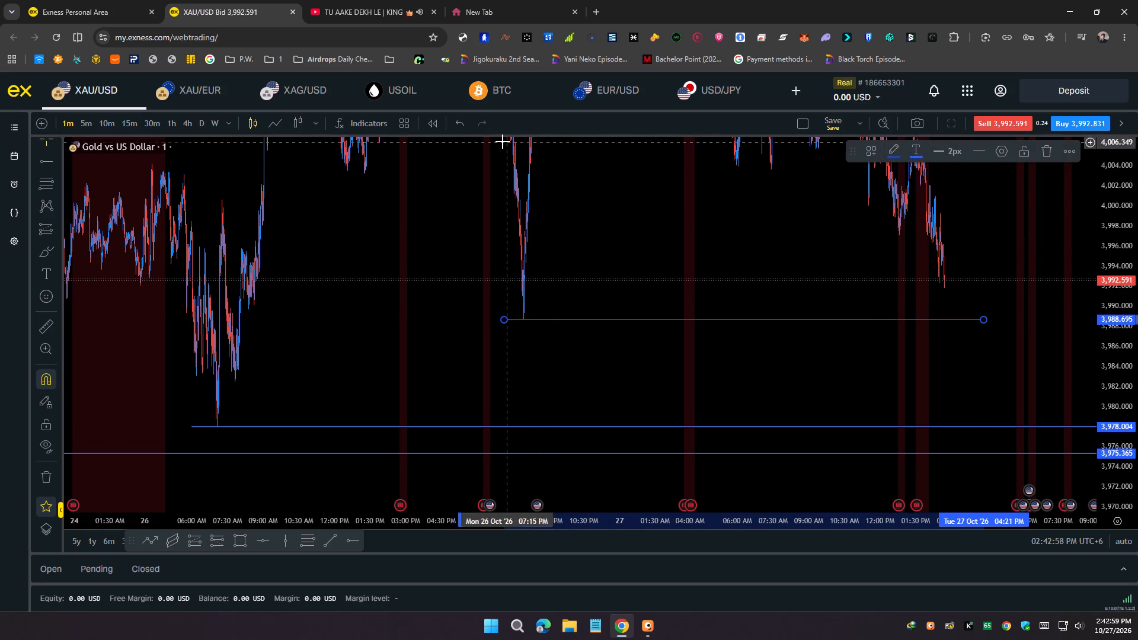
Examine the price action between the marked highs and lows on the 5-minute chart, including the trend line at 3,988.695.
left_click(83, 123)
scroll(177, 253, "down", 1)
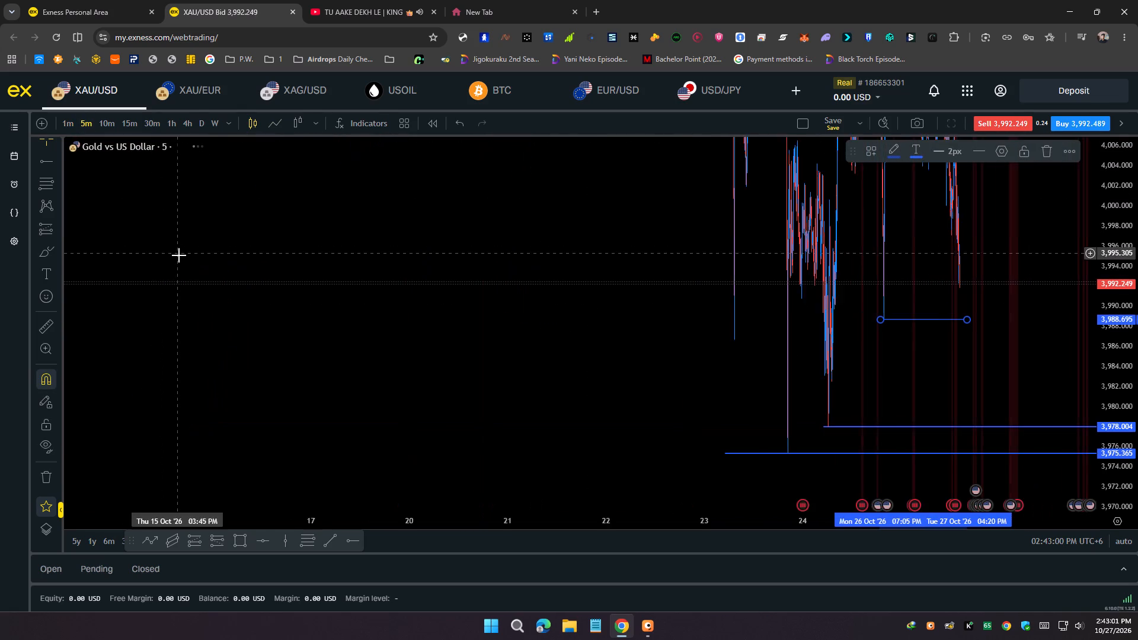
scroll(179, 255, "down", 2)
scroll(180, 255, "up", 10)
left_click_drag(297, 296, 527, 395)
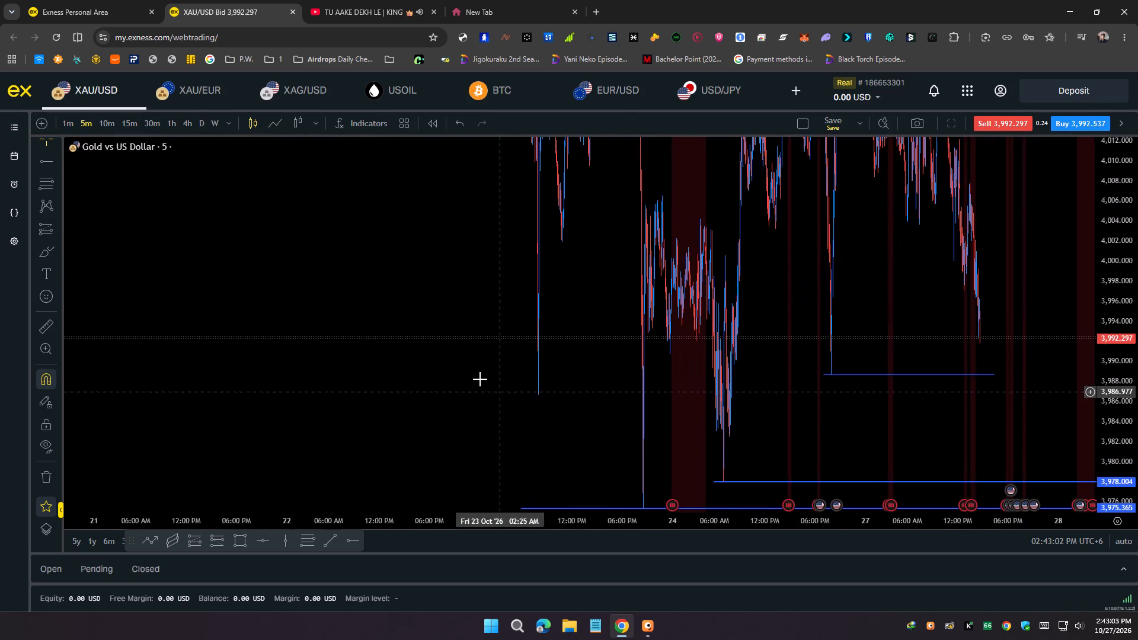
scroll(477, 377, "up", 11)
left_click_drag(525, 296, 715, 381)
scroll(1137, 353, "down", 4)
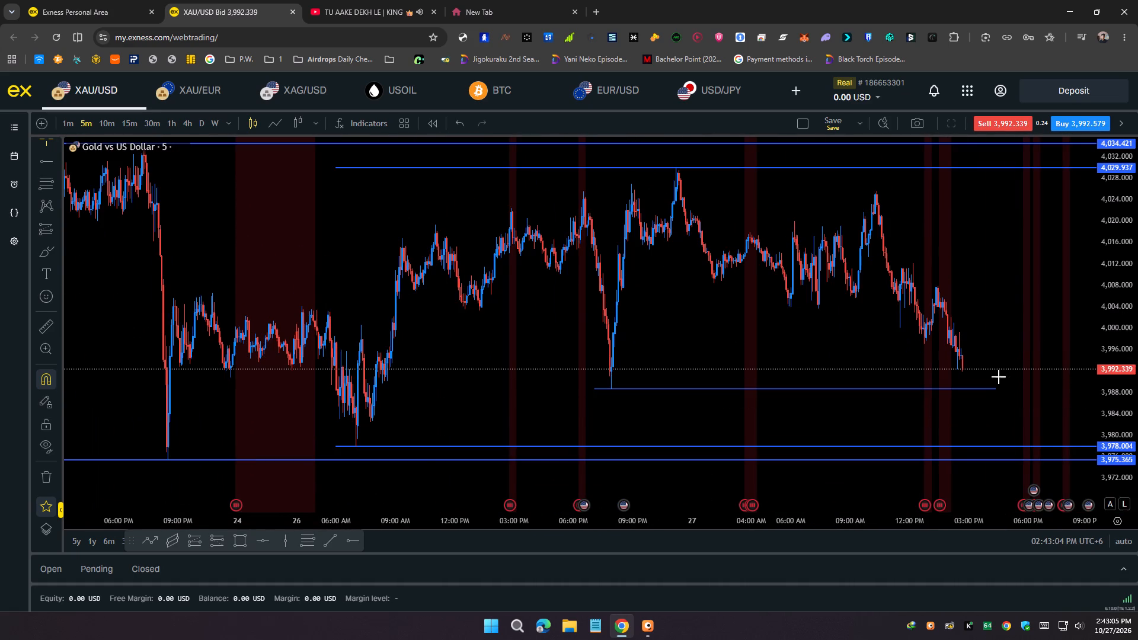
left_click_drag(762, 345, 852, 382)
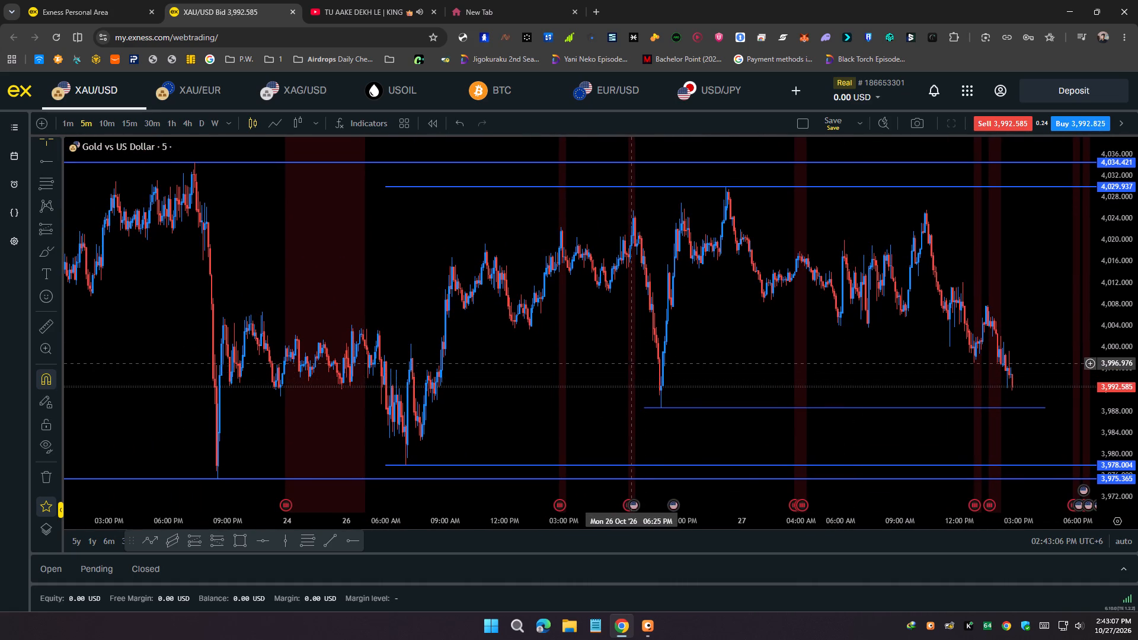
scroll(619, 360, "up", 2)
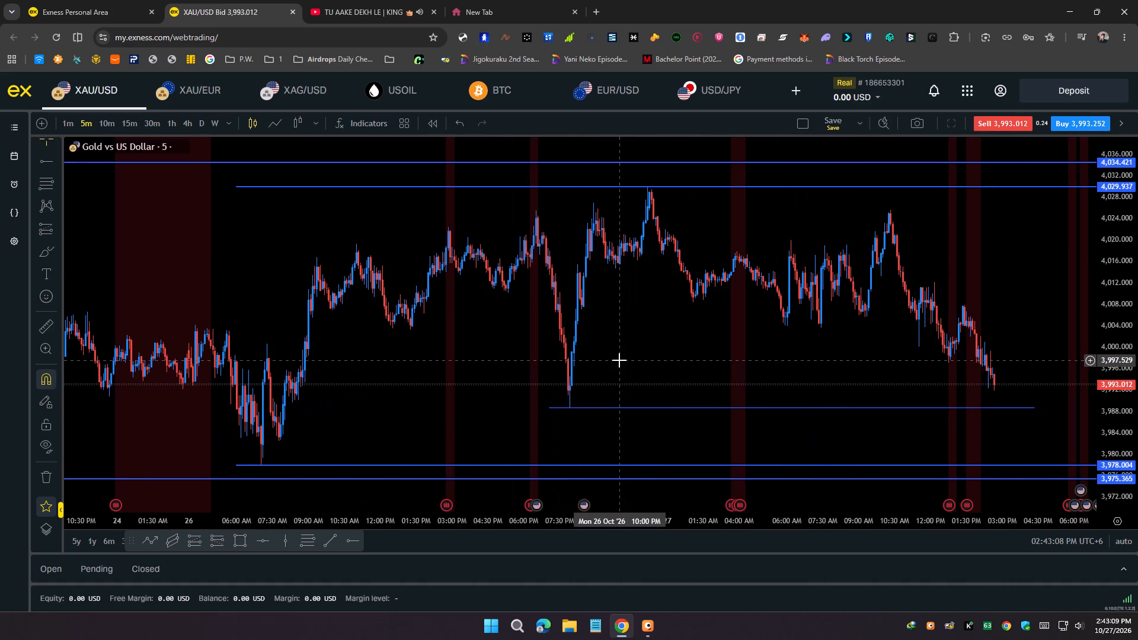
scroll(619, 360, "up", 2)
scroll(1137, 385, "up", 3)
left_click_drag(814, 370, 816, 349)
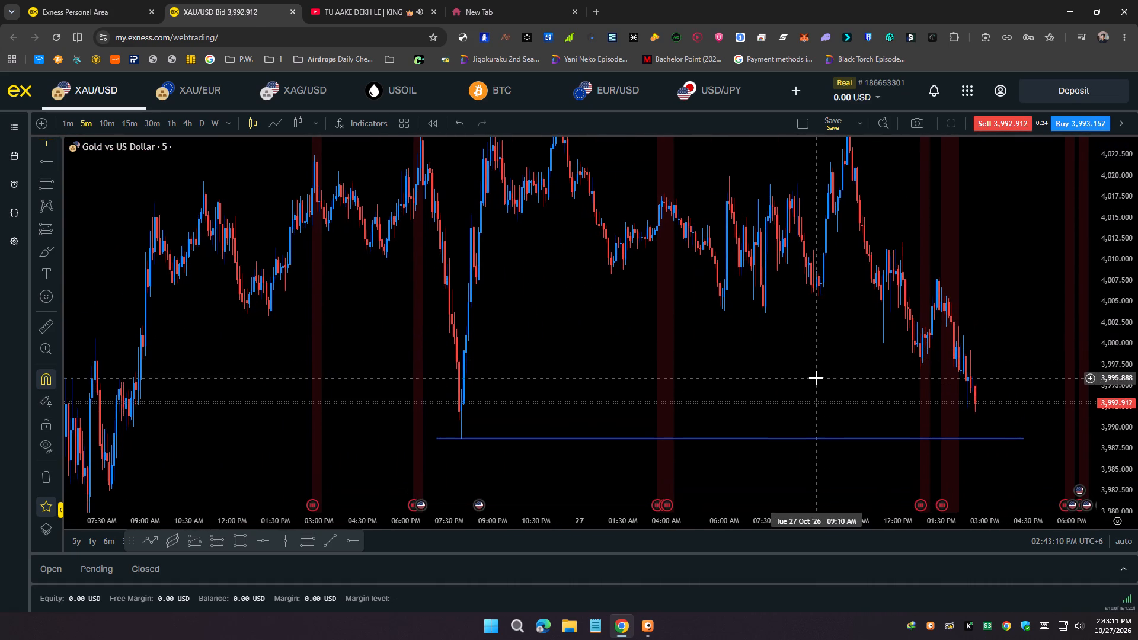
left_click(108, 124)
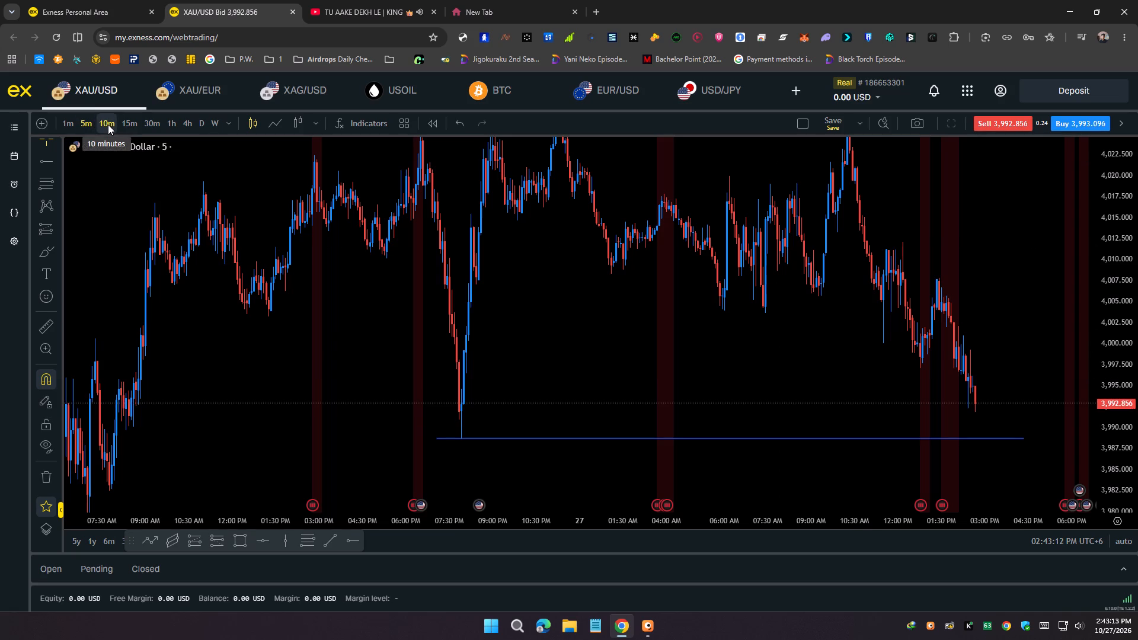
Return to the daily chart and extend the trend line at 3,988.695 to 28 October.
left_click(198, 127)
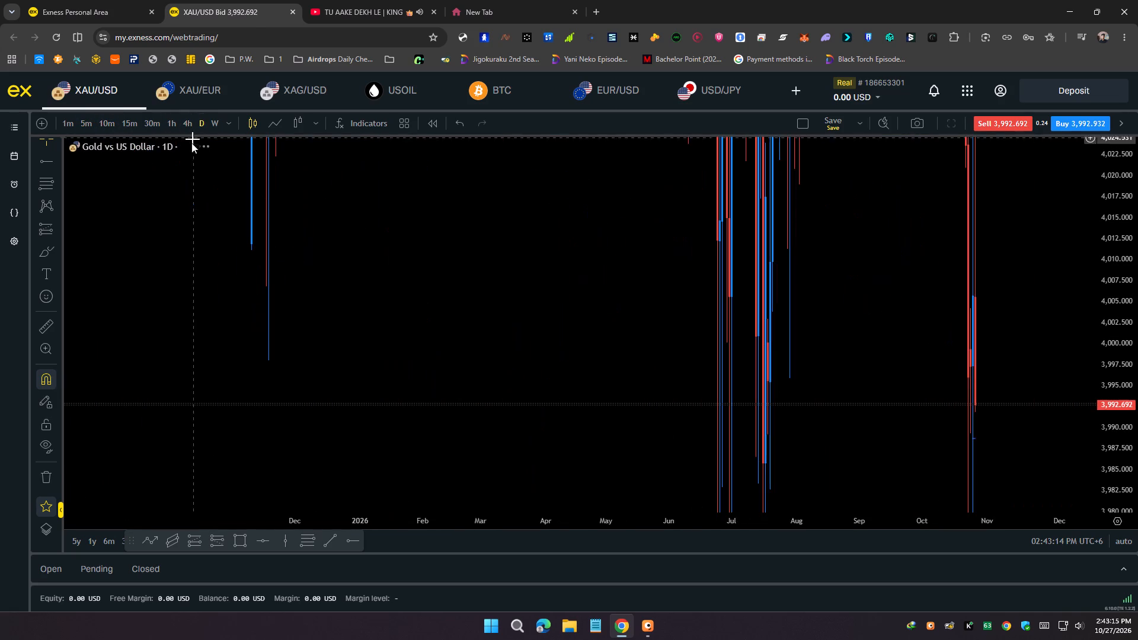
scroll(190, 189, "up", 12)
scroll(191, 195, "up", 12)
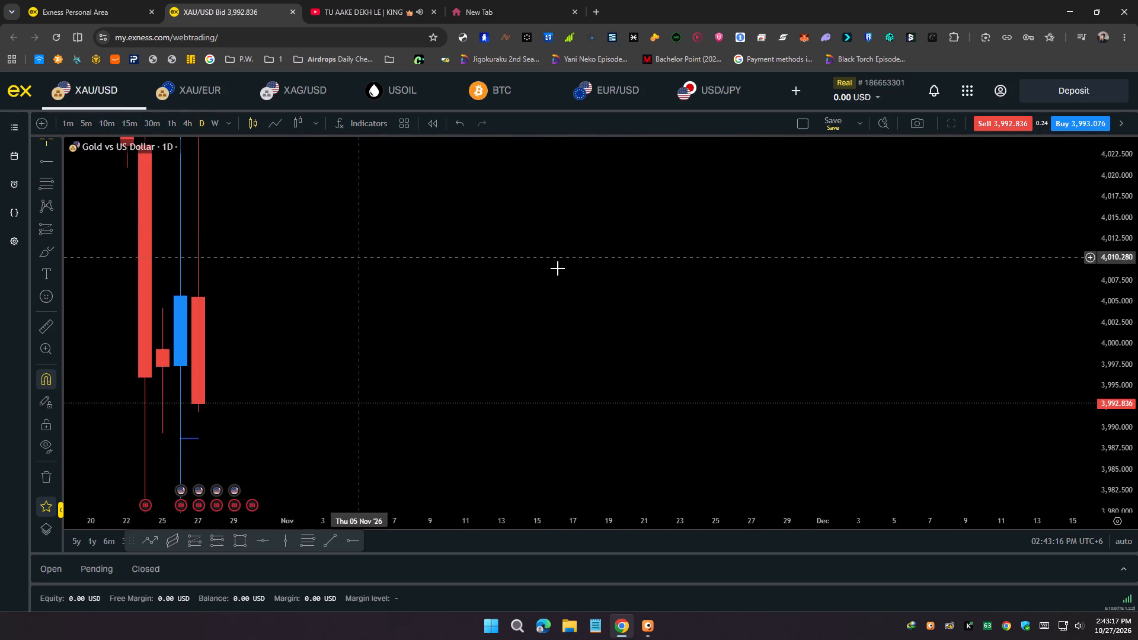
left_click_drag(866, 252, 1137, 148)
scroll(1137, 201, "down", 4)
scroll(1081, 277, "up", 3)
scroll(1082, 277, "down", 4)
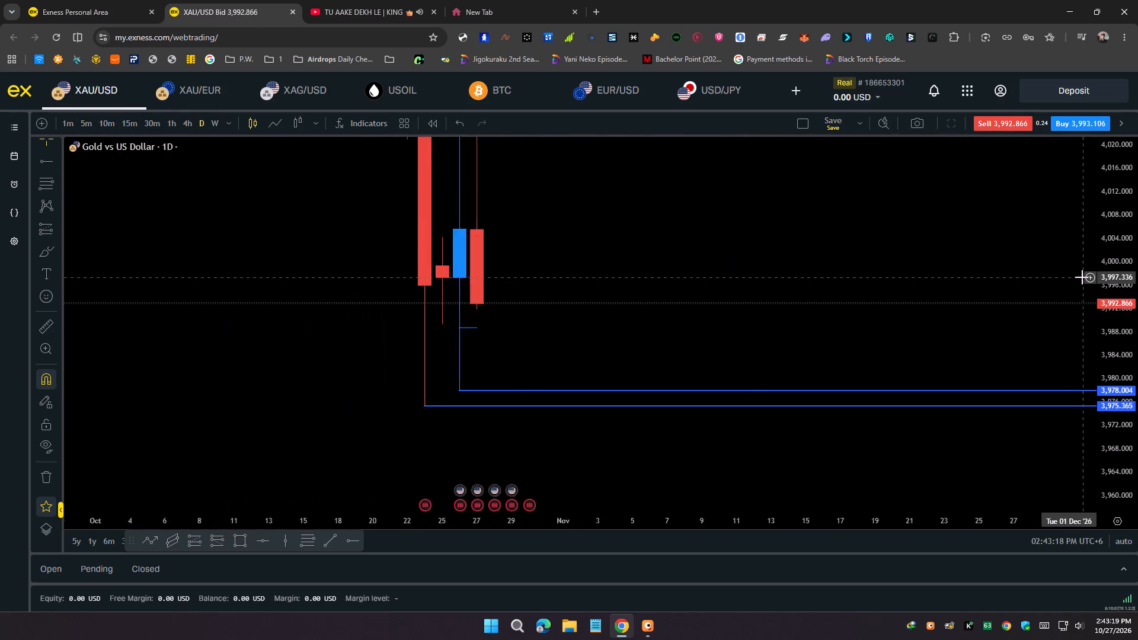
scroll(384, 184, "down", 5)
scroll(394, 190, "up", 4)
left_click_drag(642, 258, 688, 503)
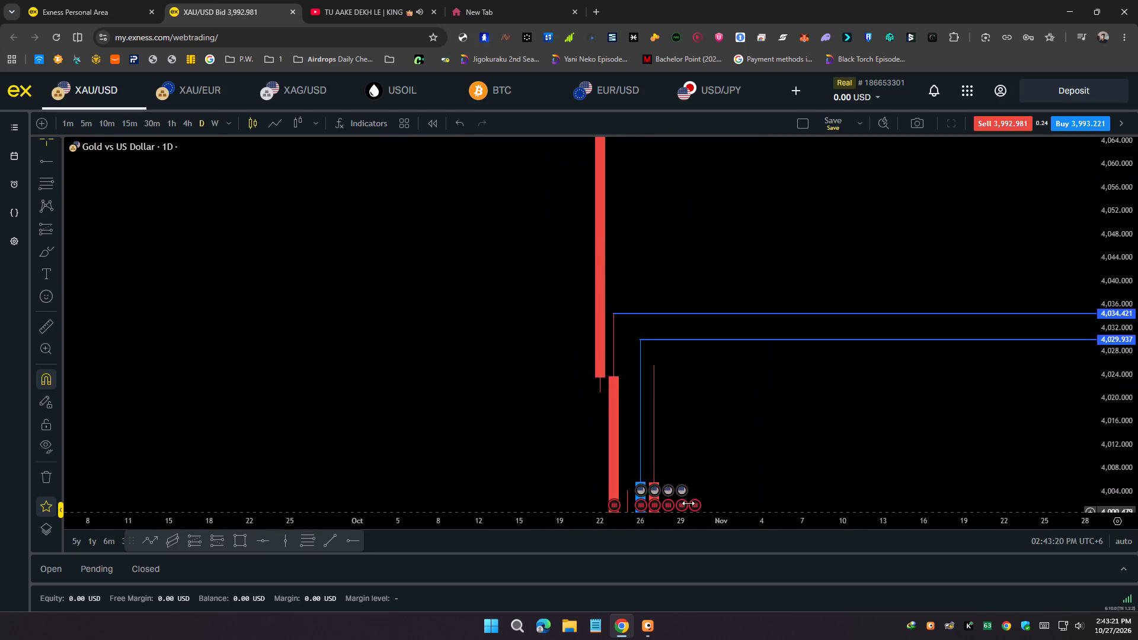
left_click_drag(688, 503, 680, 315)
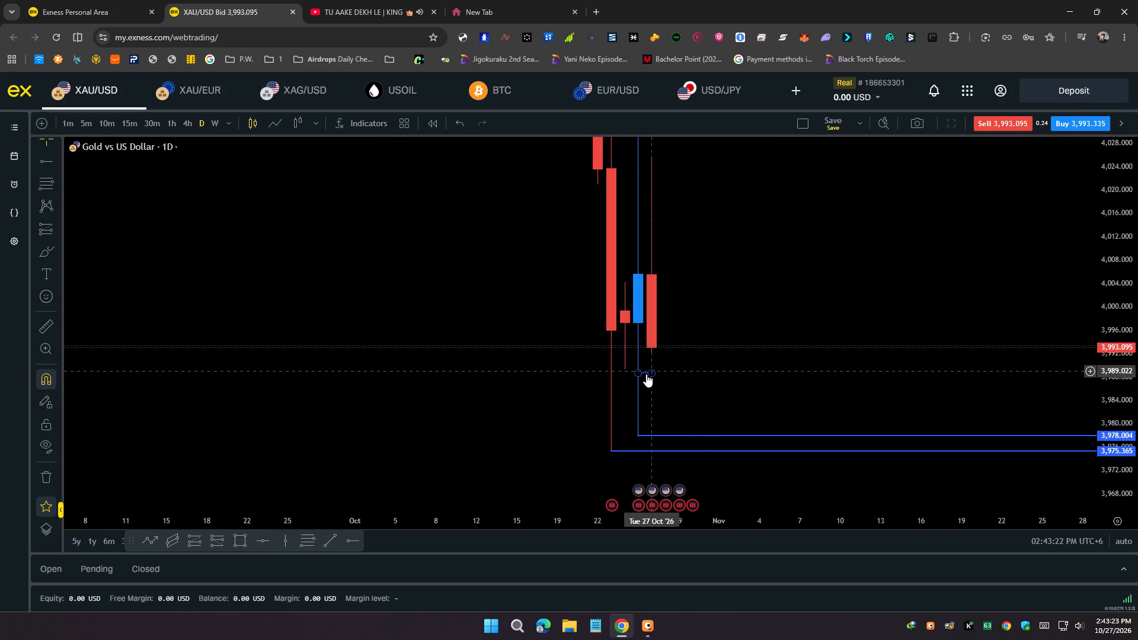
left_click(646, 374)
left_click_drag(652, 375, 661, 375, "shift")
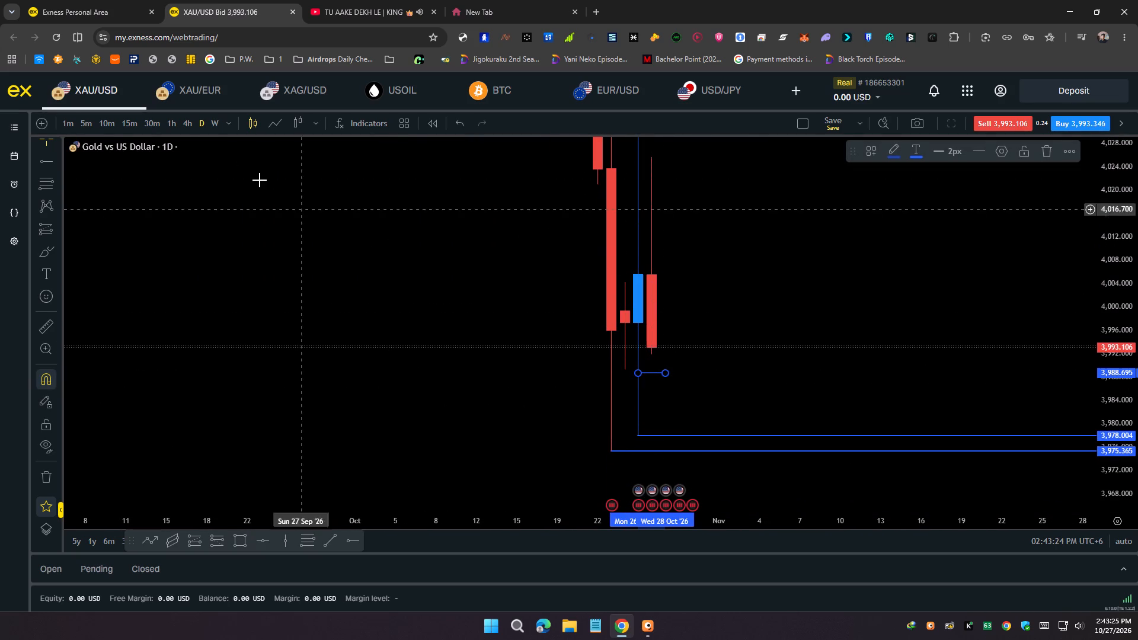
Examine the XAU/USD price action from 23 to 27 October against the marked highs and lows on the 1-hour chart.
left_click(174, 125)
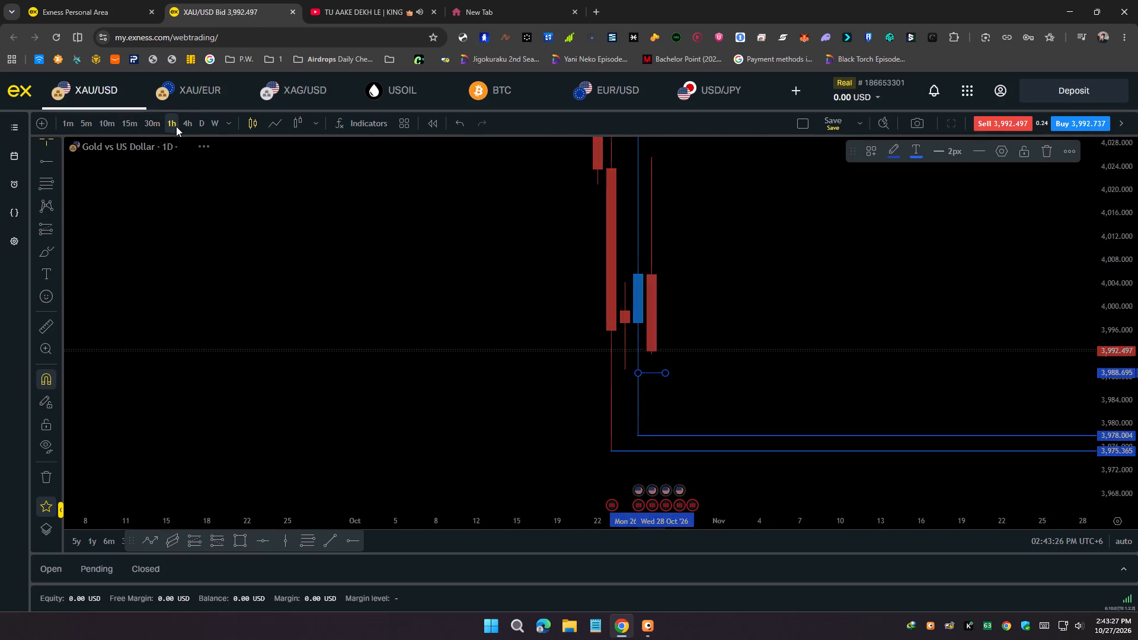
scroll(311, 257, "down", 3)
left_click_drag(386, 296, 458, 441)
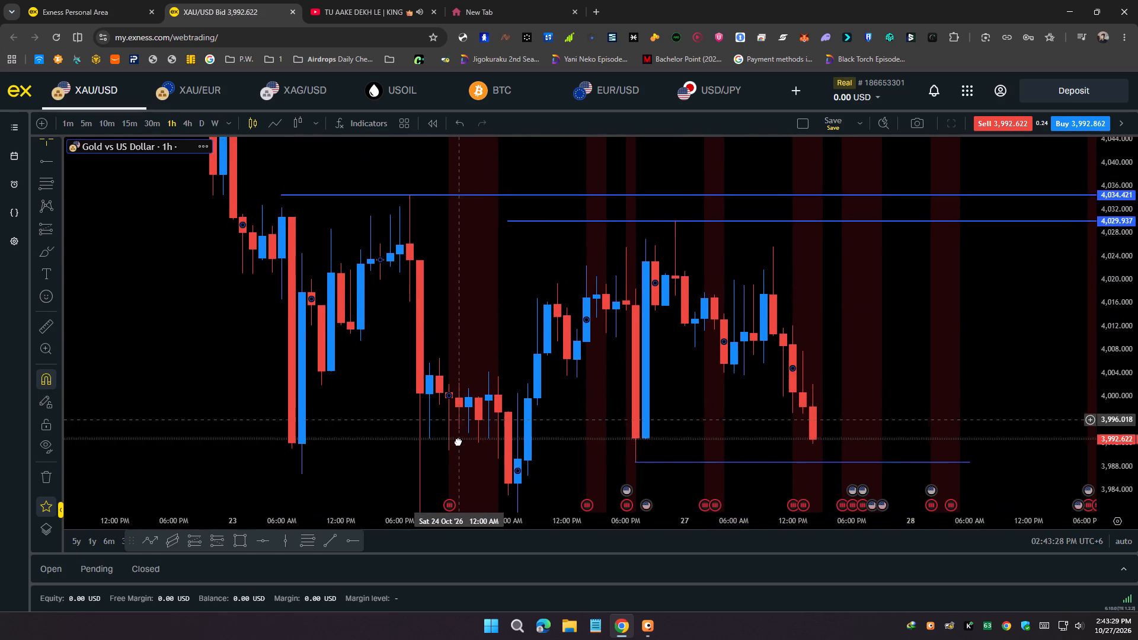
left_click_drag(458, 441, 459, 443)
scroll(557, 347, "down", 4)
left_click_drag(542, 341, 418, 168)
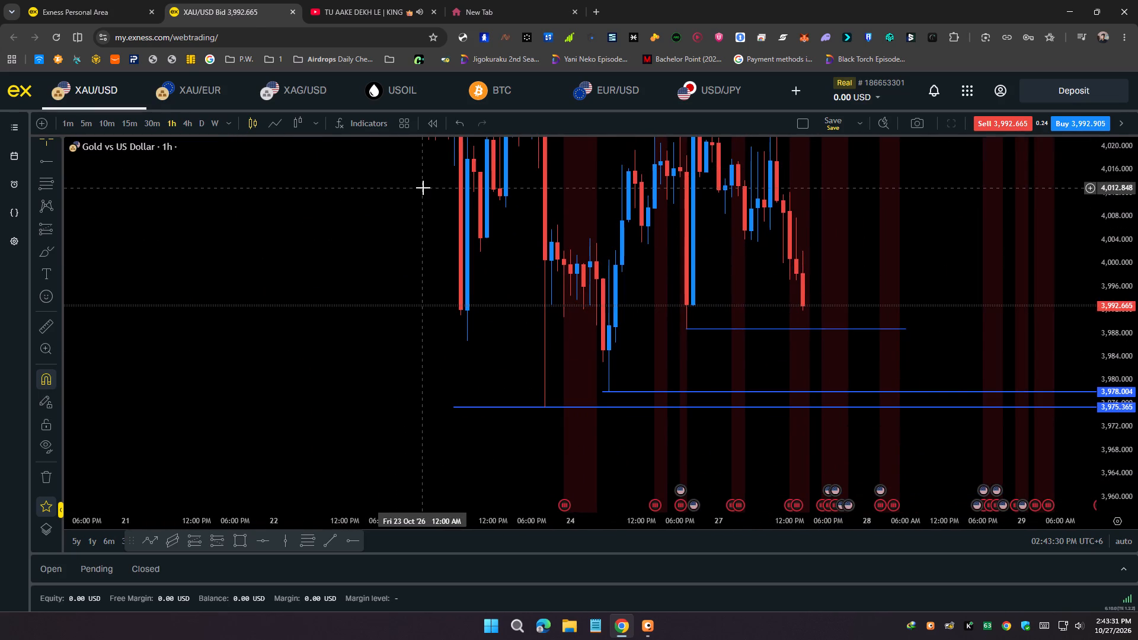
left_click_drag(429, 201, 453, 286)
scroll(437, 284, "up", 2)
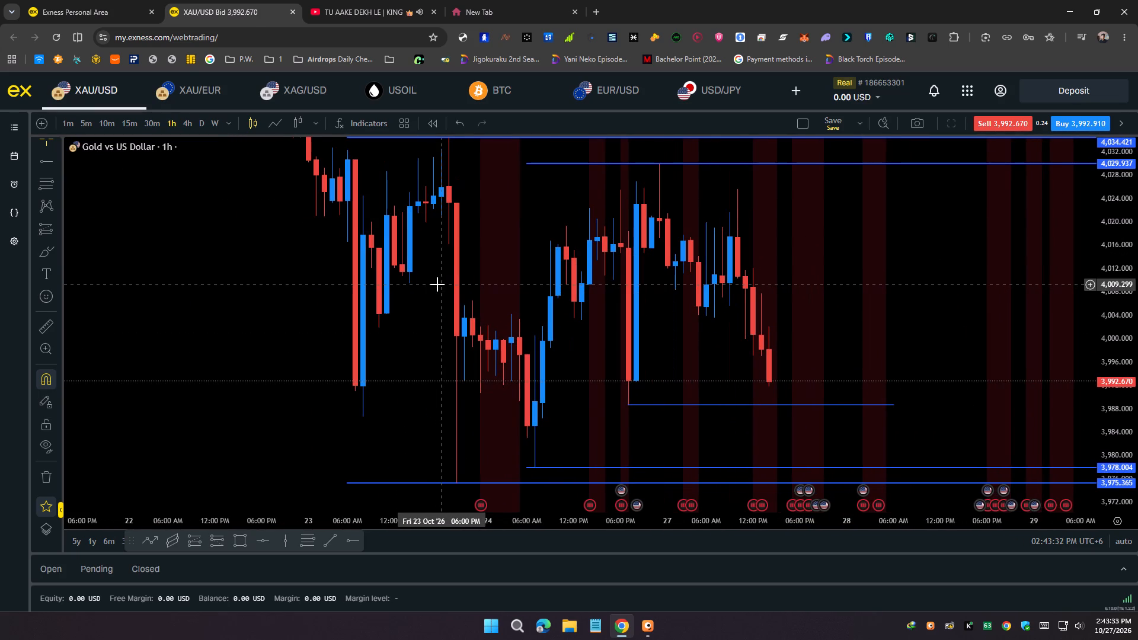
scroll(437, 284, "up", 2)
left_click_drag(244, 201, 340, 258)
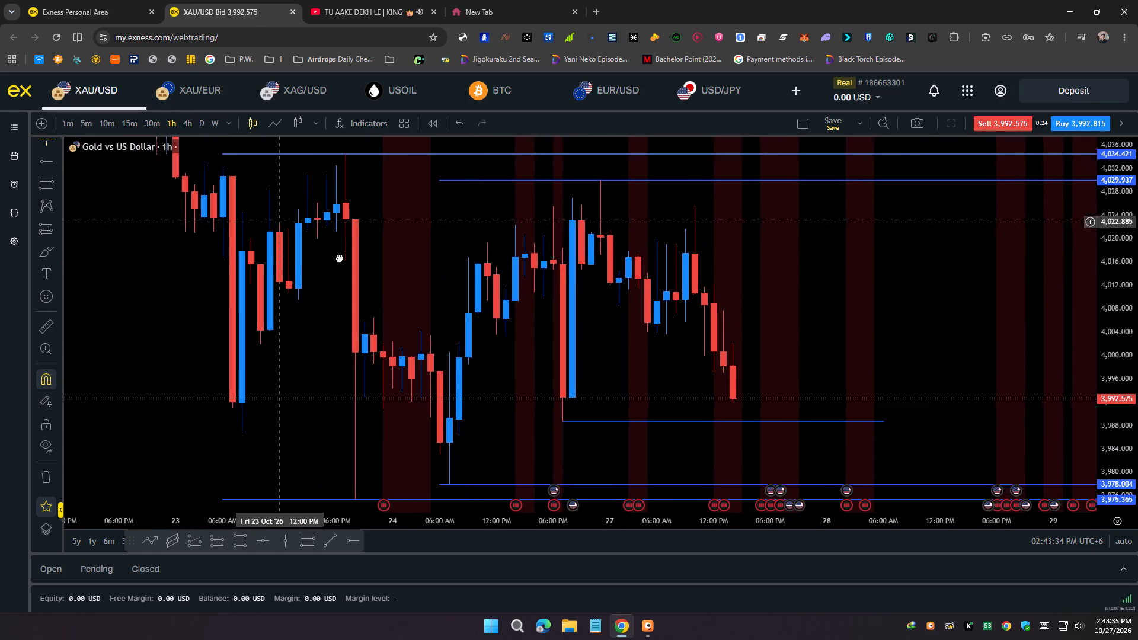
left_click_drag(340, 258, 340, 259)
On the 10-minute chart, place a horizontal ray at 3,992.829 starting from the 26 October, 07:50 PM candle.
left_click(157, 123)
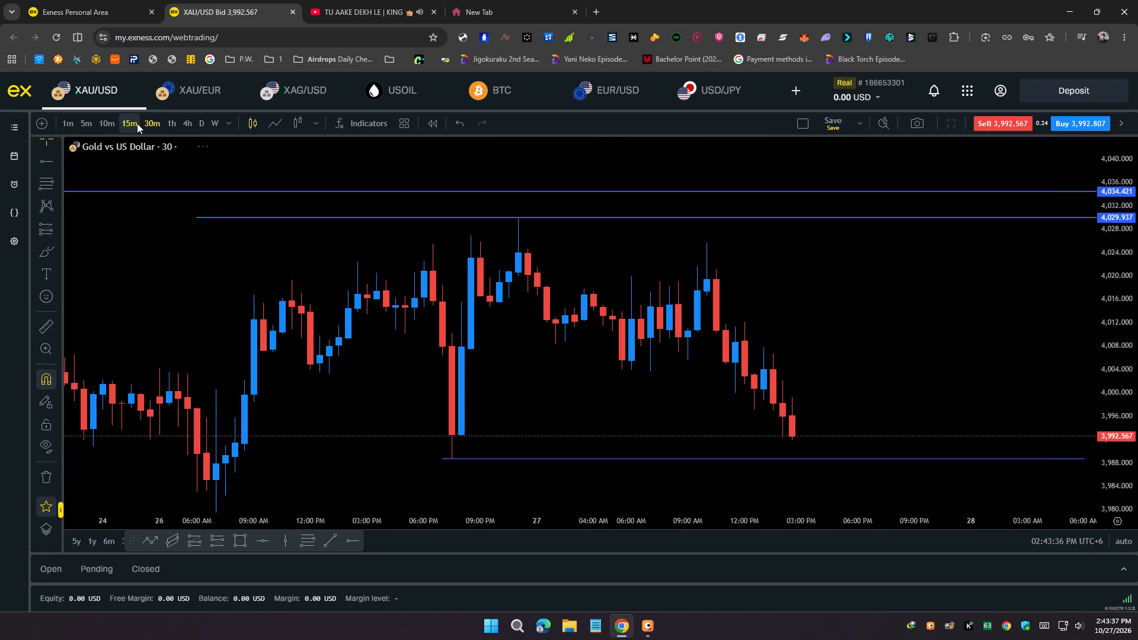
left_click(135, 123)
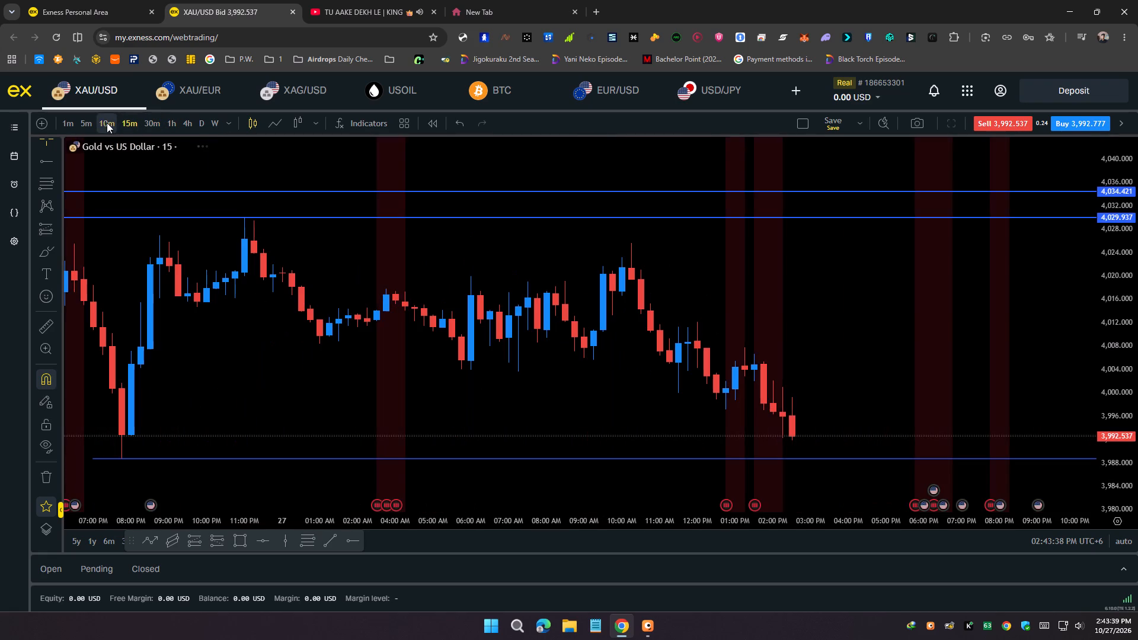
left_click(105, 121)
scroll(311, 281, "down", 6)
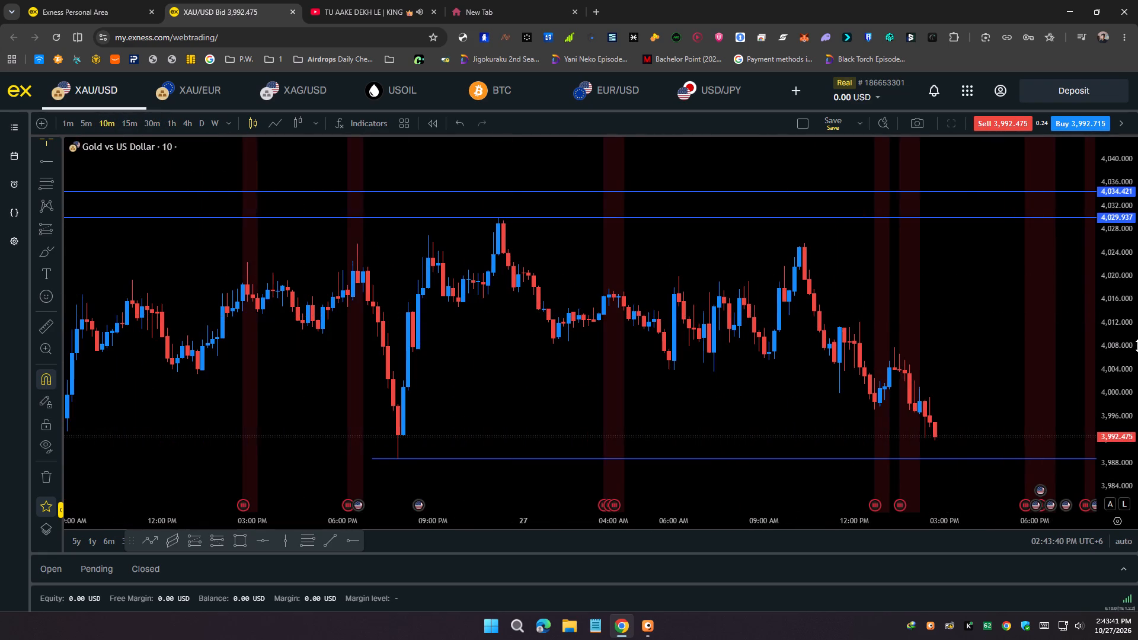
scroll(1137, 350, "up", 4)
left_click_drag(786, 301, 749, 131)
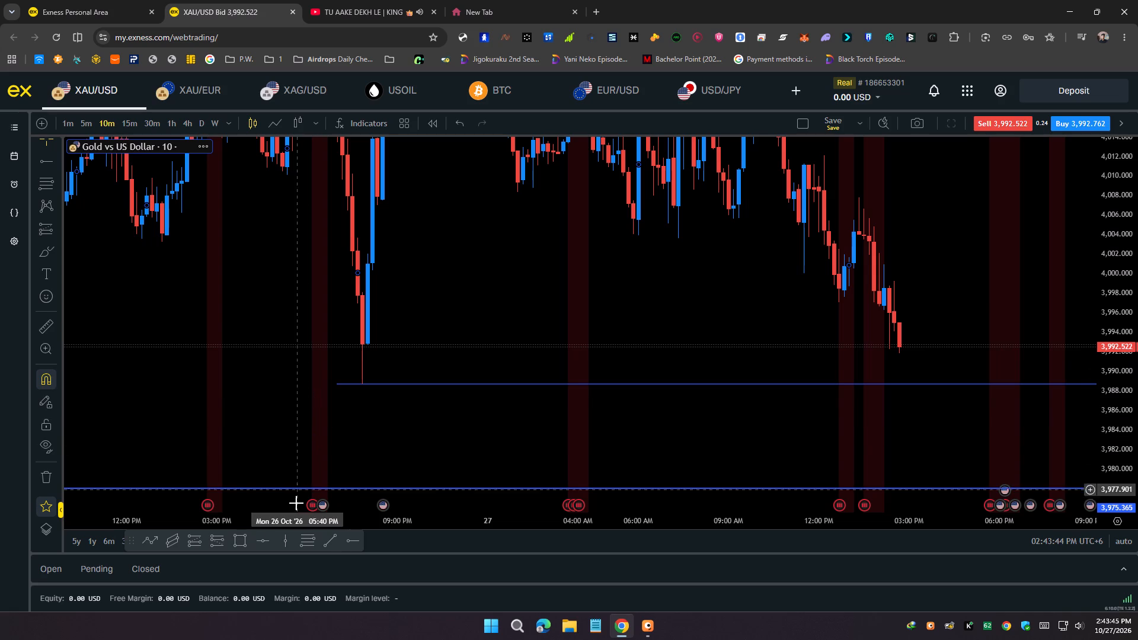
left_click(345, 542)
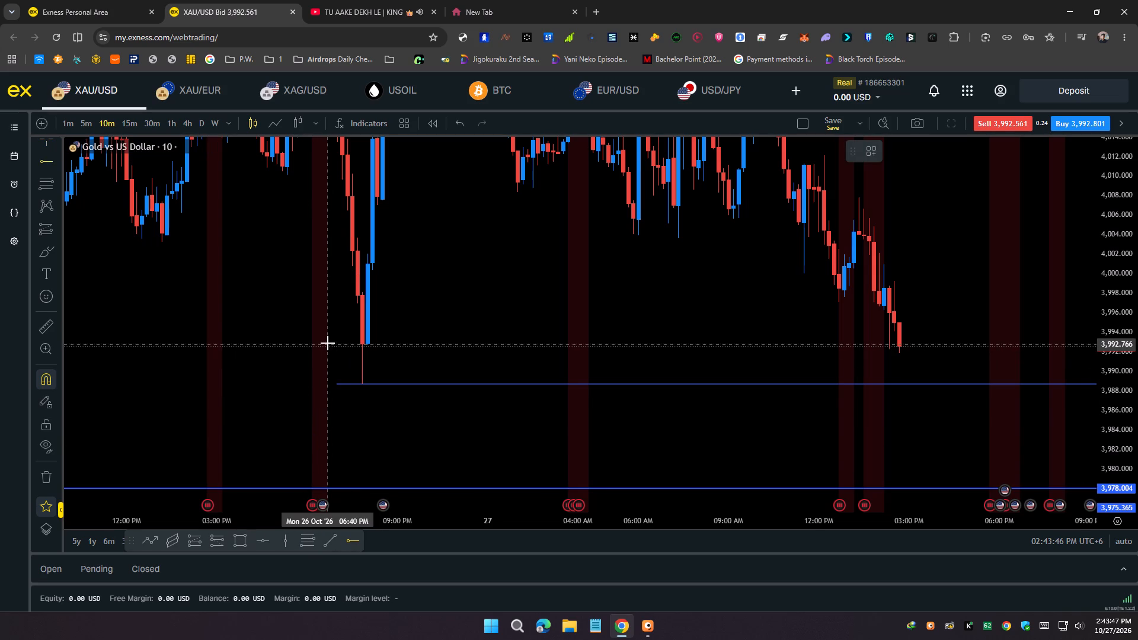
left_click(362, 350)
Examine the 27 October price action against the 3,992.829 ray and the 3,988.695 trend line on the 5-minute chart.
left_click_drag(319, 353, 321, 355)
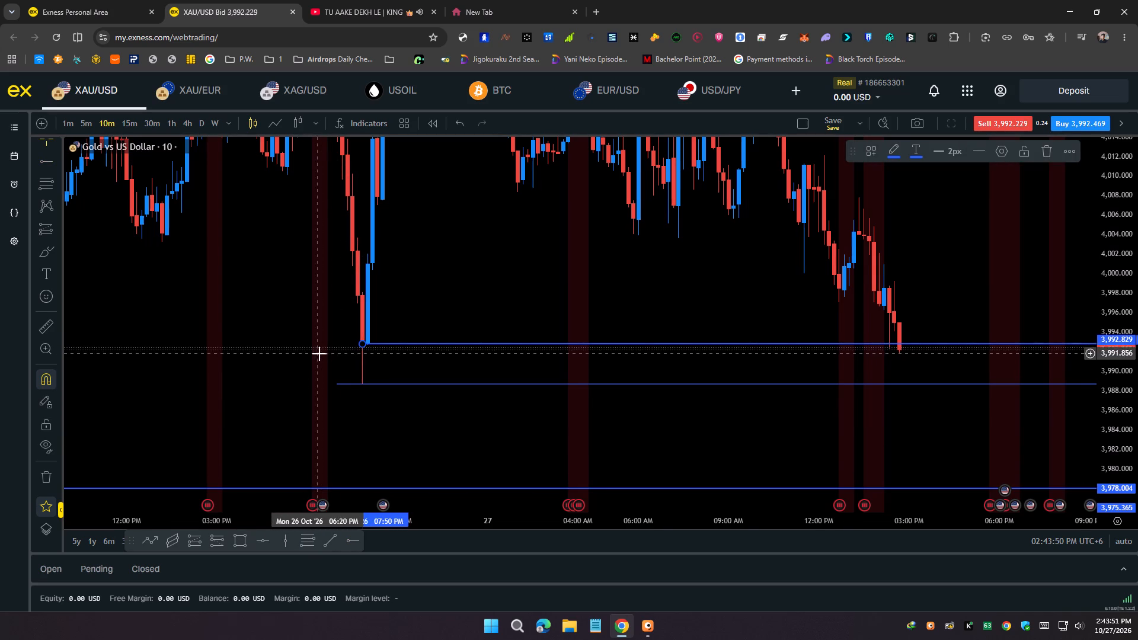
left_click_drag(321, 355, 342, 398)
left_click(89, 120)
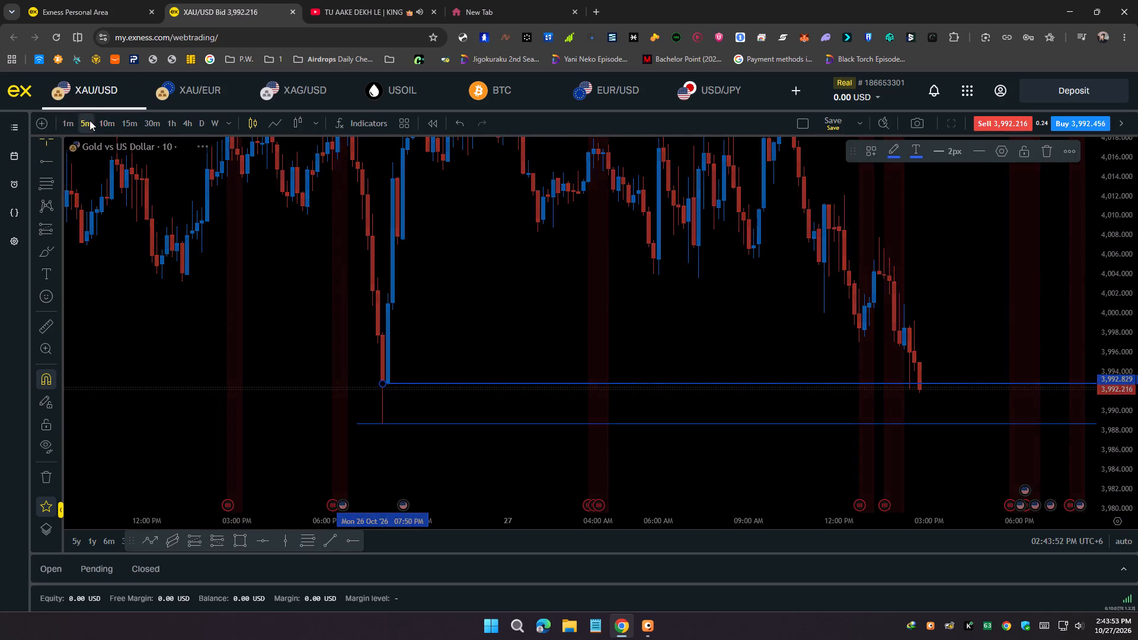
scroll(120, 156, "down", 6)
left_click_drag(421, 283, 458, 295)
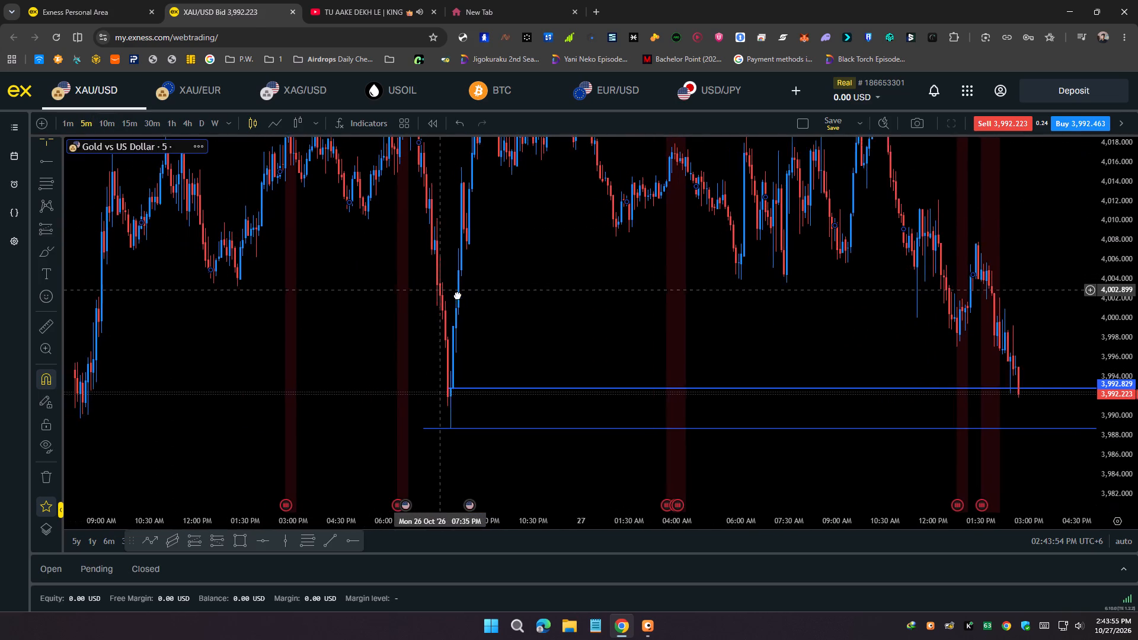
left_click_drag(458, 295, 516, 321)
scroll(476, 302, "up", 3)
left_click_drag(475, 302, 348, 282)
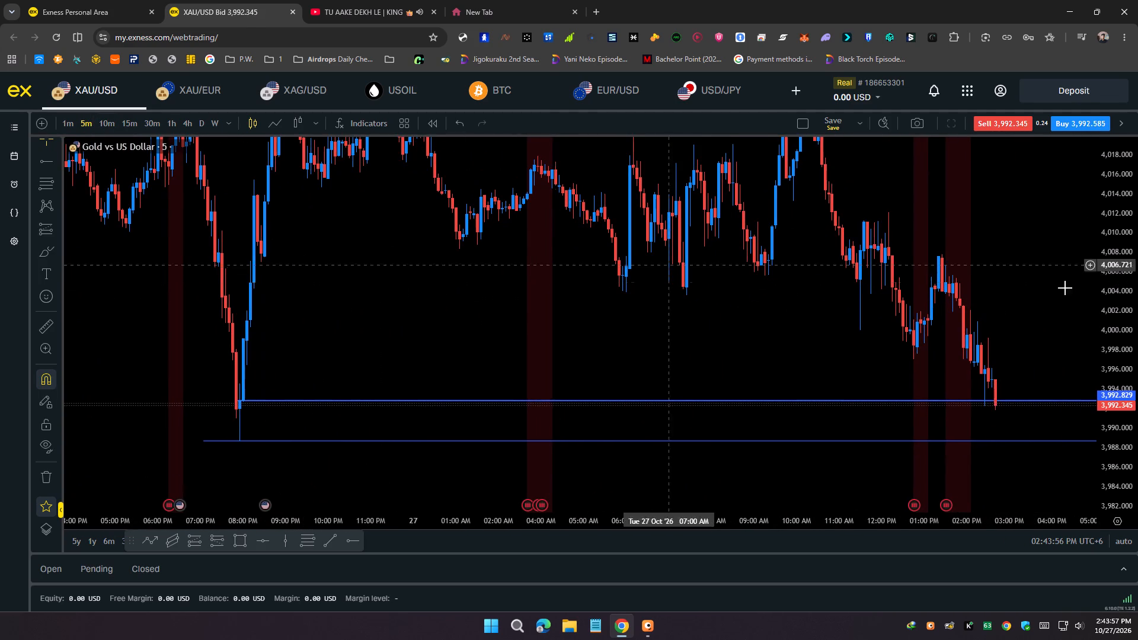
scroll(1137, 370, "up", 2)
left_click_drag(907, 312, 941, 304)
scroll(858, 292, "up", 2)
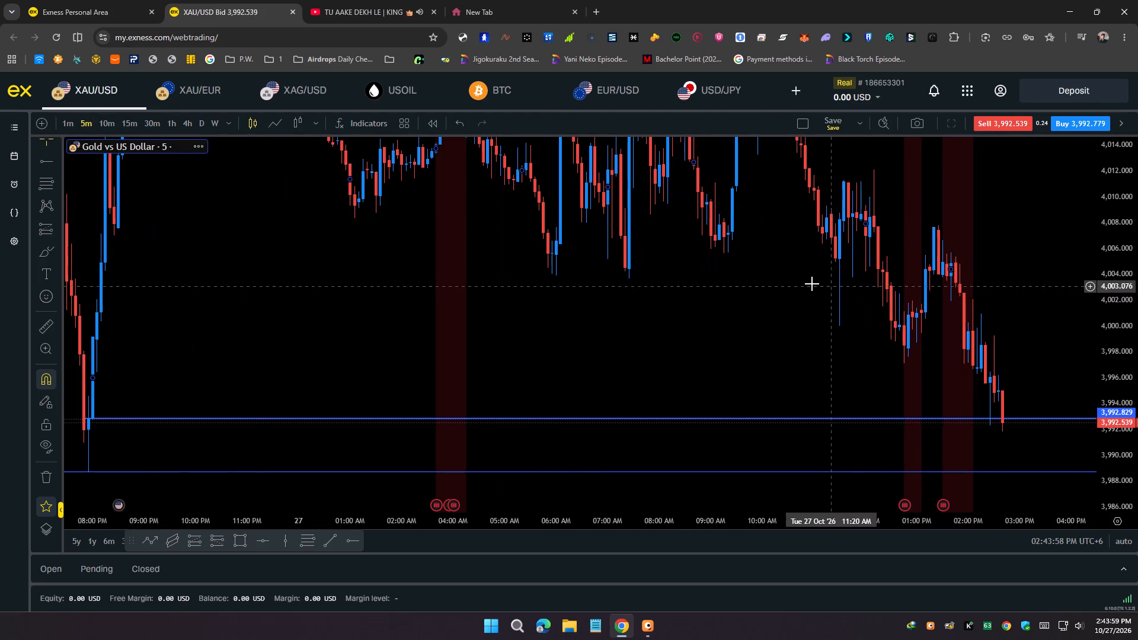
left_click_drag(813, 283, 829, 288)
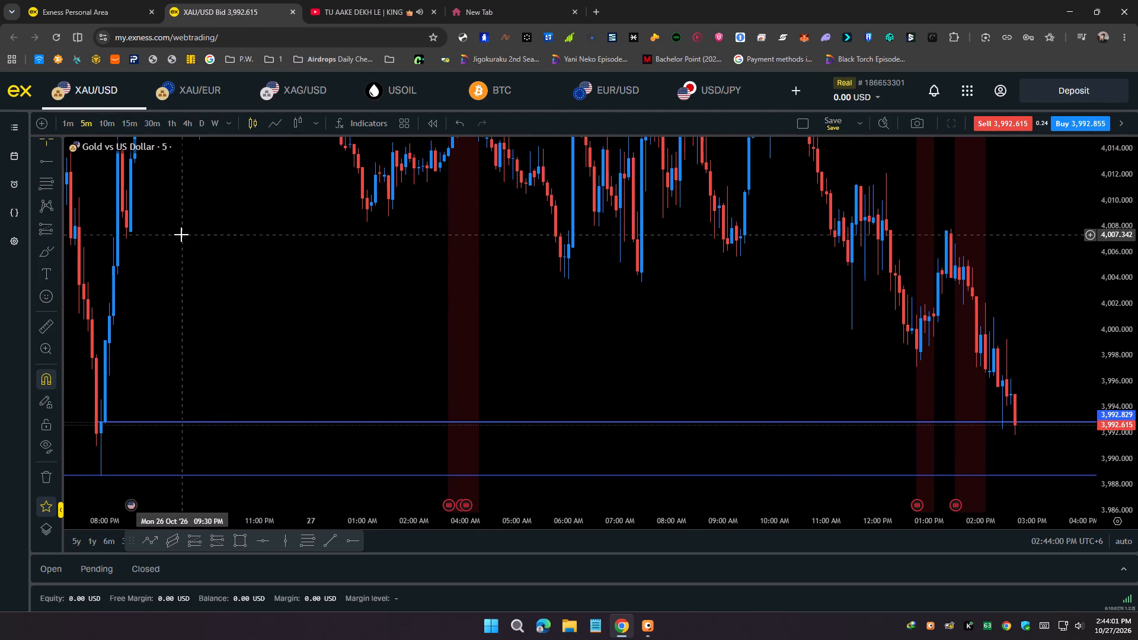
Examine the 26 October evening swing low and the 27 October price action against both lower levels on the 1-minute chart.
left_click(71, 116)
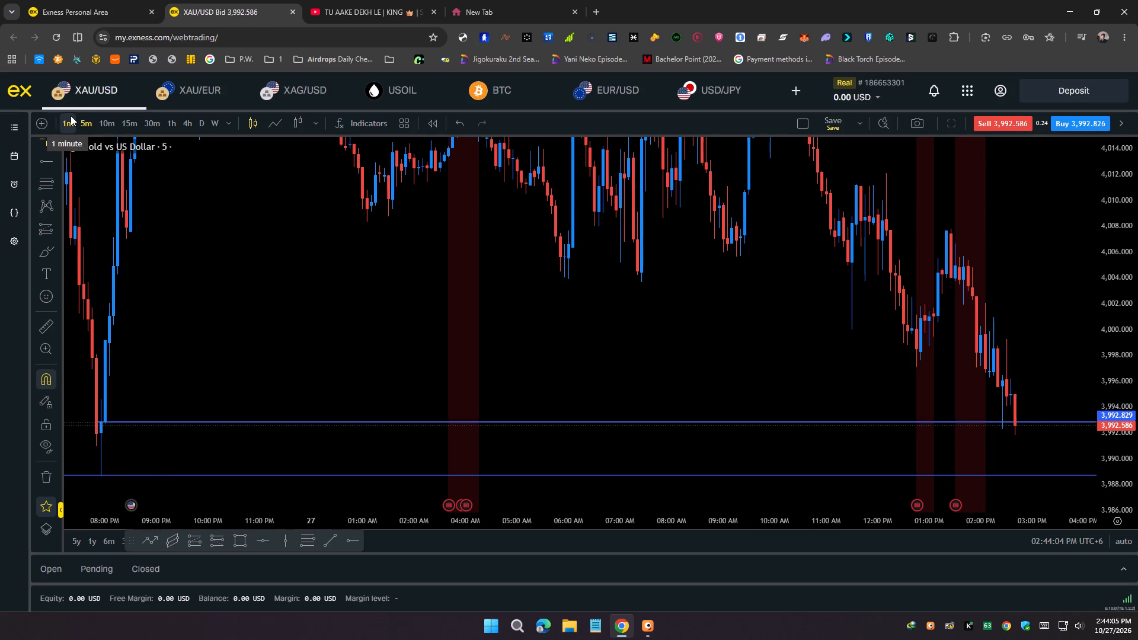
scroll(126, 175, "down", 5)
left_click_drag(251, 276, 336, 309)
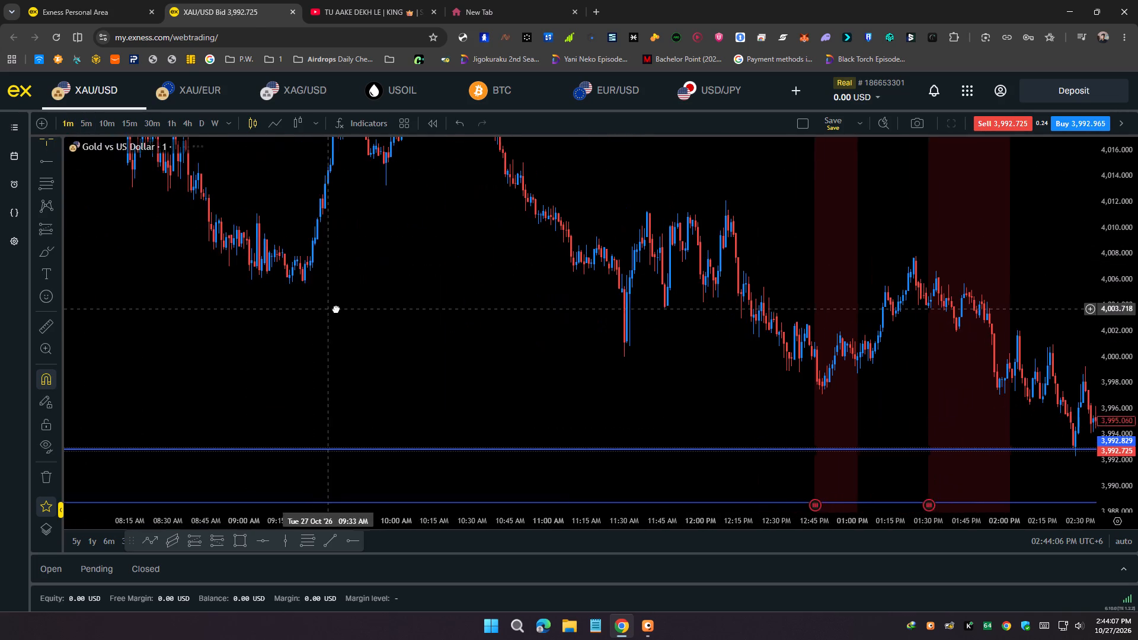
left_click_drag(336, 309, 340, 309)
left_click_drag(314, 296, 177, 235)
scroll(177, 234, "down", 10)
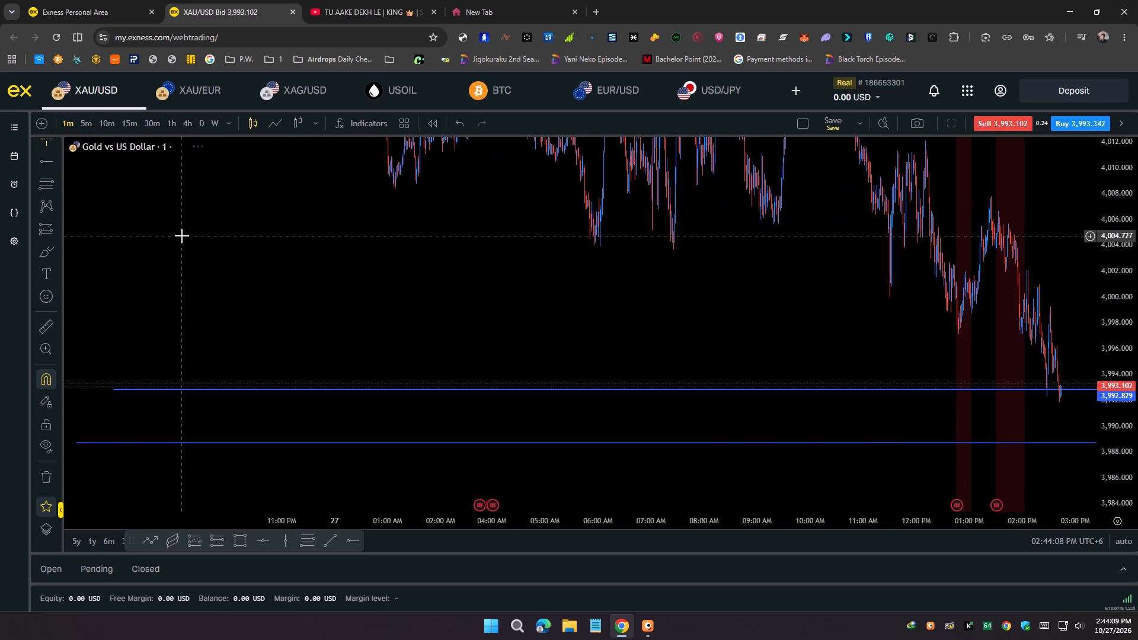
scroll(182, 236, "up", 2)
left_click_drag(199, 250, 544, 232)
left_click_drag(117, 239, 122, 241)
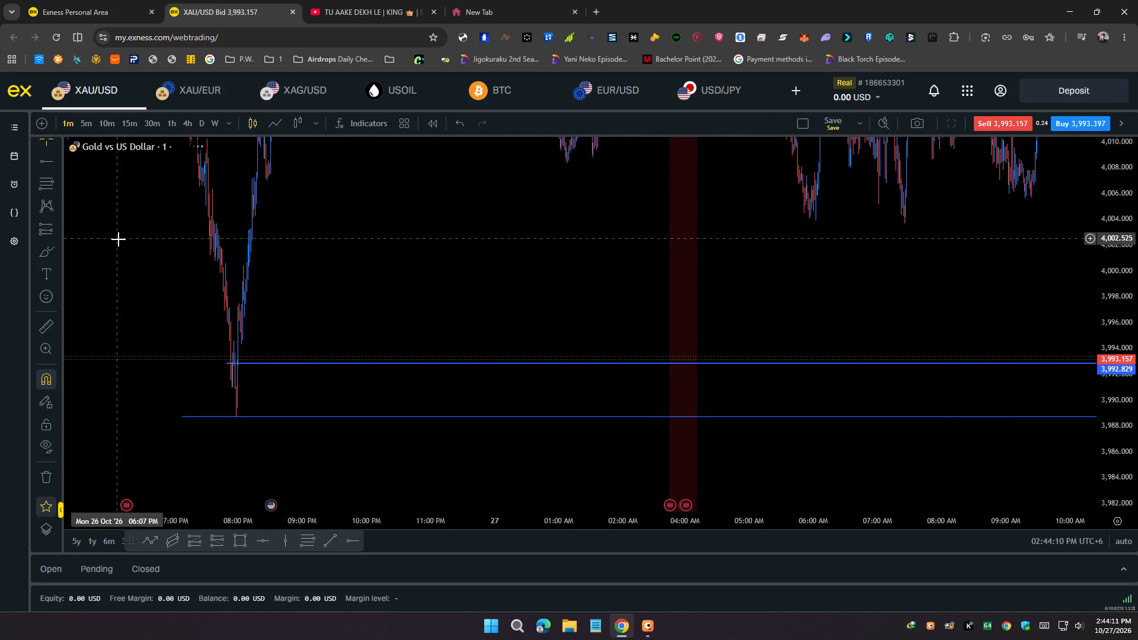
left_click_drag(122, 241, 446, 238)
scroll(373, 240, "up", 6)
left_click_drag(333, 248, 567, 238)
scroll(344, 235, "up", 2)
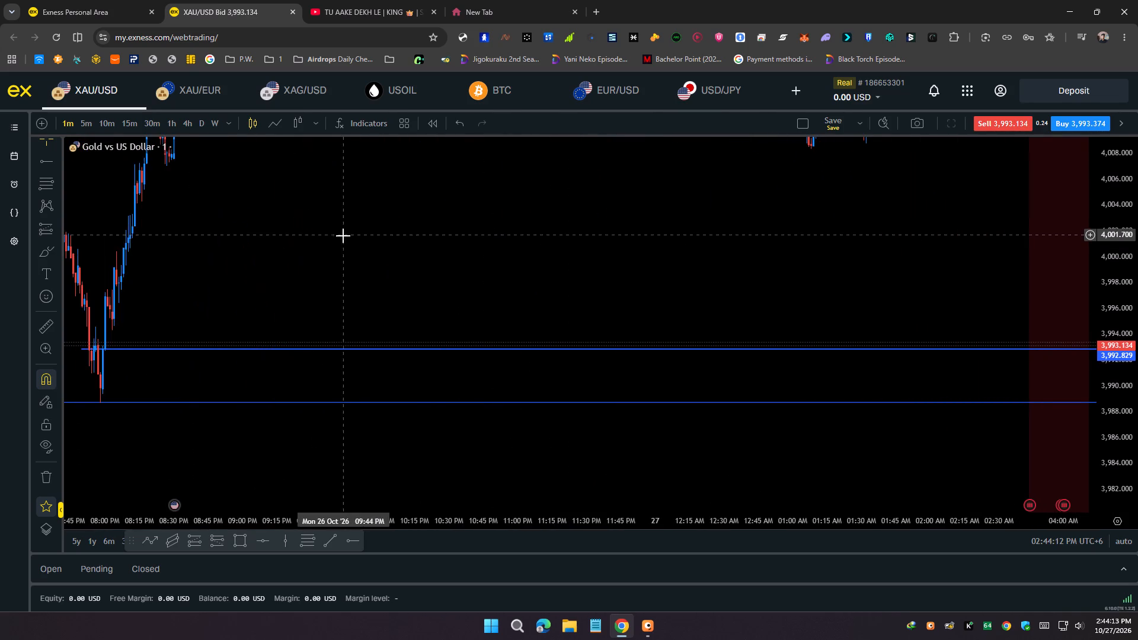
left_click_drag(331, 235, 588, 248)
left_click_drag(784, 284, 562, 305)
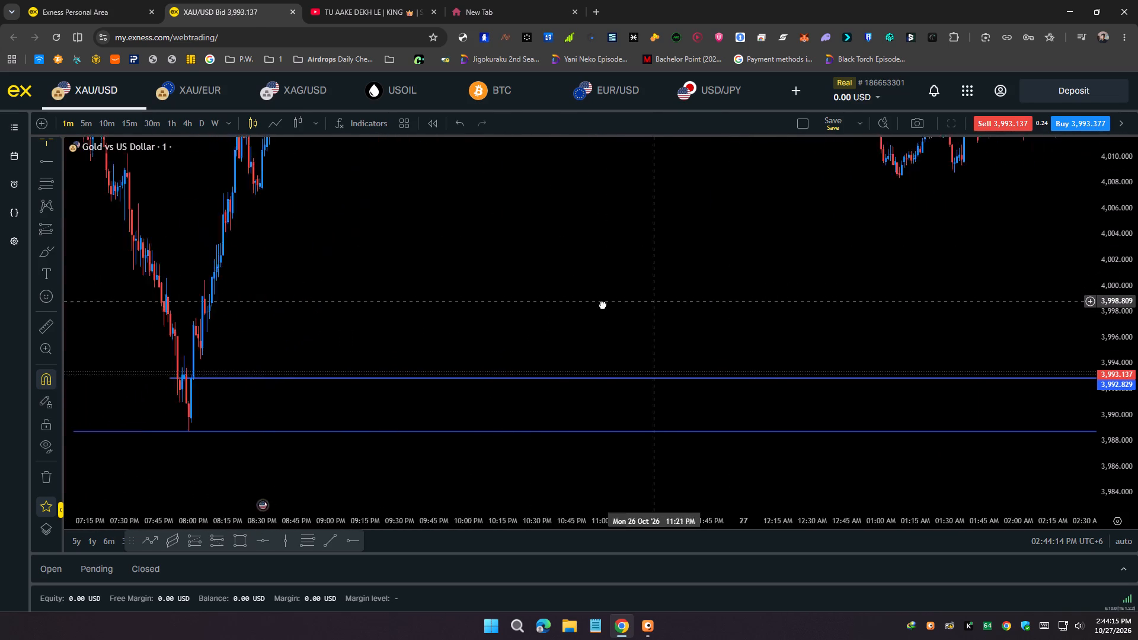
left_click_drag(562, 305, 120, 332)
scroll(749, 320, "down", 3)
scroll(731, 318, "up", 3)
Review the price action between the 26 October evening low and the latest candles on the 5-minute chart.
left_click(84, 120)
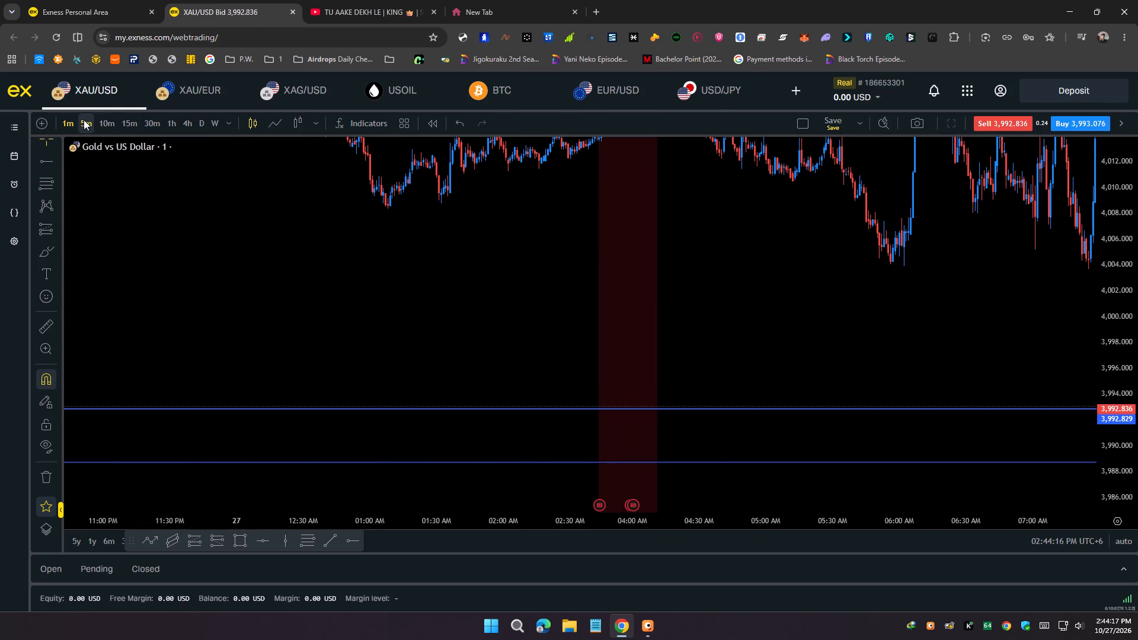
scroll(256, 202, "up", 5)
left_click_drag(369, 244, 273, 233)
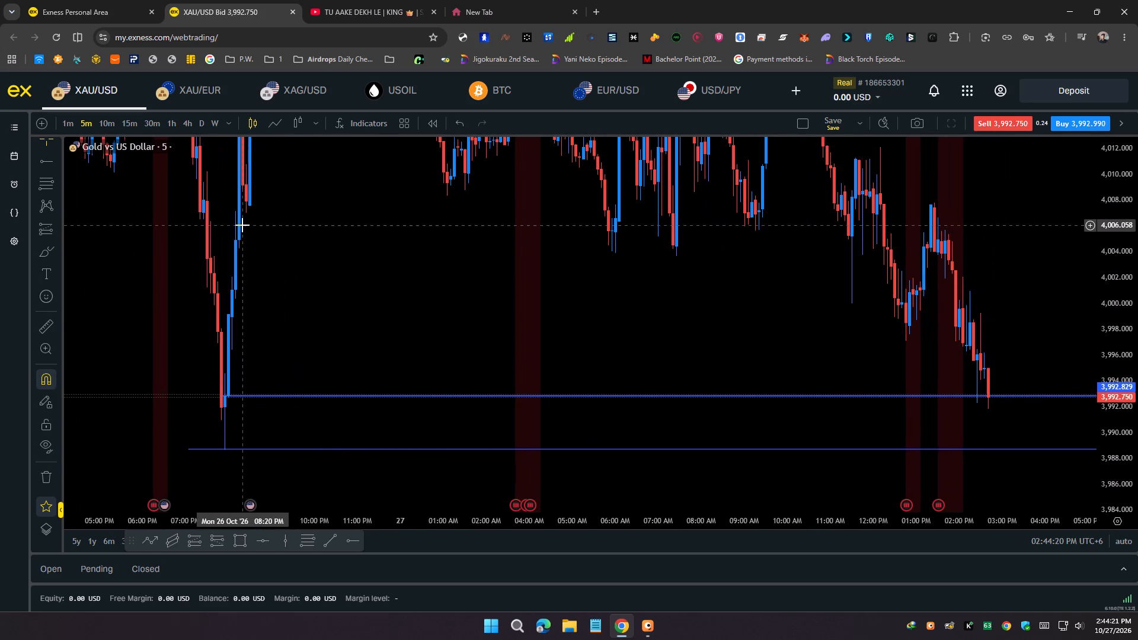
left_click_drag(308, 240, 262, 254)
left_click_drag(262, 254, 286, 446)
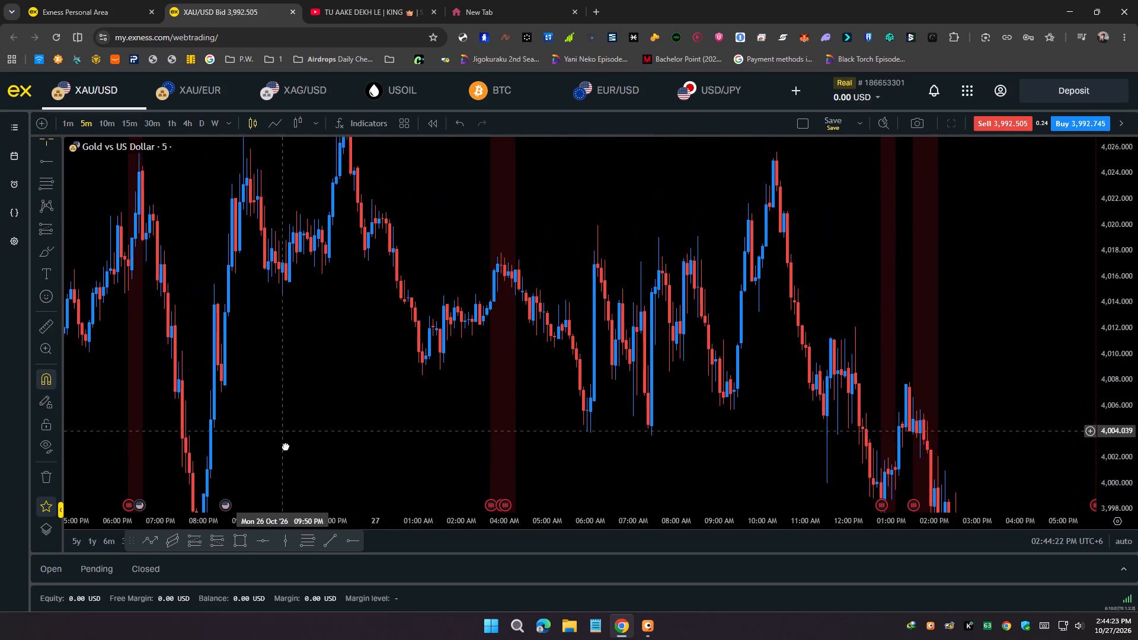
left_click_drag(286, 446, 357, 220)
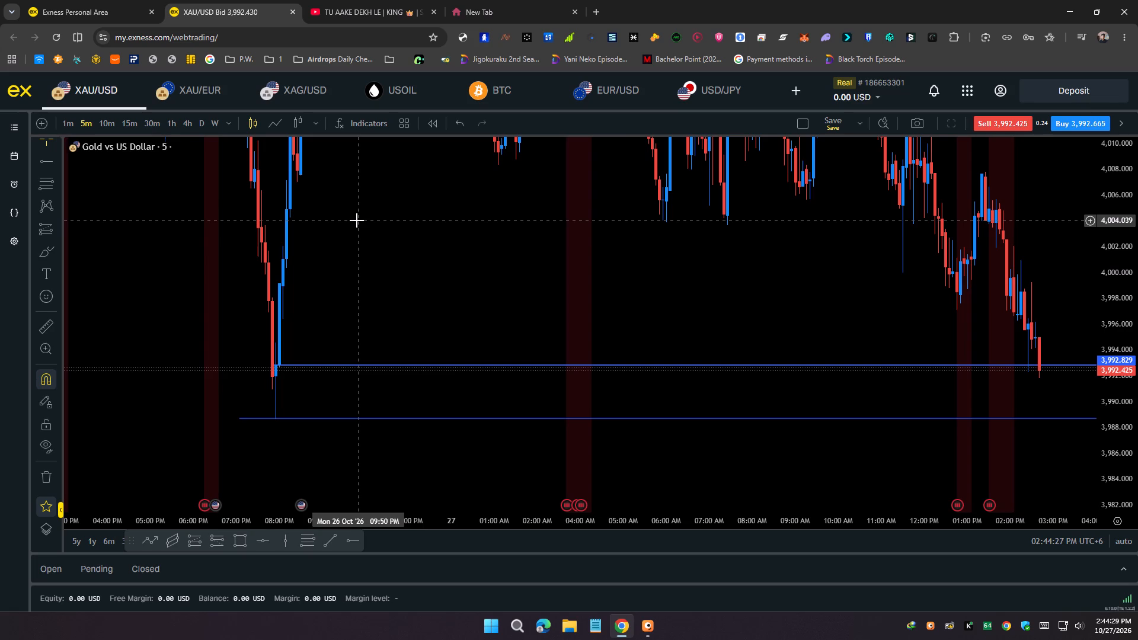
scroll(357, 220, "up", 2)
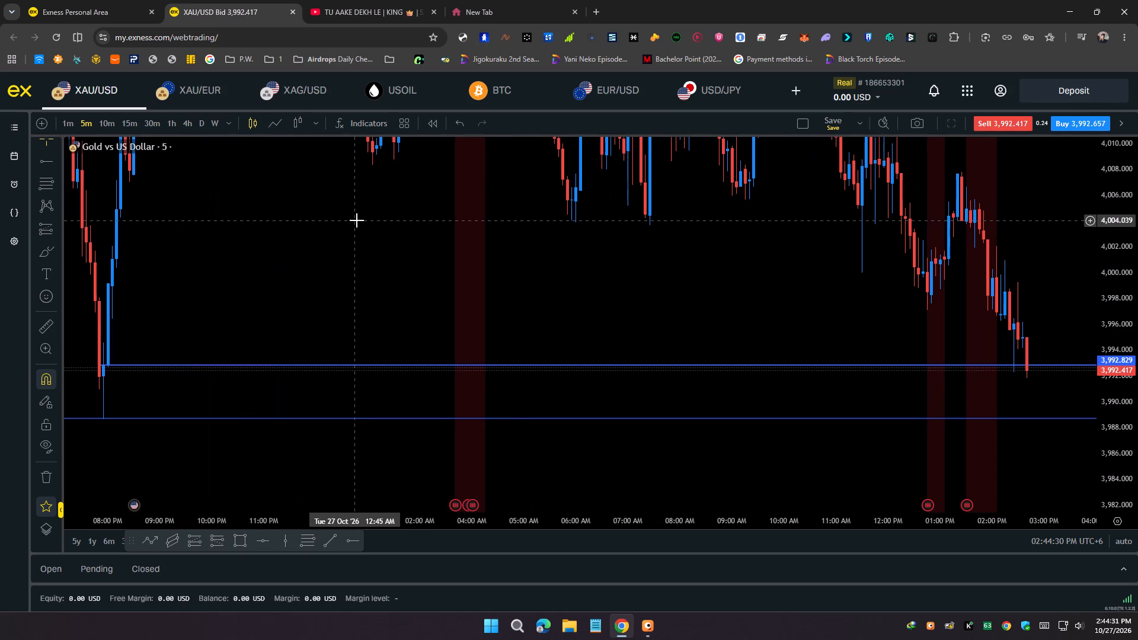
Examine the 27 October afternoon decline towards the 3,992.829 level on the 1-minute chart.
left_click(64, 122)
scroll(335, 251, "down", 4)
scroll(393, 267, "down", 4)
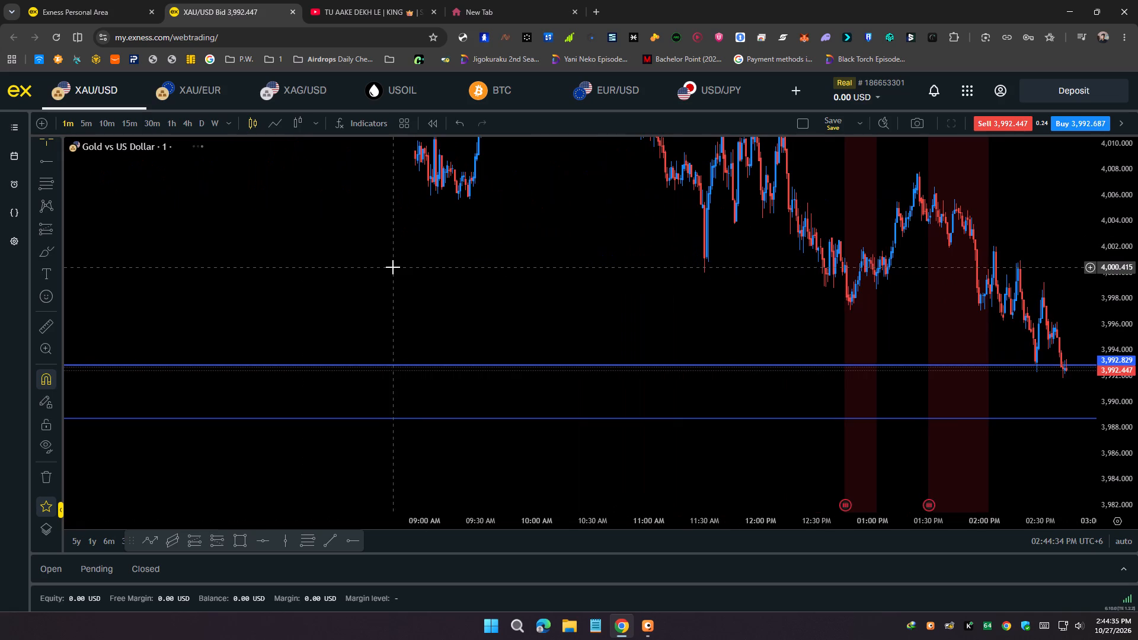
scroll(376, 260, "up", 10)
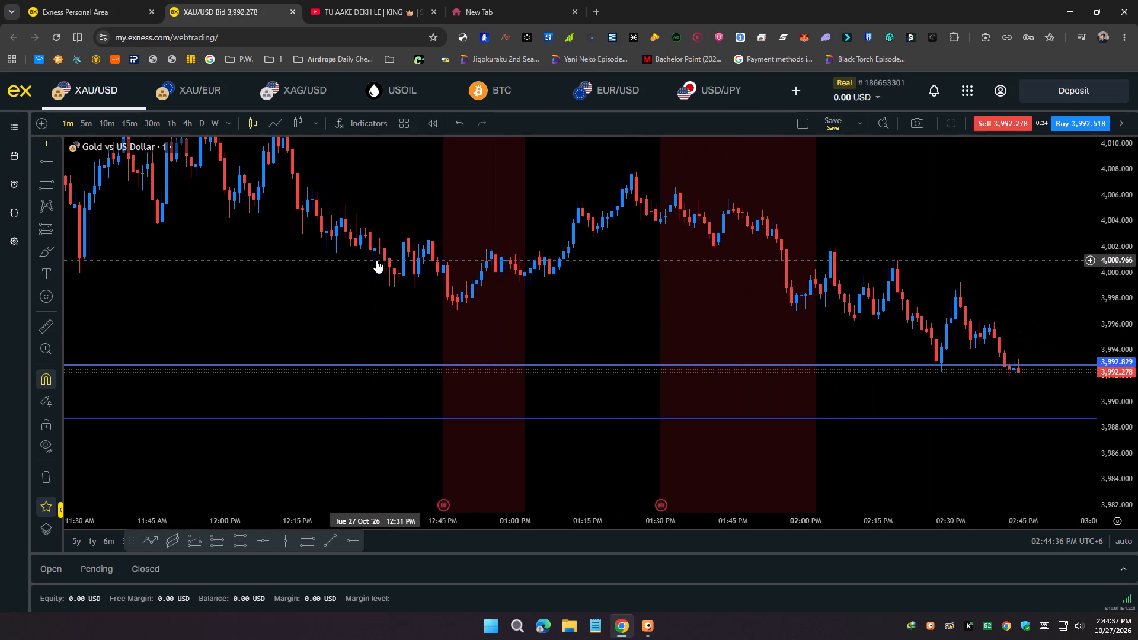
scroll(376, 260, "down", 1)
scroll(376, 260, "up", 2)
scroll(376, 260, "down", 2)
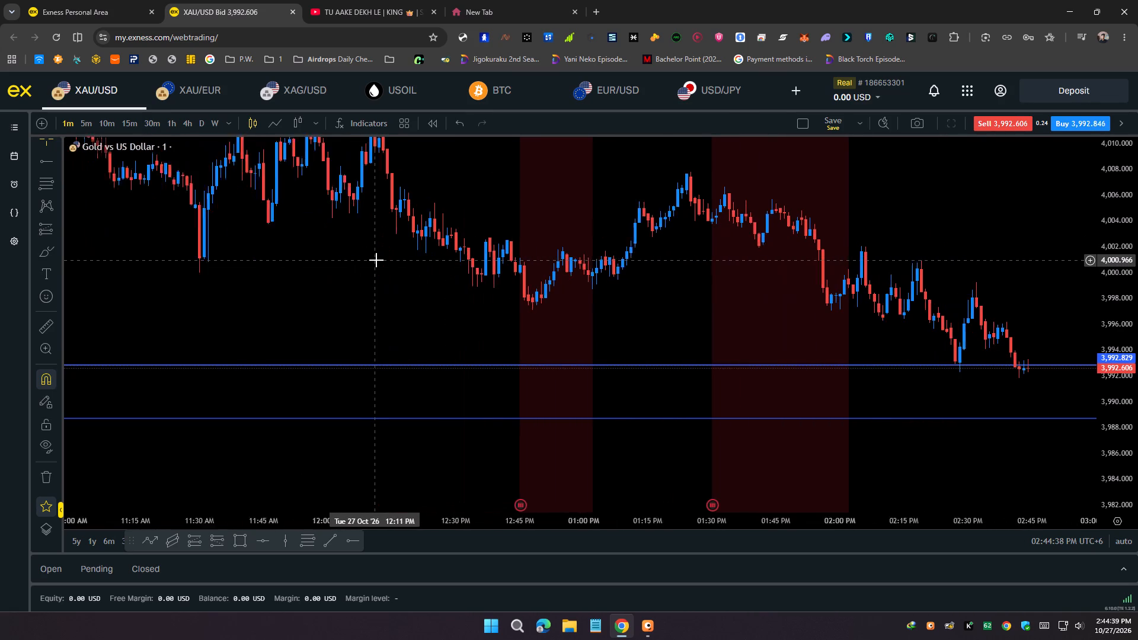
scroll(376, 260, "down", 1)
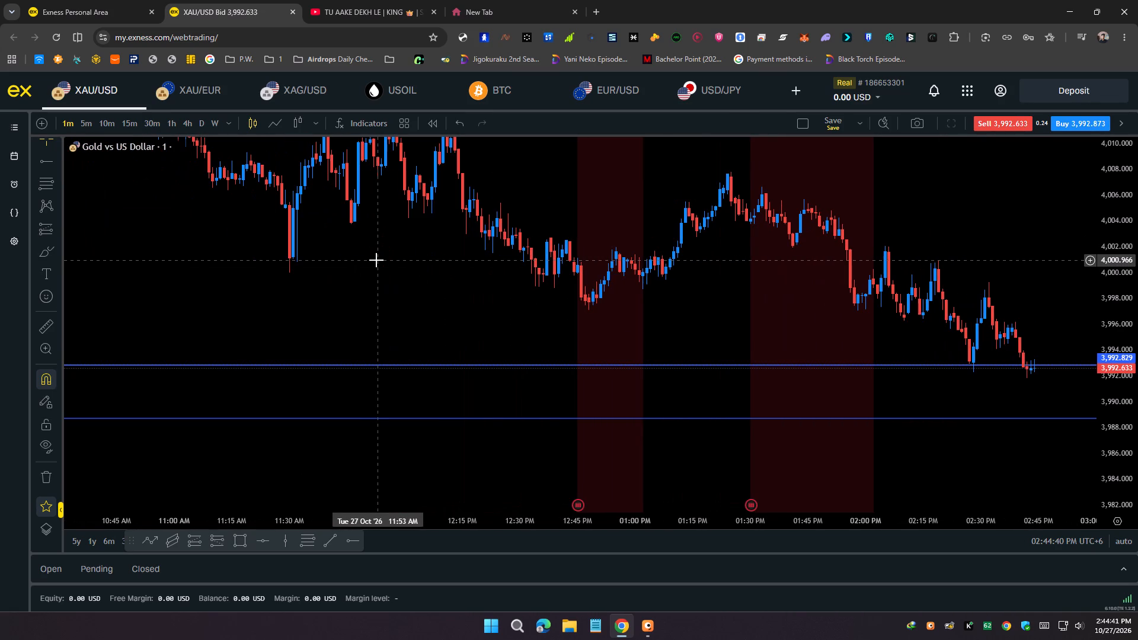
scroll(1059, 428, "up", 2)
scroll(1137, 465, "up", 1)
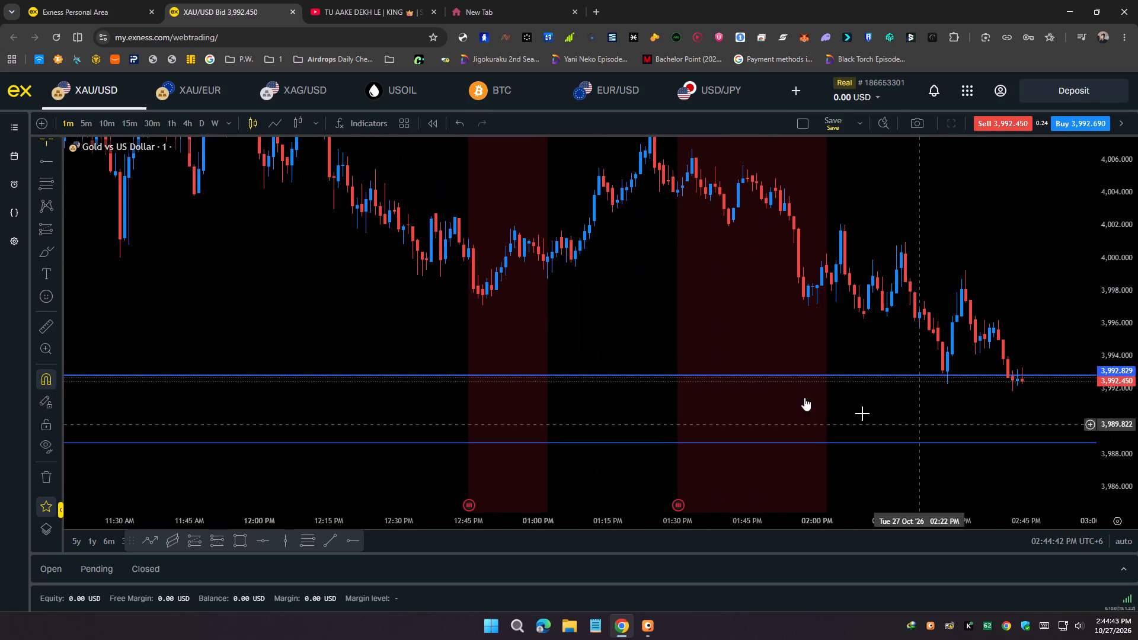
scroll(797, 395, "down", 2)
left_click_drag(565, 395, 603, 398)
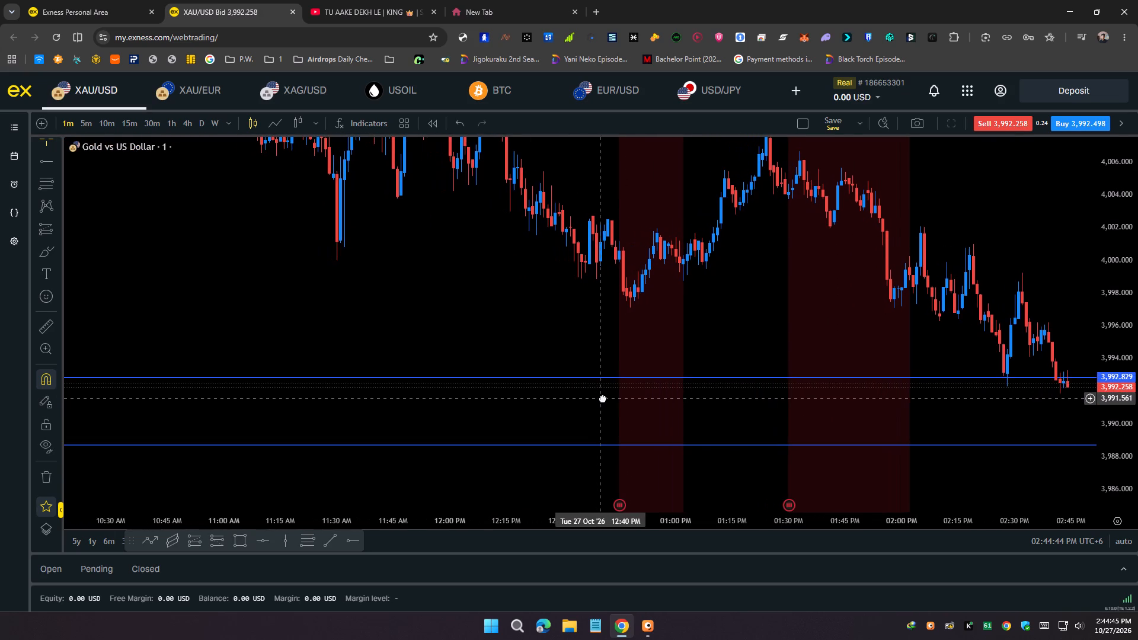
Draw a trend line from the 27 October 01:25 PM swing high at 4,007.788 down to about 3,991.488 at 03:27 PM.
left_click_drag(603, 398, 345, 466)
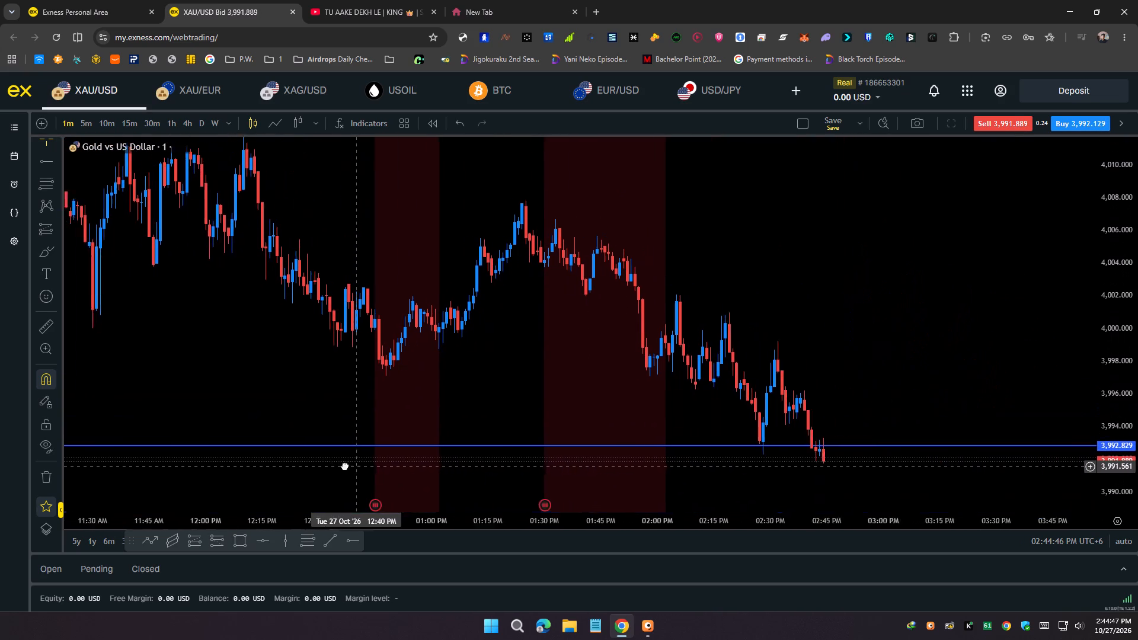
left_click_drag(345, 466, 313, 462)
left_click(325, 538)
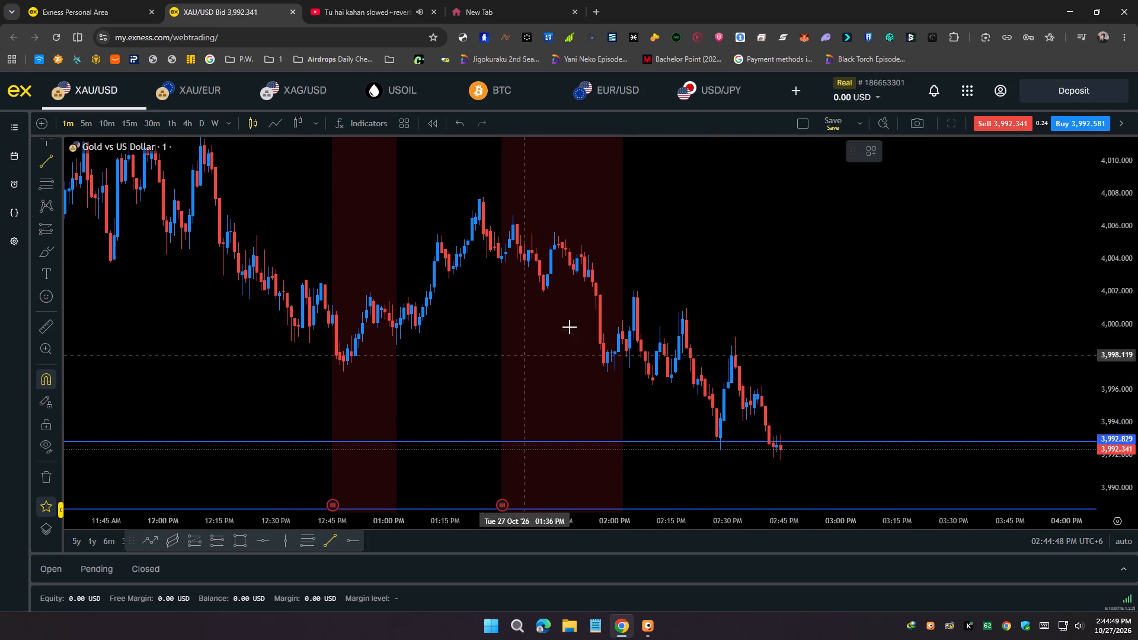
left_click(482, 180)
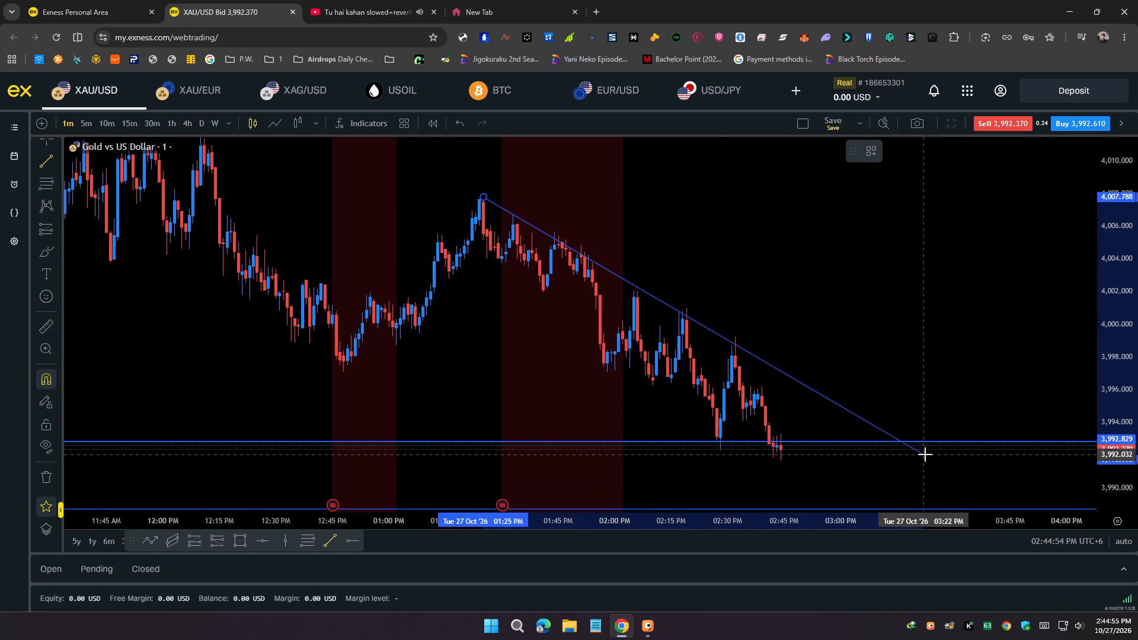
left_click(943, 463)
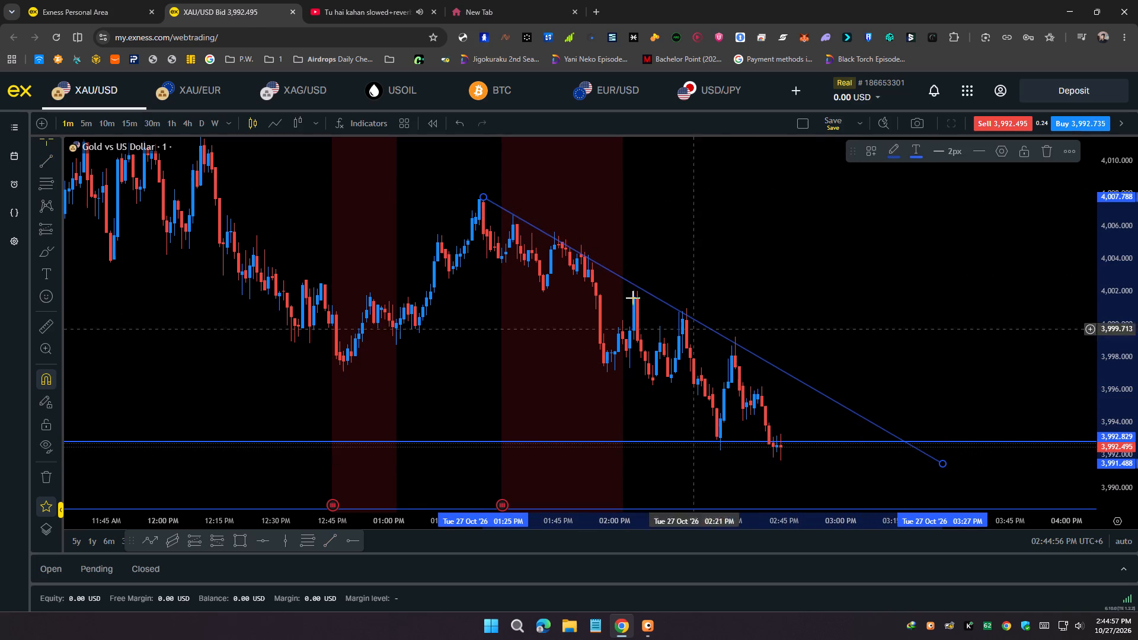
Re-anchor the descending trend line to start at the 02:05 PM high at 4,002.082 and end near 3,990.909 at 03:37 PM.
left_click_drag(482, 194, 487, 194)
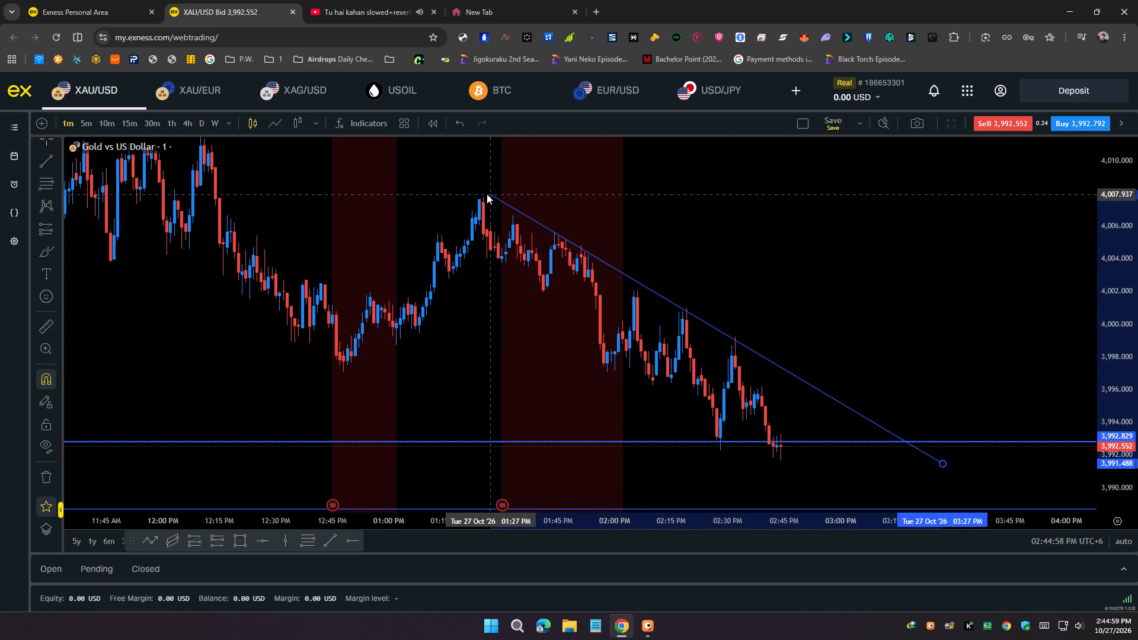
left_click_drag(487, 194, 488, 187)
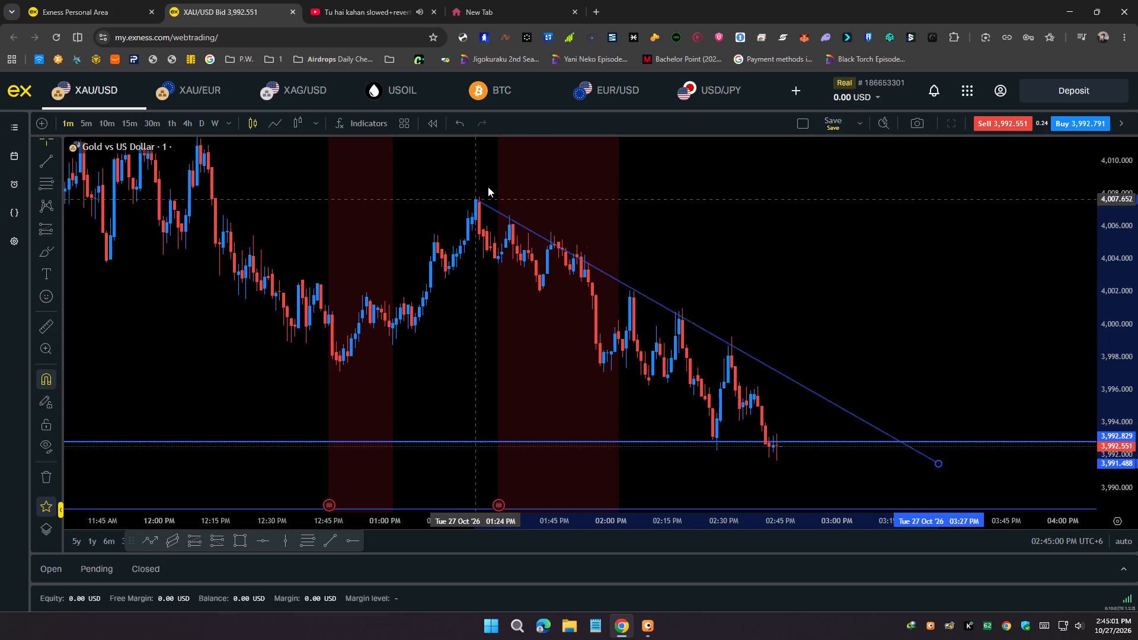
left_click_drag(488, 187, 631, 283)
left_click_drag(647, 247, 619, 170)
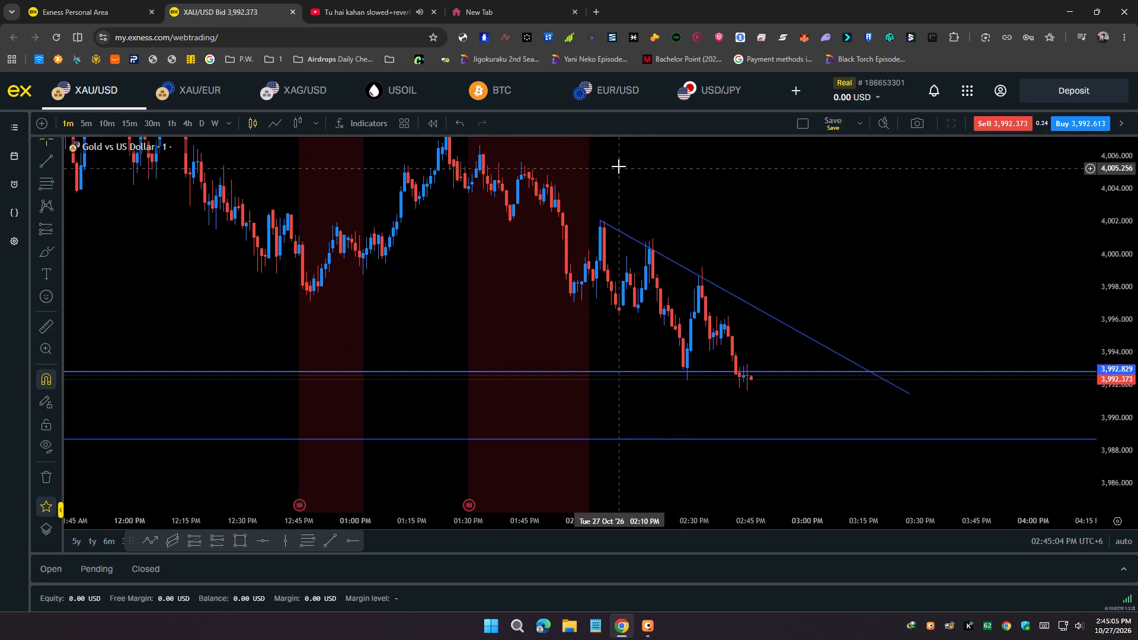
left_click_drag(912, 396, 938, 396)
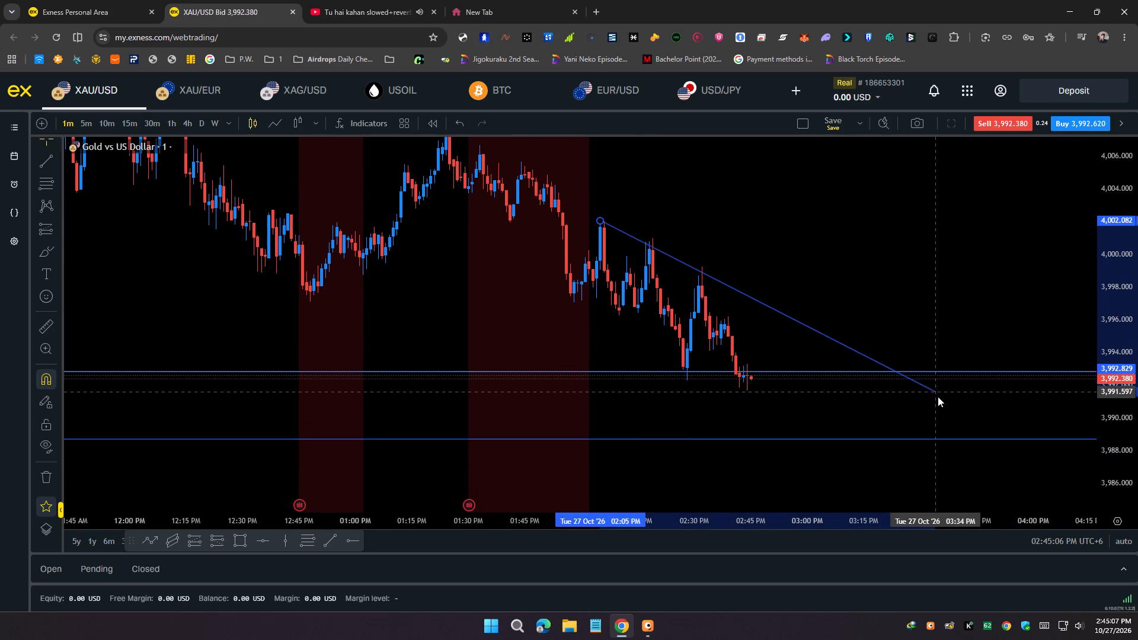
left_click_drag(938, 396, 947, 403)
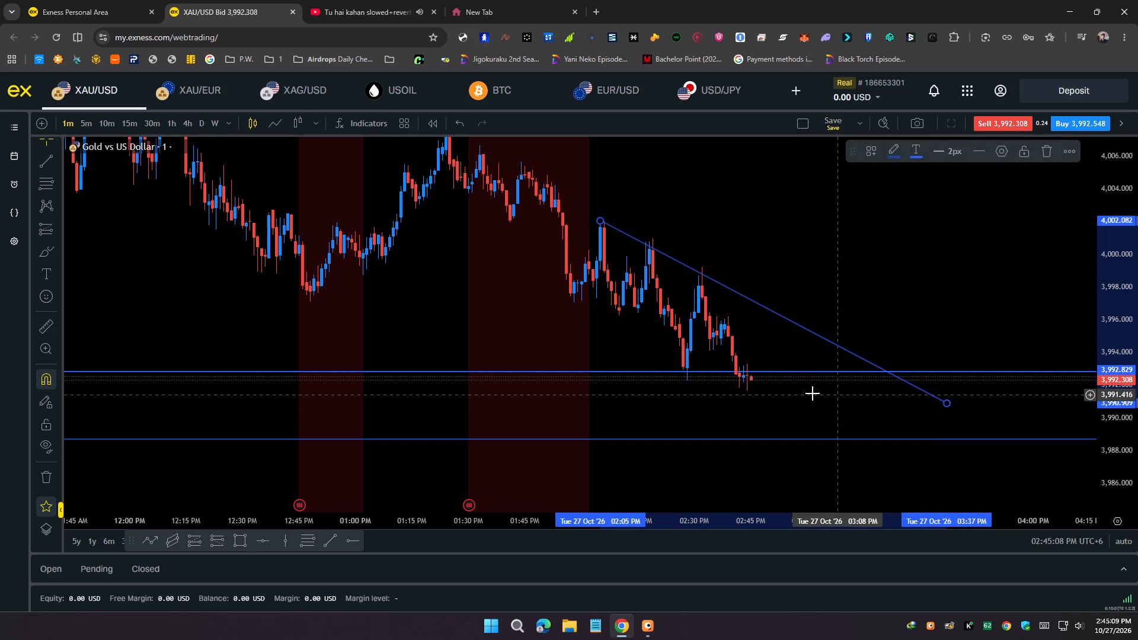
Examine the 27 October decline and the 26 October evening swing low against the lower levels on the 1-minute chart.
left_click_drag(784, 405, 894, 399)
scroll(660, 335, "down", 3)
scroll(535, 284, "down", 1)
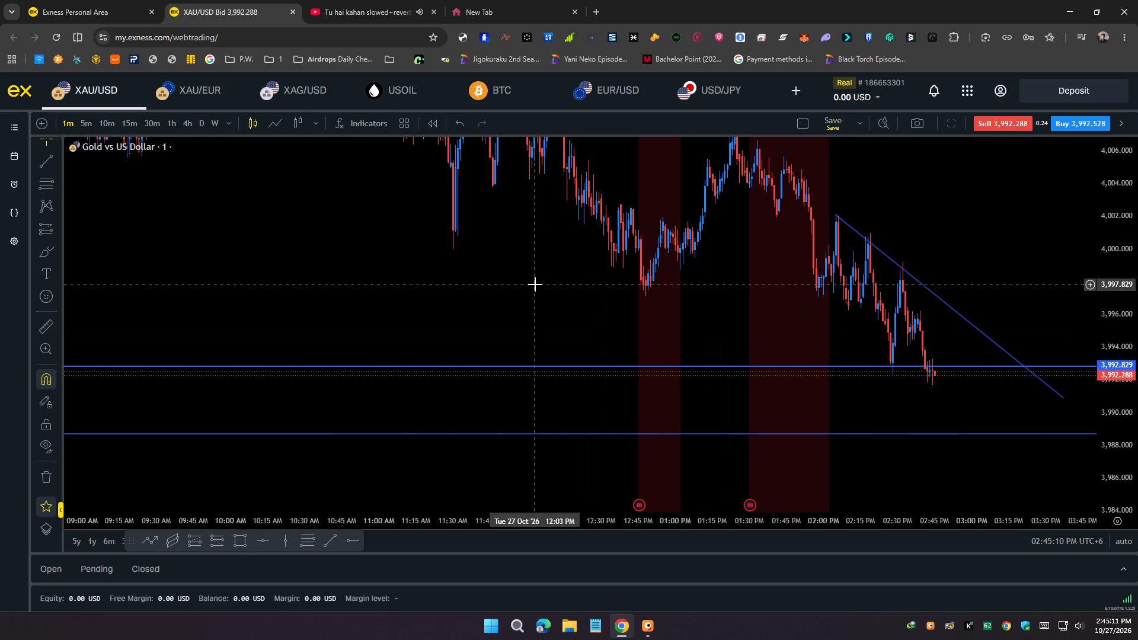
left_click_drag(549, 284, 677, 290)
scroll(1137, 404, "down", 5)
scroll(817, 408, "down", 5)
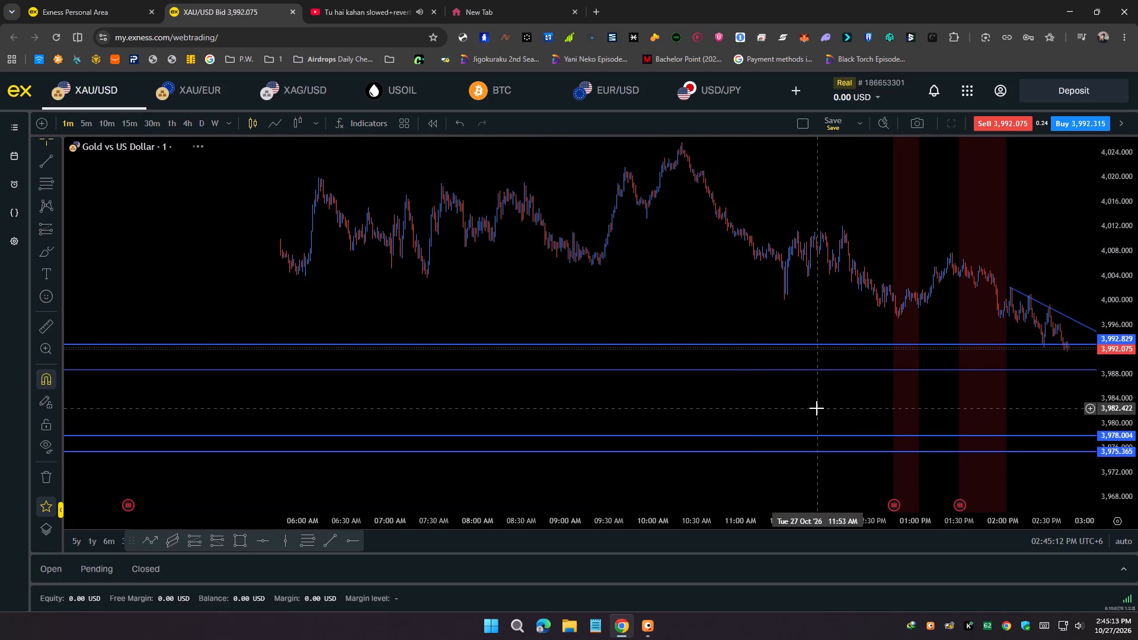
scroll(756, 401, "down", 7)
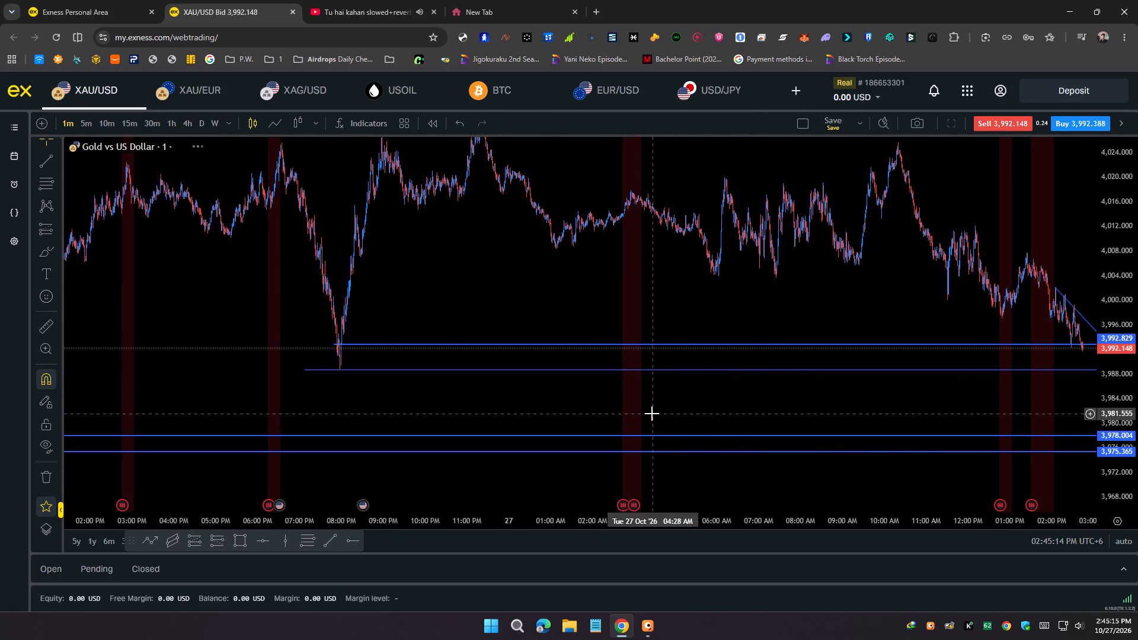
scroll(635, 416, "up", 2)
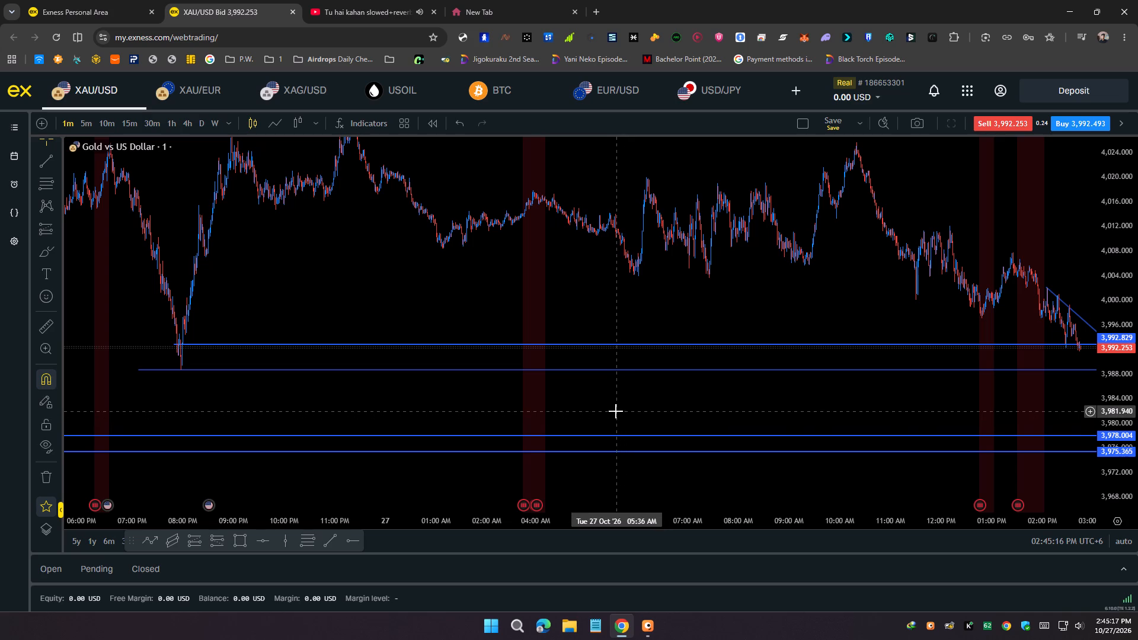
left_click_drag(254, 265, 753, 292)
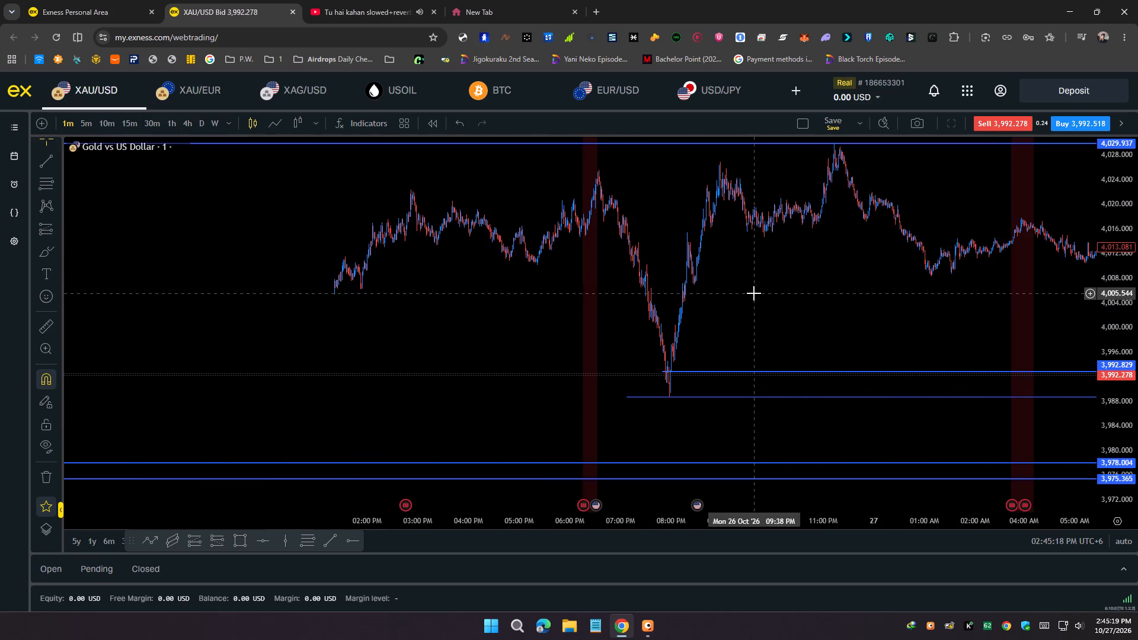
scroll(609, 286, "up", 6)
left_click_drag(462, 289, 902, 311)
scroll(1137, 324, "up", 5)
left_click_drag(721, 399, 802, 289)
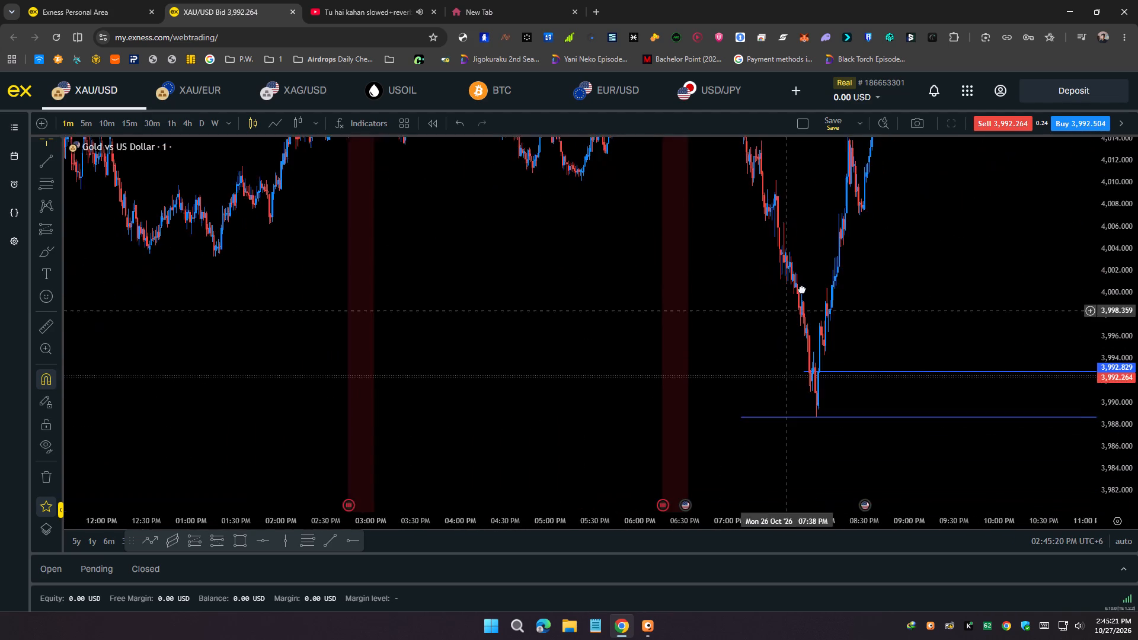
left_click_drag(802, 289, 803, 288)
scroll(661, 232, "up", 3)
Open the bookmarked Cwallet page in a new browser tab and place that tab before the New Tab page.
right_click(417, 66)
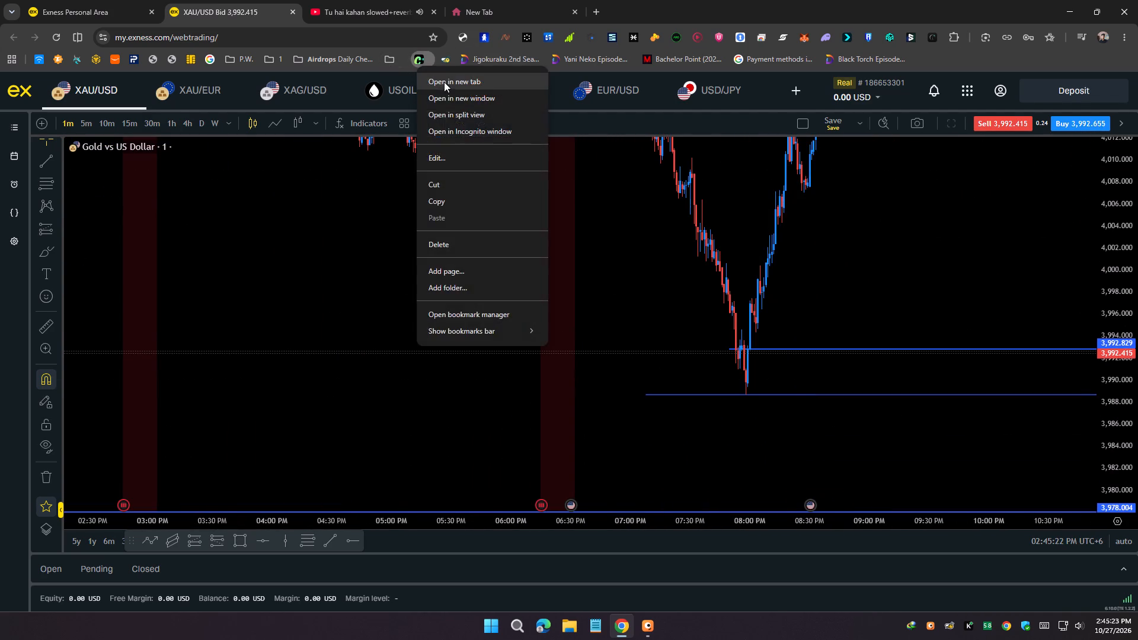
left_click(445, 82)
left_click_drag(647, 5, 562, 1)
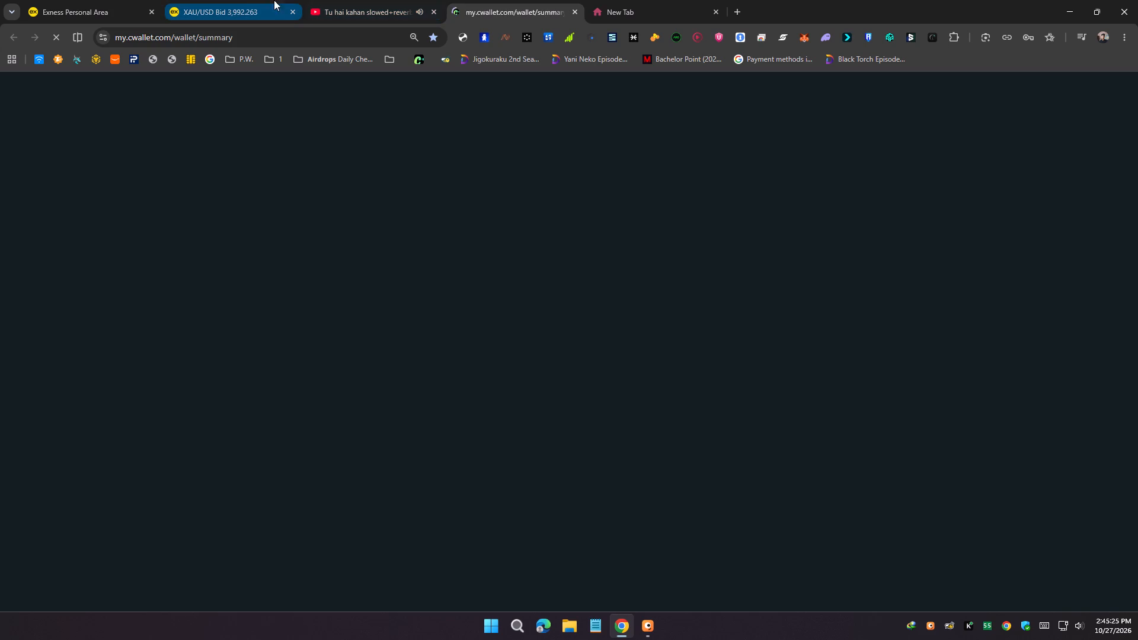
Switch back to the XAU/USD chart and examine the 26 October evening swing low more closely.
left_click(246, 0)
left_click_drag(514, 194, 450, 185)
scroll(450, 185, "up", 2)
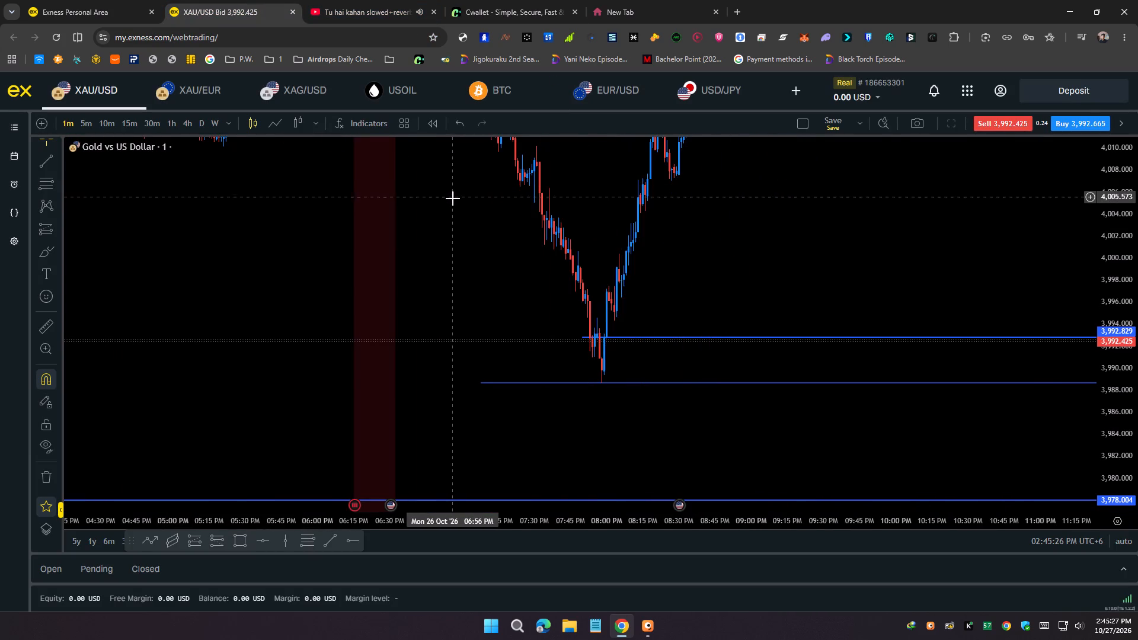
scroll(453, 200, "up", 2)
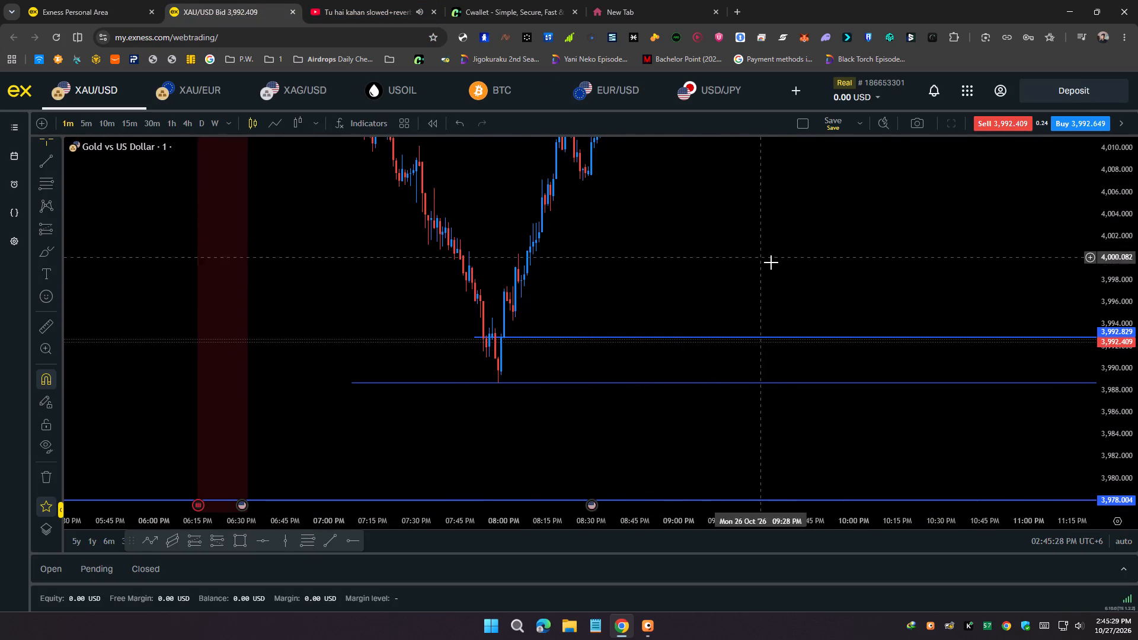
left_click_drag(974, 264, 835, 309)
Switch to the New Tab page and open ChatGPT from its AI tools.
left_click(616, 0)
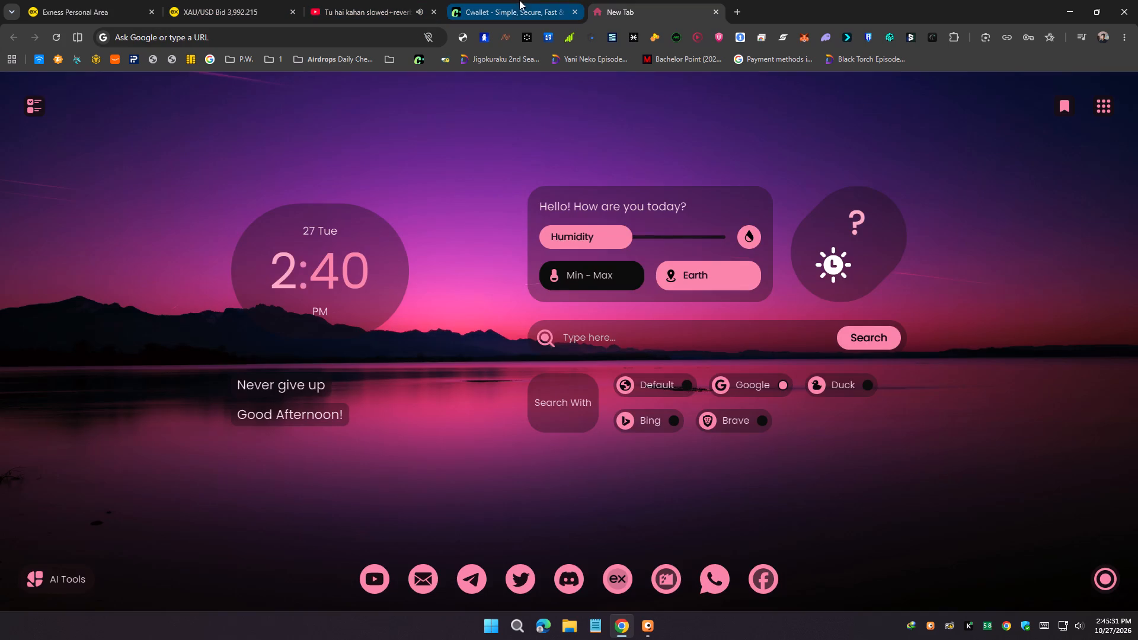
left_click(32, 108)
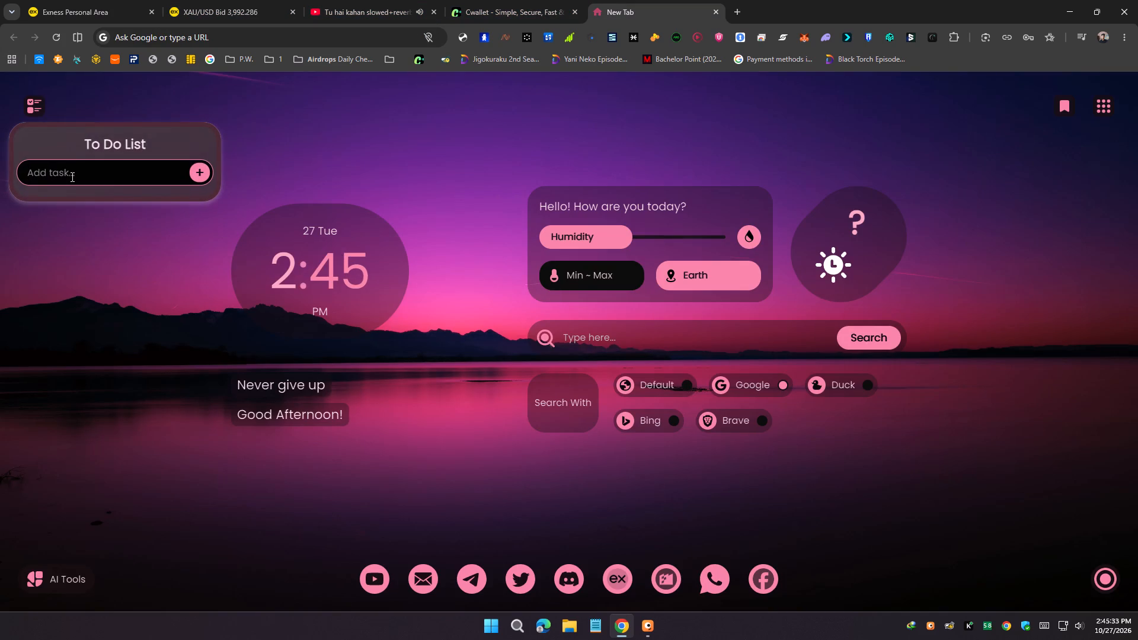
left_click(71, 177)
left_click(40, 578)
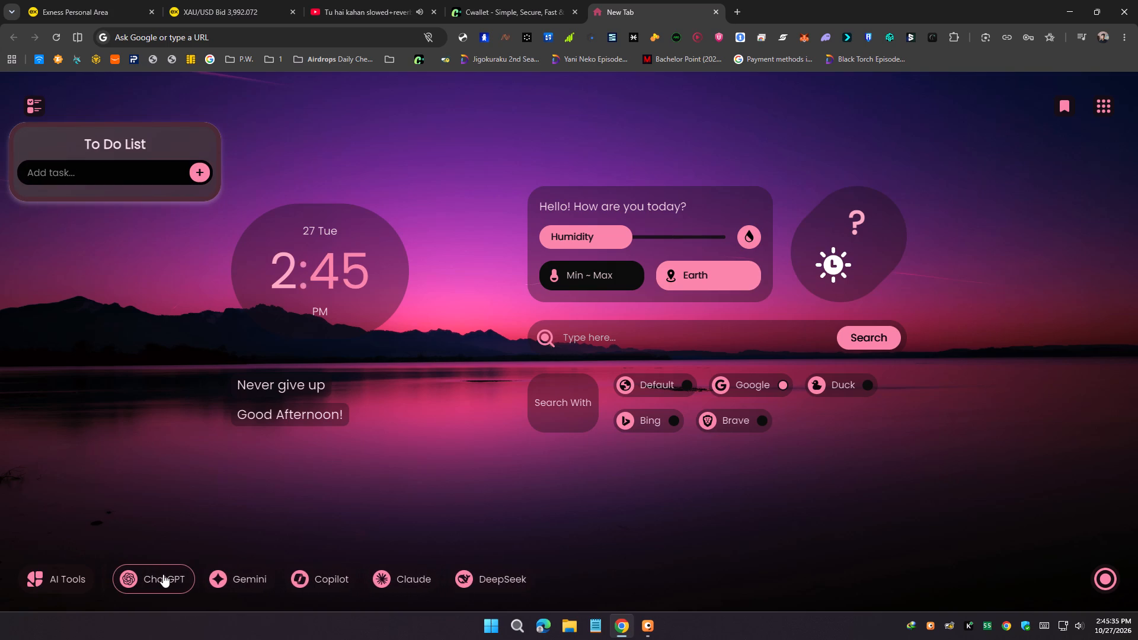
left_click(163, 574)
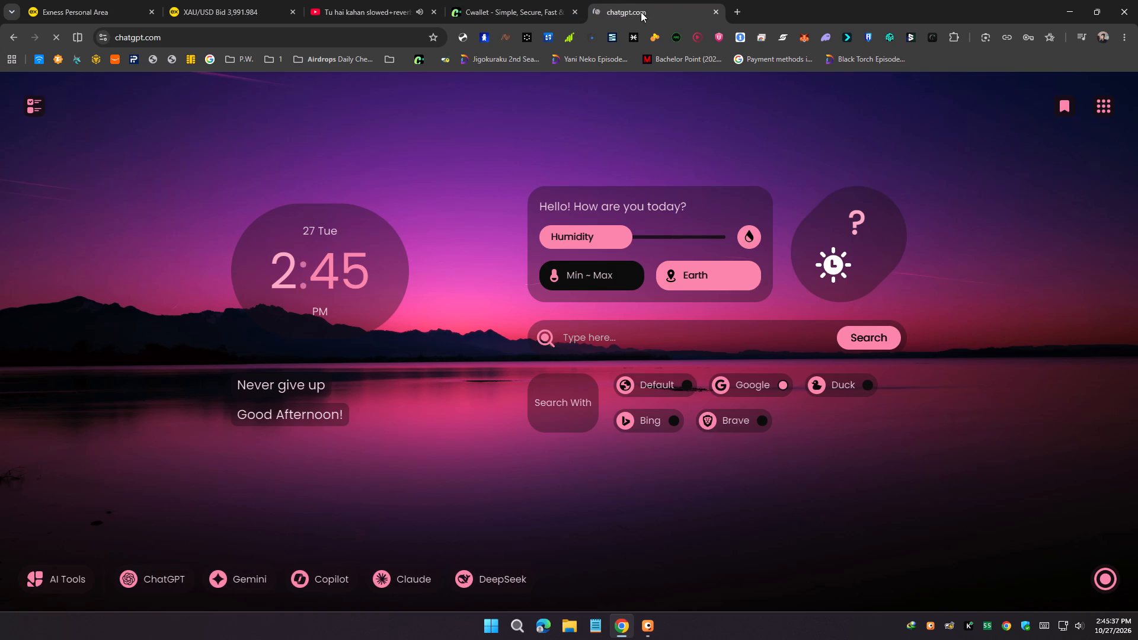
left_click_drag(645, 12, 672, 8)
left_click_drag(652, 12, 671, 12)
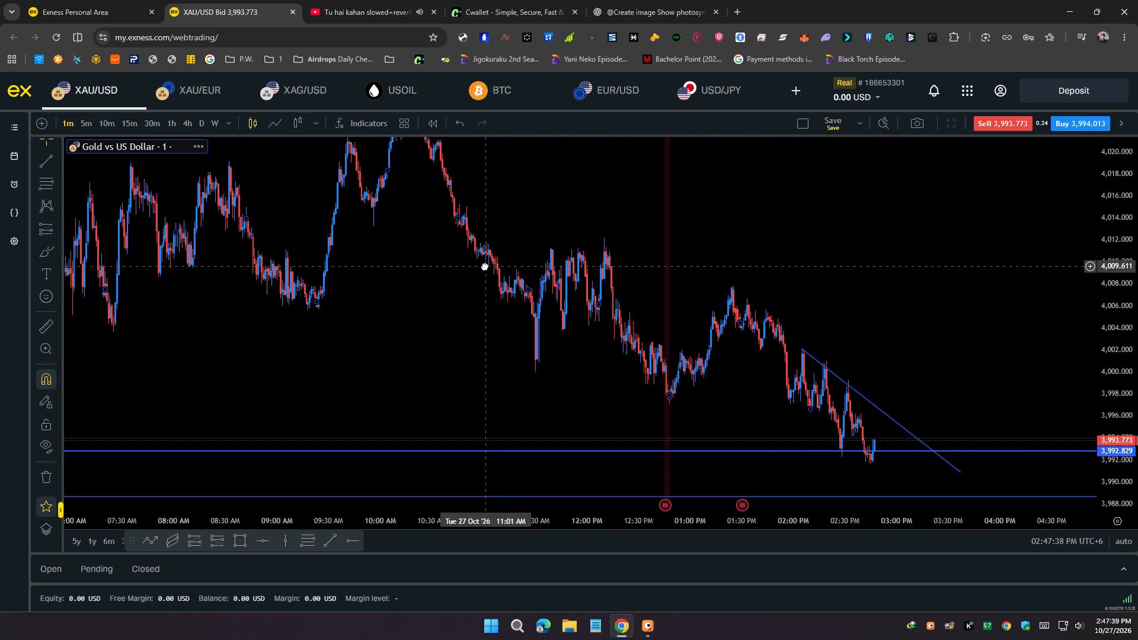
left_click_drag(485, 266, 557, 239)
scroll(558, 239, "up", 5)
left_click_drag(574, 277, 647, 263)
scroll(637, 261, "down", 16)
scroll(635, 259, "up", 1)
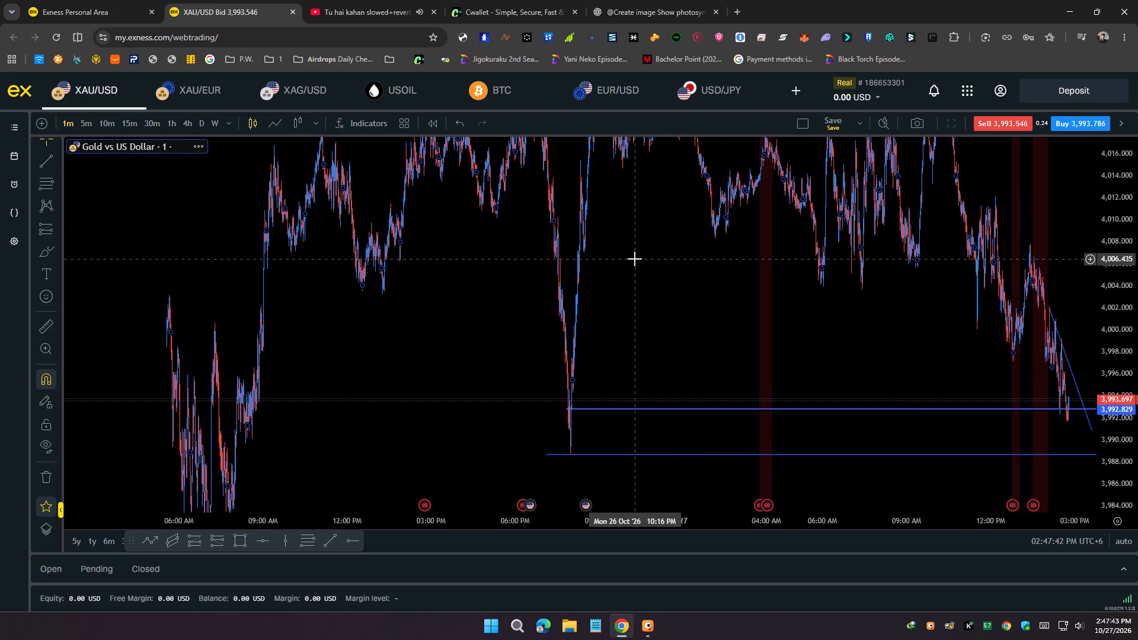
scroll(635, 259, "up", 2)
scroll(1137, 288, "down", 4)
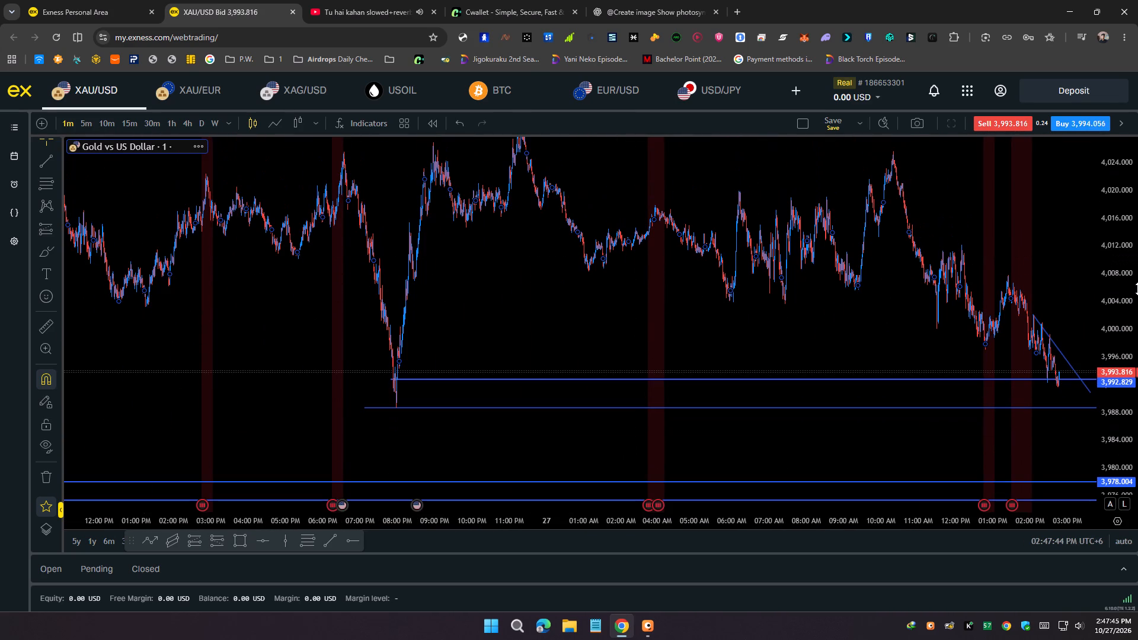
Examine the latest 1-minute XAU/USD candles against the descending trend line and the 3,992.829 level.
scroll(1137, 289, "up", 4)
scroll(953, 273, "up", 4)
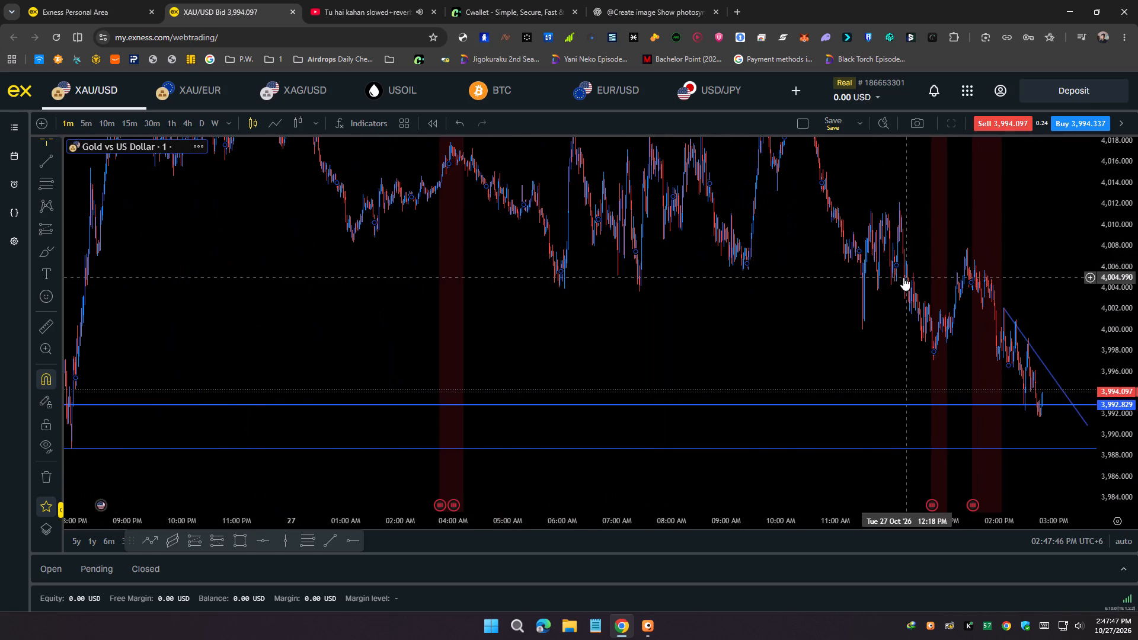
scroll(892, 276, "up", 17)
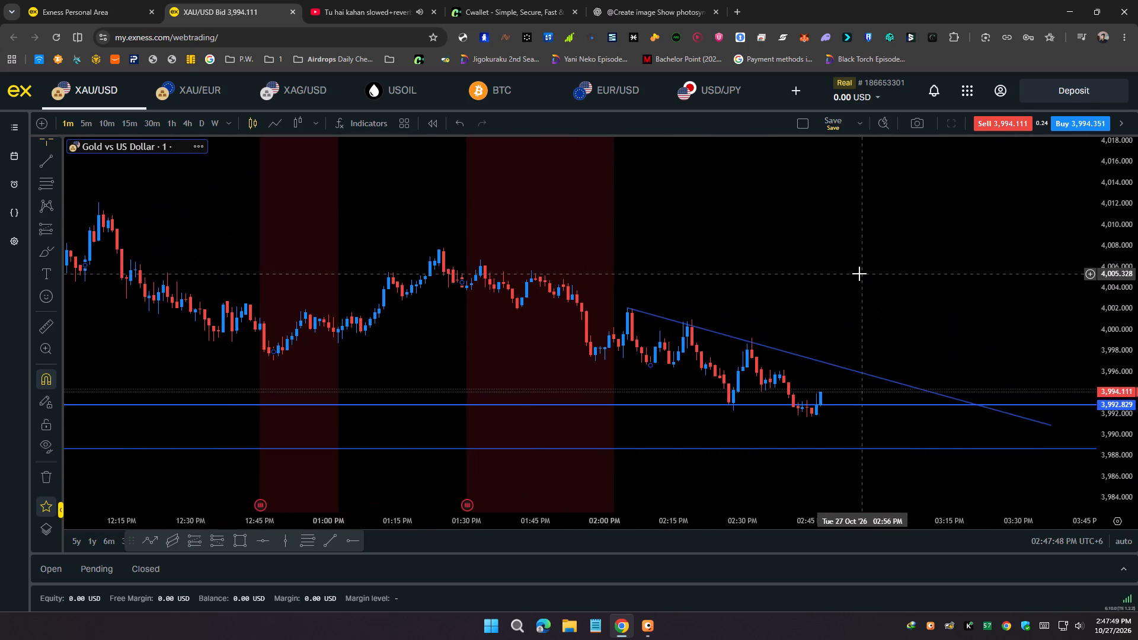
left_click_drag(855, 269, 995, 213)
scroll(1127, 276, "up", 11)
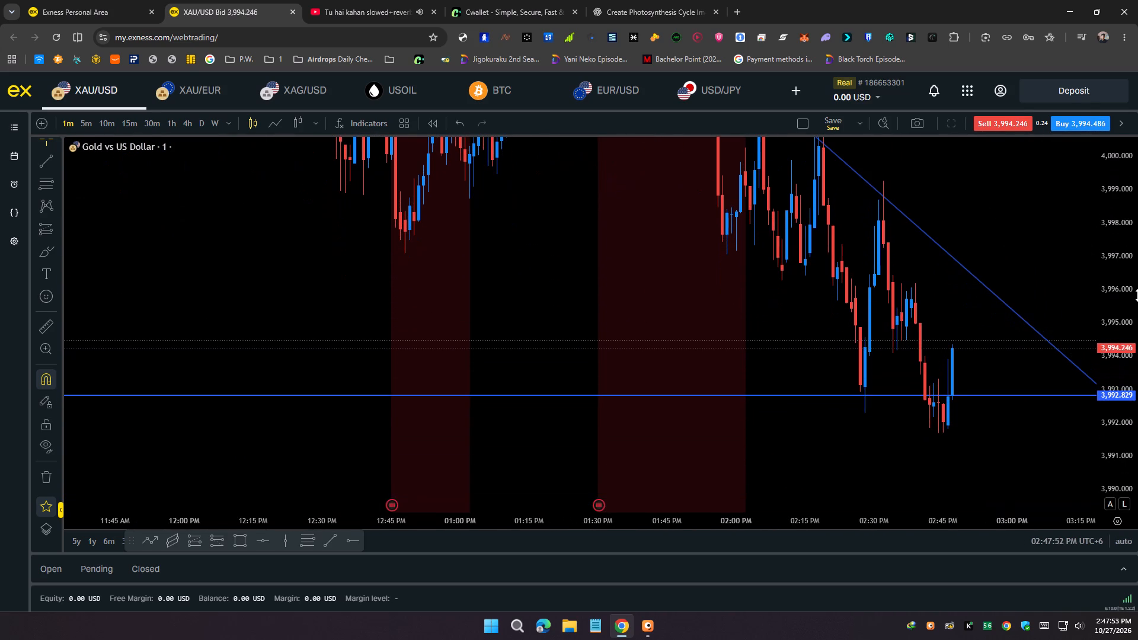
left_click_drag(1038, 181, 997, 245)
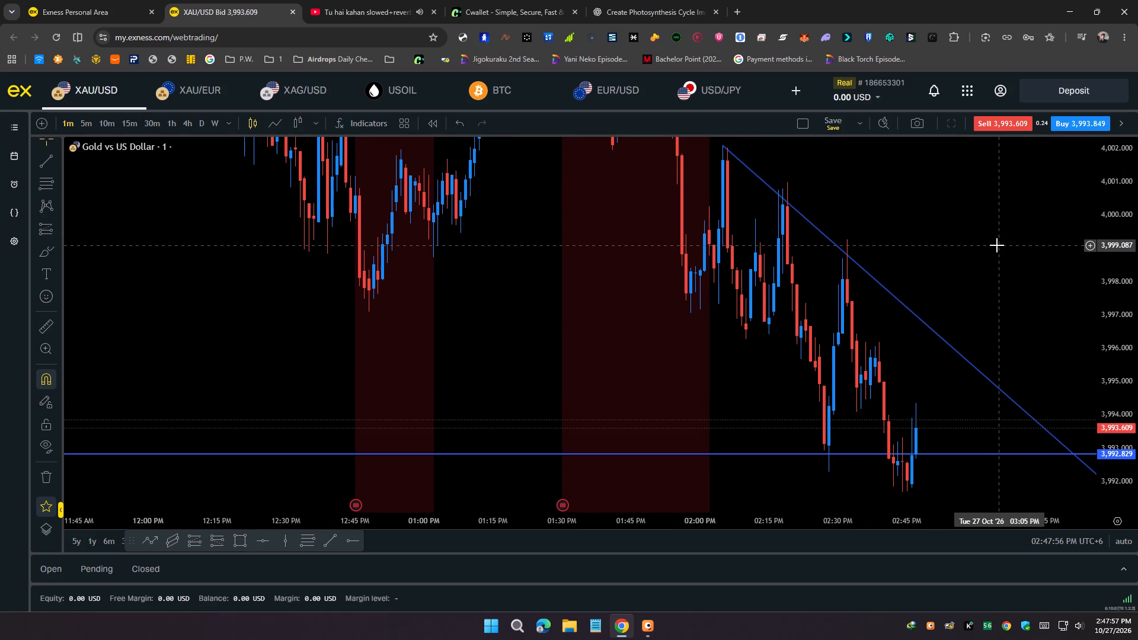
left_click_drag(992, 270, 891, 250)
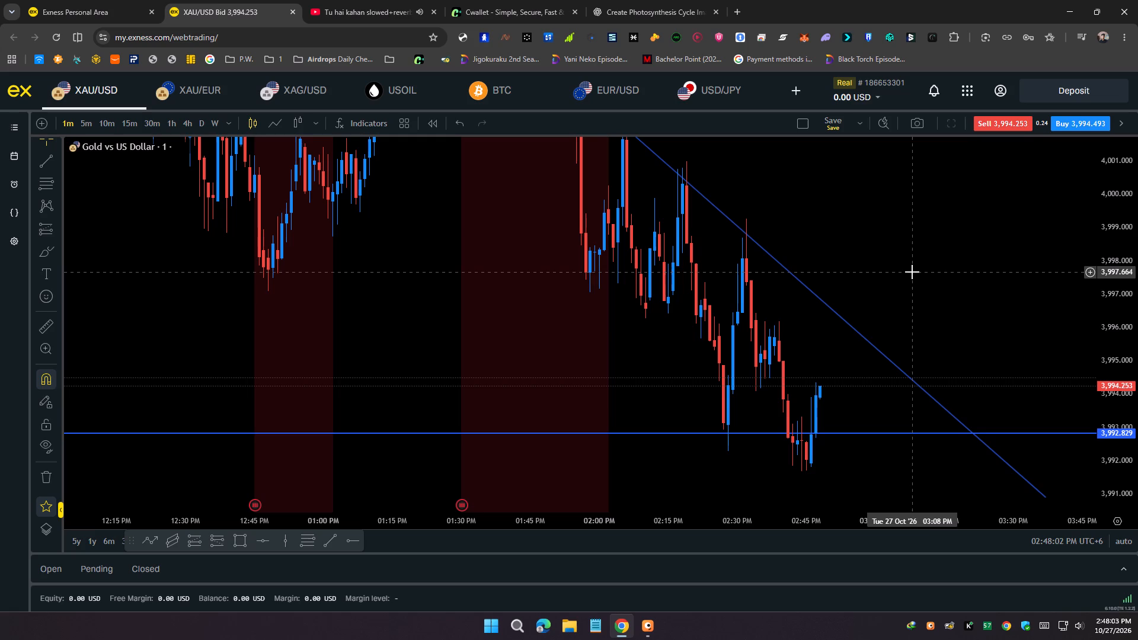
left_click_drag(912, 272, 927, 287)
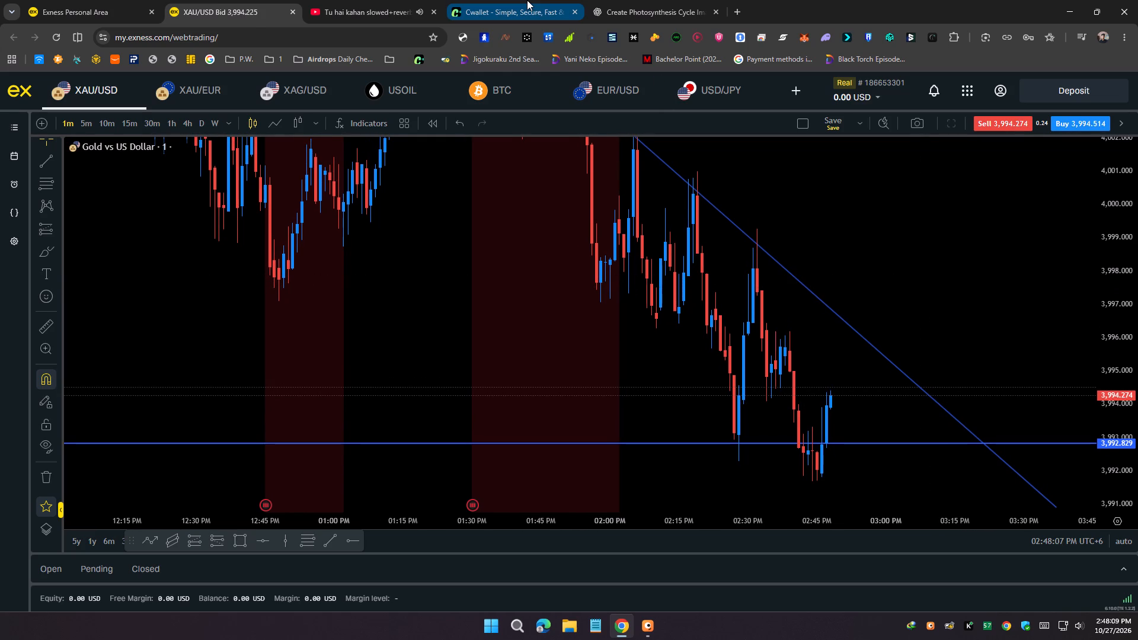
left_click_drag(550, 289, 626, 225)
scroll(615, 209, "down", 1)
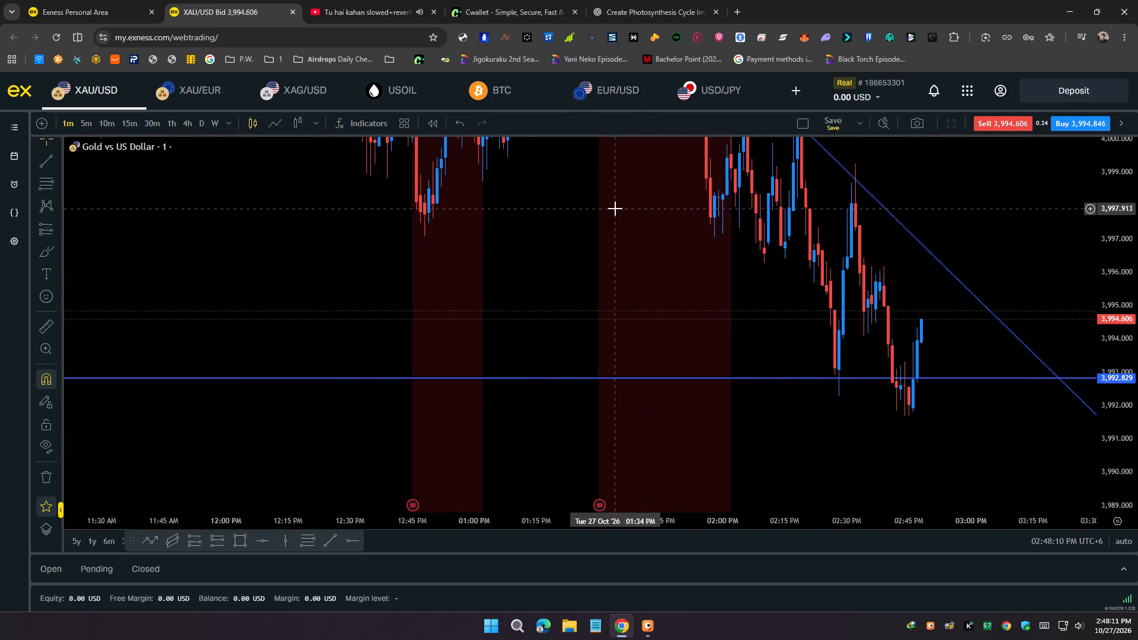
scroll(615, 209, "down", 1)
scroll(605, 218, "up", 2)
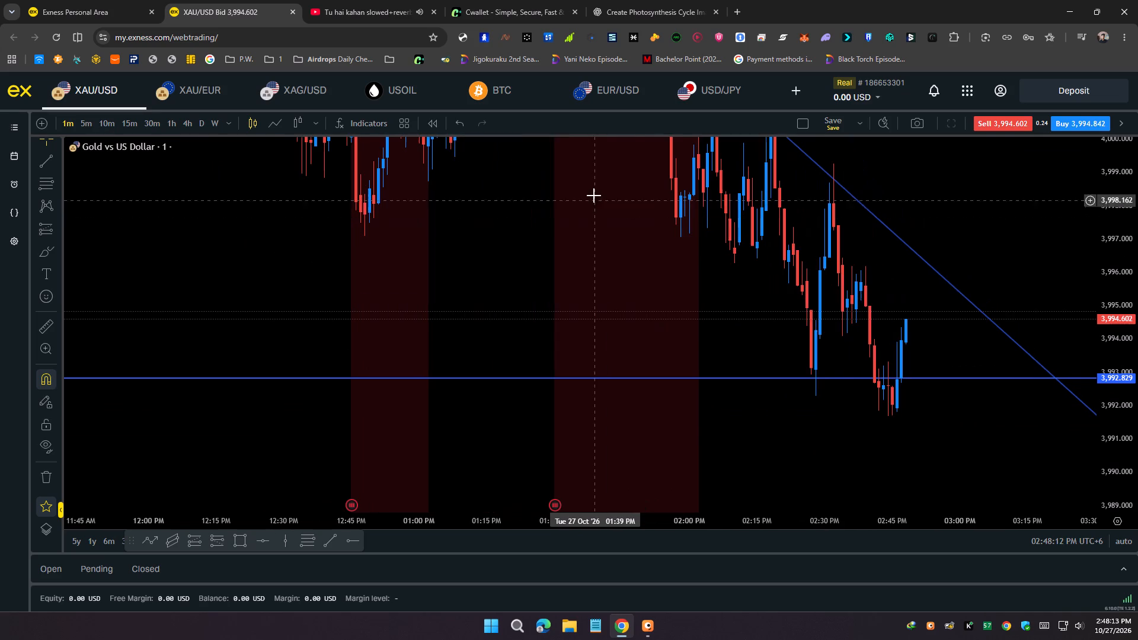
left_click_drag(679, 305, 530, 340)
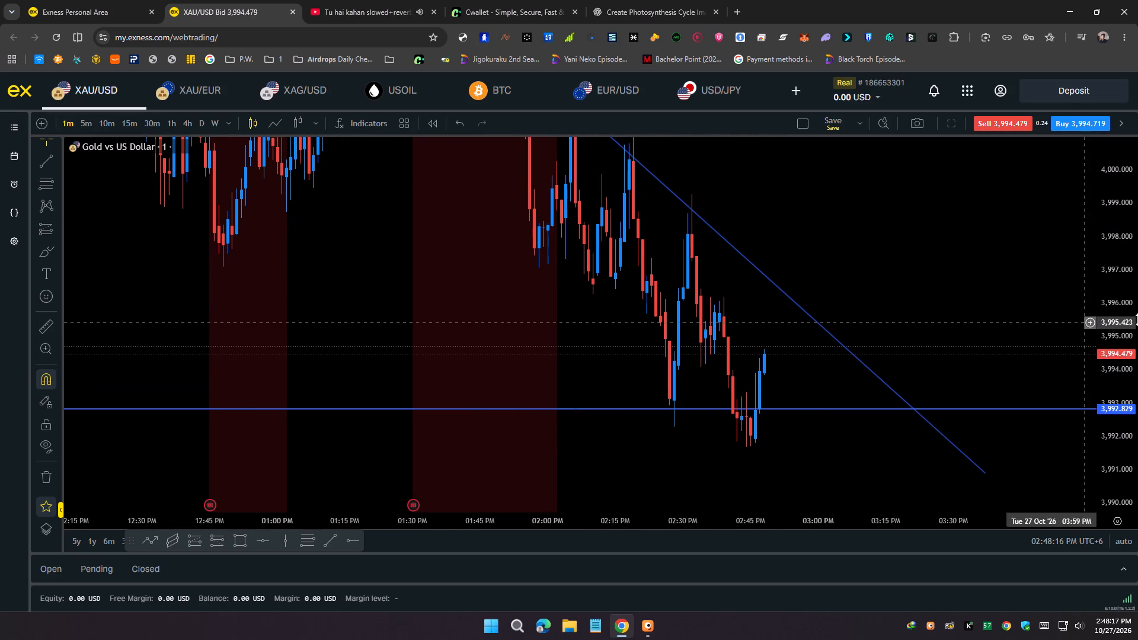
Examine the 26 October 1-minute price action around the evening sell-off and the sessions before it.
scroll(1137, 324, "down", 4)
scroll(332, 414, "down", 17)
scroll(328, 415, "down", 4)
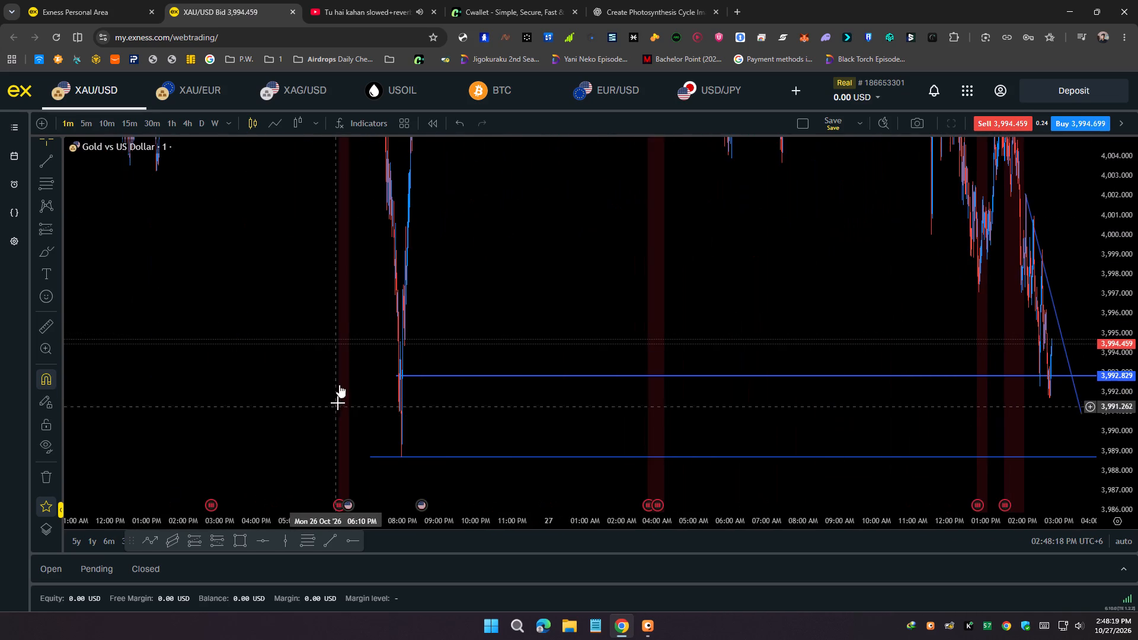
left_click_drag(302, 310, 602, 459)
scroll(1137, 179, "down", 4)
scroll(415, 305, "up", 5)
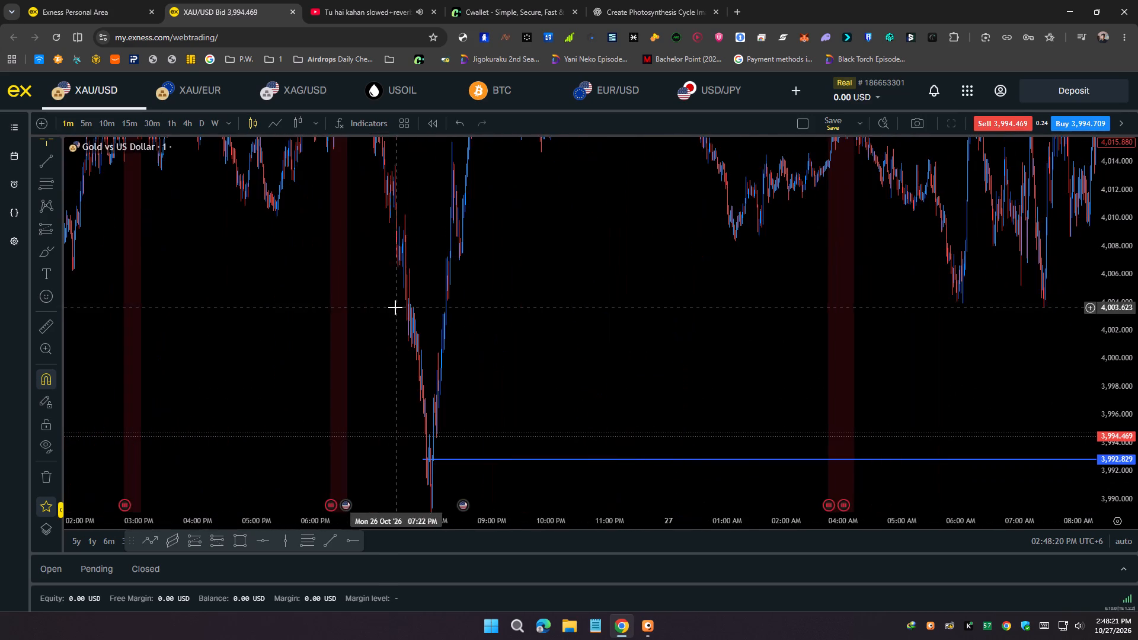
left_click_drag(249, 265, 672, 359)
scroll(468, 329, "up", 3)
left_click_drag(402, 316, 277, 466)
left_click_drag(452, 350, 452, 346)
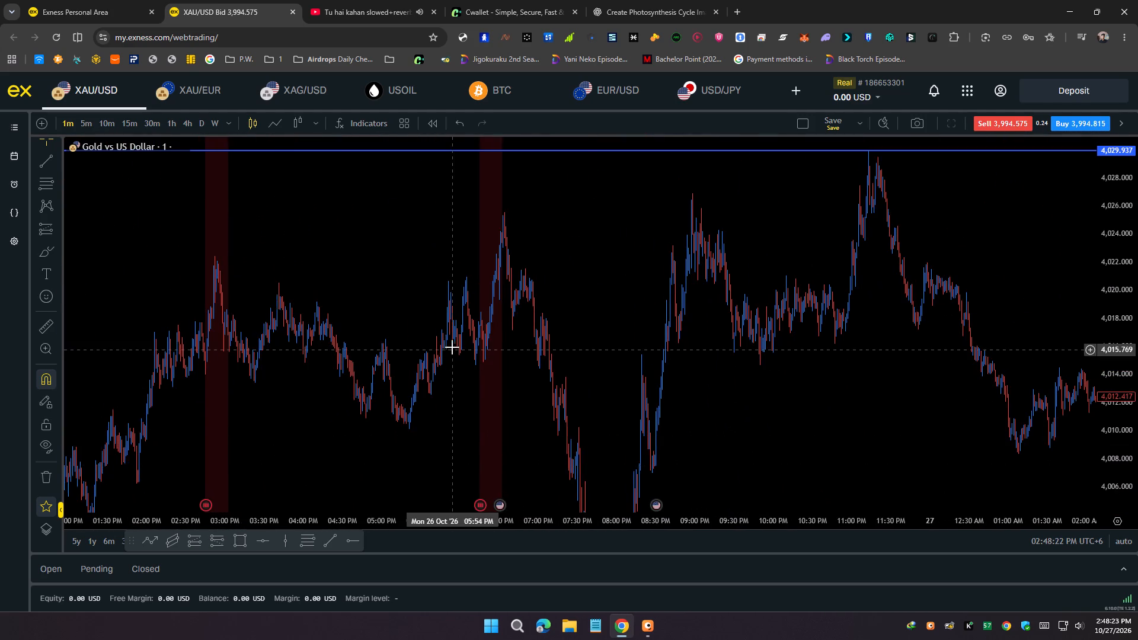
left_click_drag(452, 346, 437, 291)
scroll(436, 282, "up", 4)
left_click_drag(439, 282, 678, 212)
scroll(679, 212, "up", 2)
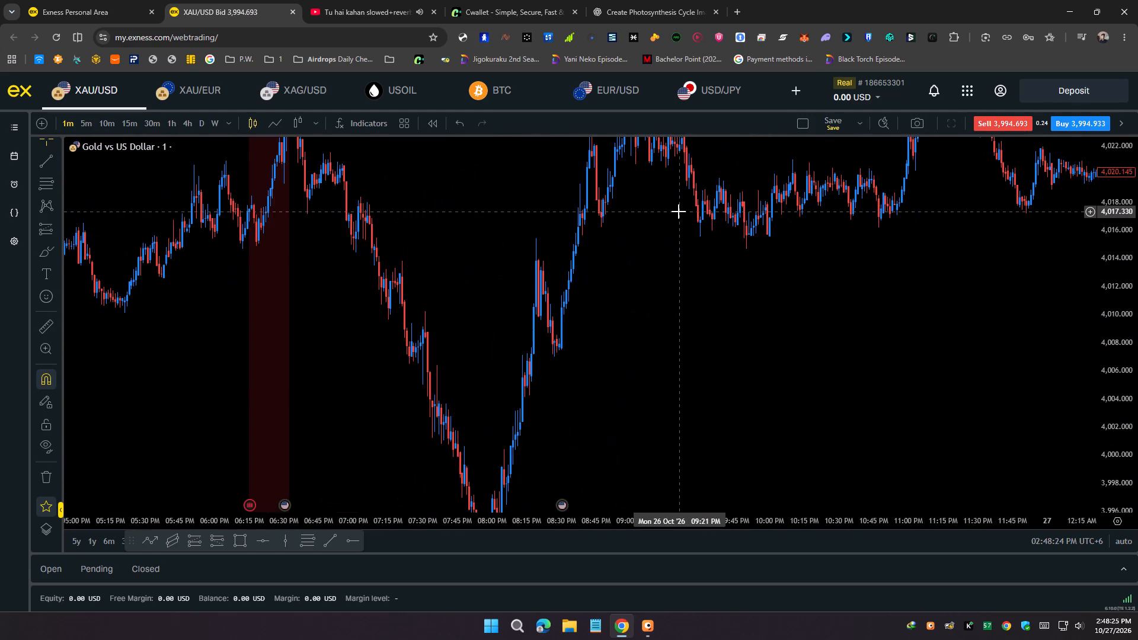
left_click_drag(654, 236, 837, 36)
scroll(718, 176, "down", 5)
scroll(640, 222, "down", 5)
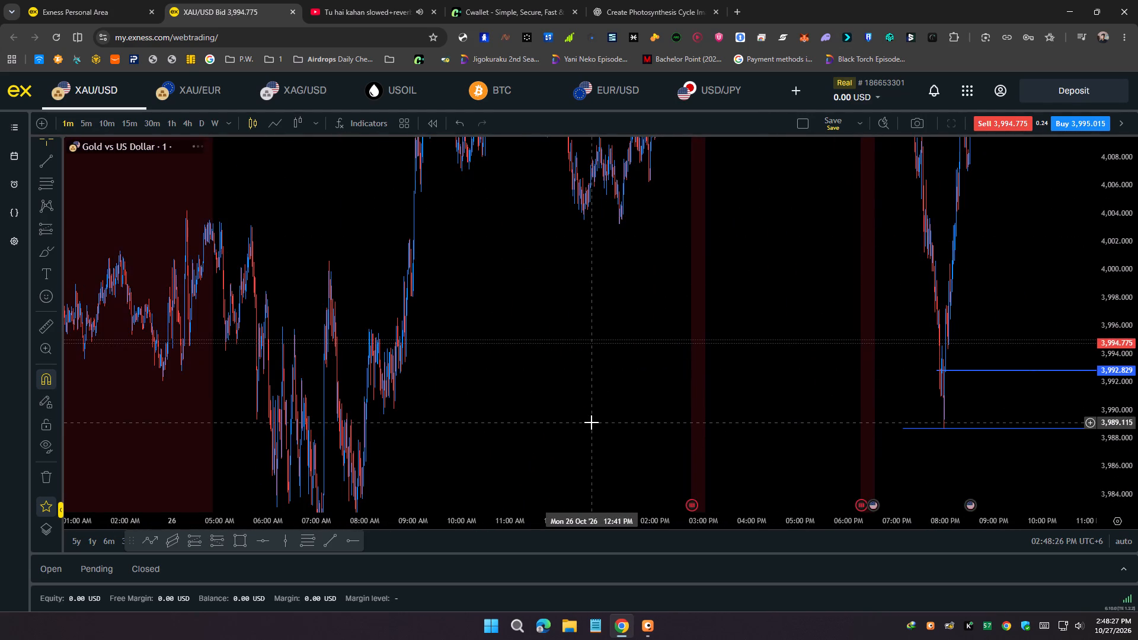
Inspect the 26 October 8 PM low and follow its two horizontal levels across to the latest candles.
scroll(576, 407, "up", 14)
left_click_drag(577, 407, 896, 392)
scroll(756, 375, "up", 4)
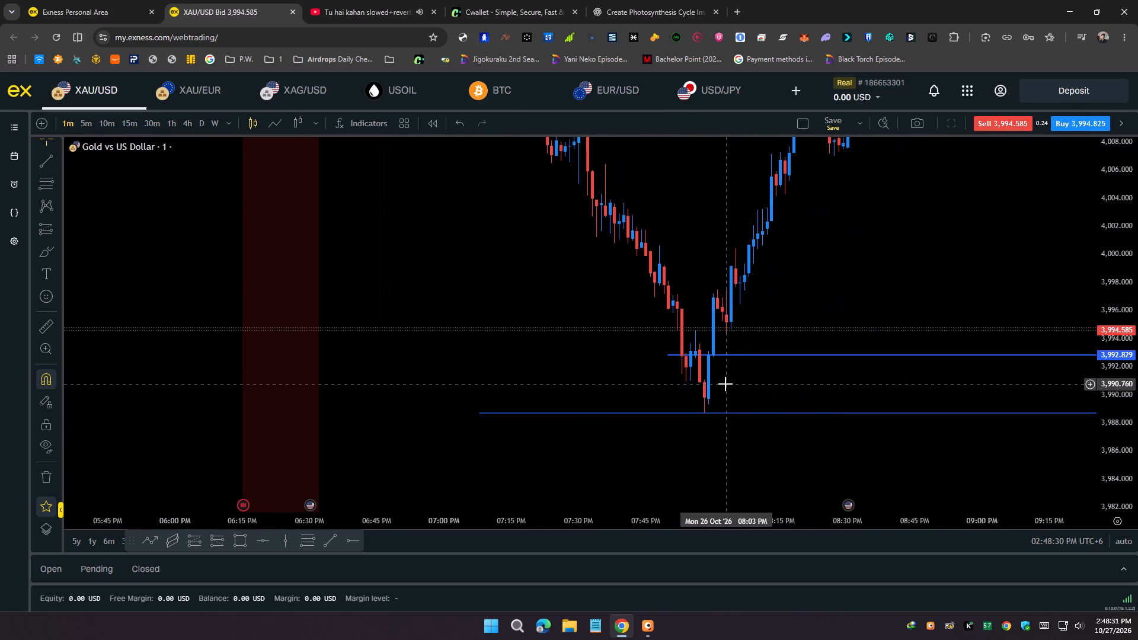
left_click_drag(721, 385, 693, 385)
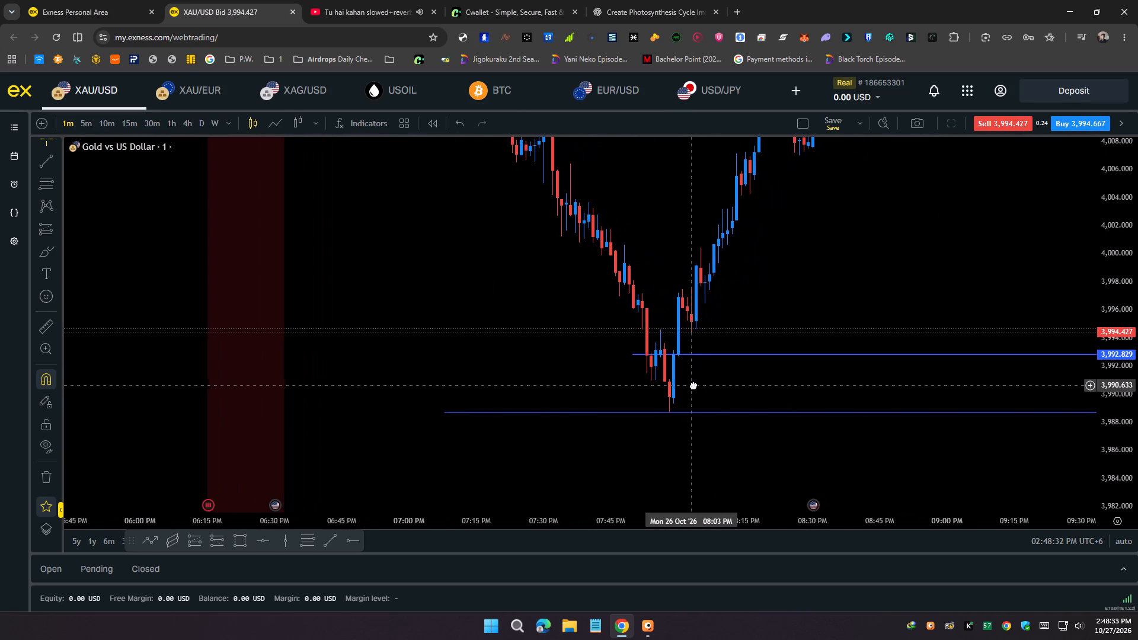
left_click_drag(693, 385, 491, 360)
scroll(973, 327, "down", 6)
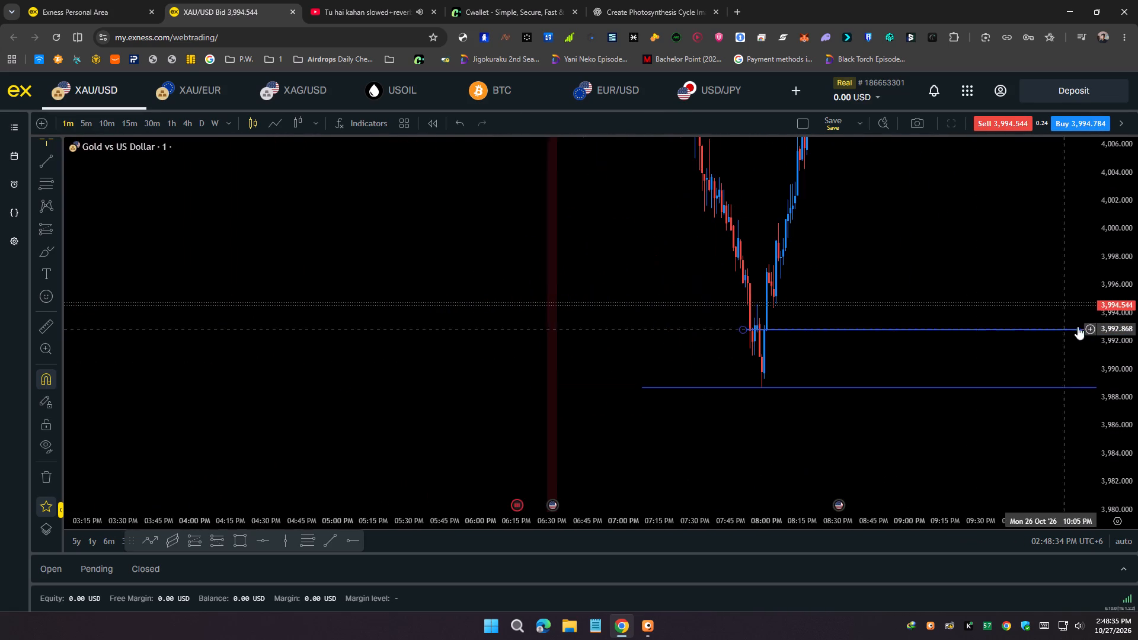
left_click_drag(1066, 243, 235, 274)
left_click_drag(788, 279, 94, 290)
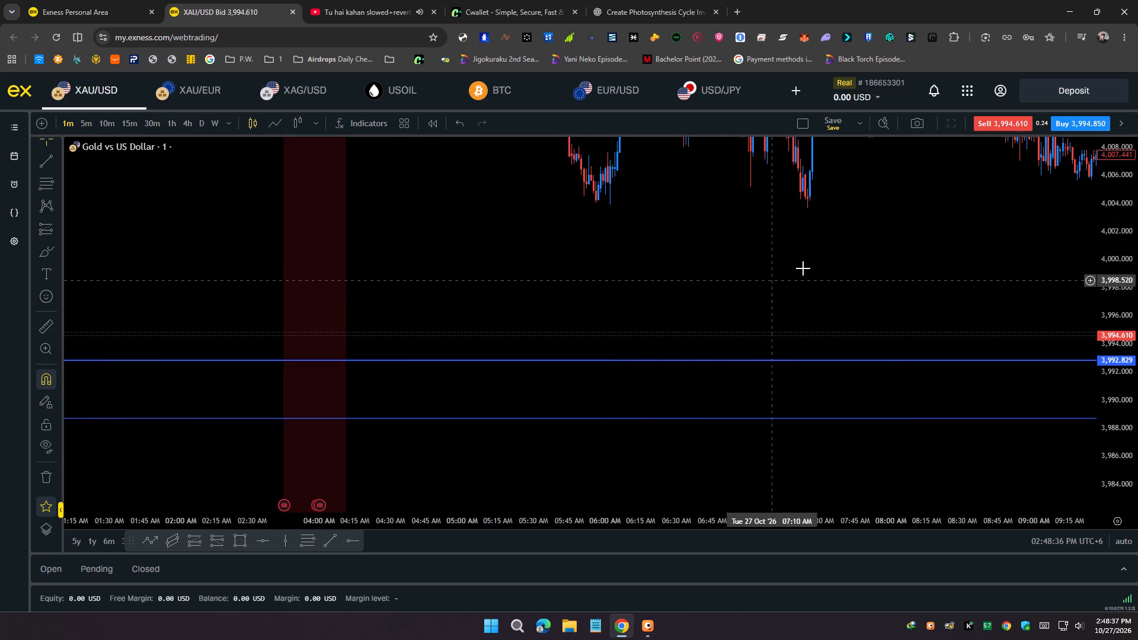
left_click_drag(842, 252, 0, 293)
left_click_drag(692, 297, 480, 273)
scroll(480, 273, "up", 4)
left_click_drag(489, 287, 504, 297)
Switch XAU/USD to the 5-minute timeframe and examine price between the 26 October low and the descending trend line.
left_click(78, 121)
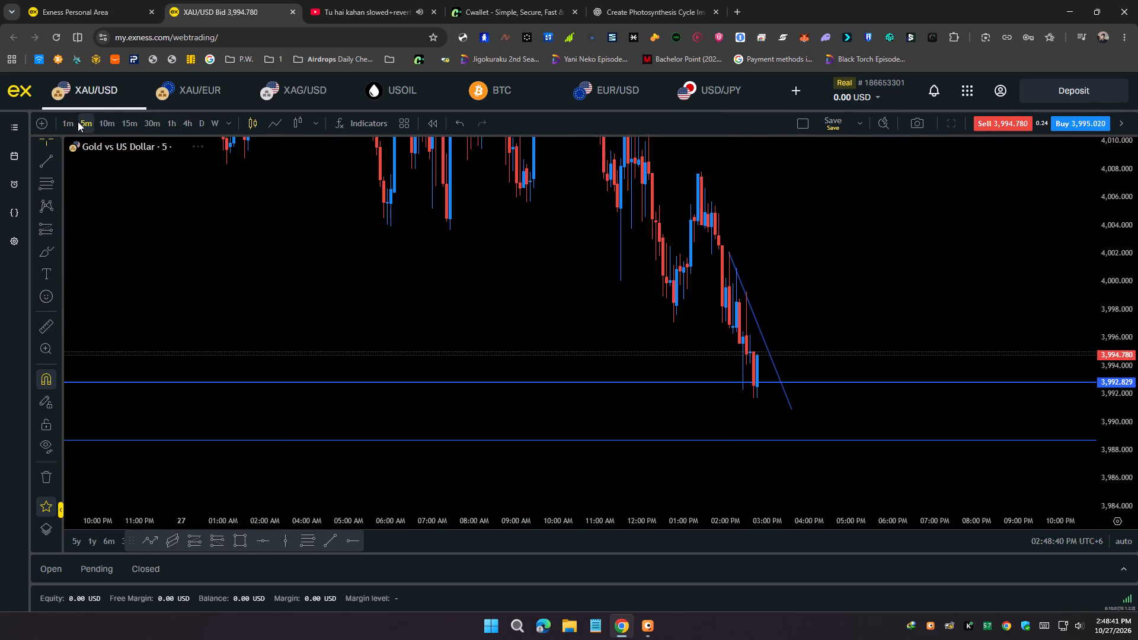
scroll(199, 226, "down", 4)
scroll(200, 226, "up", 2)
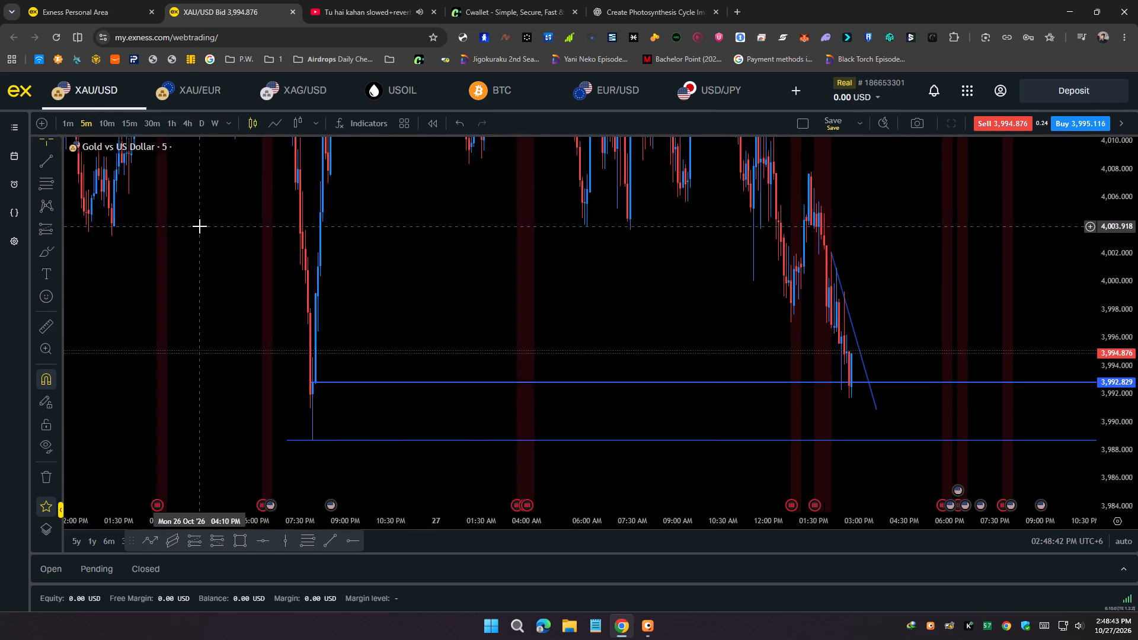
left_click_drag(342, 267, 413, 274)
scroll(411, 273, "up", 3)
left_click_drag(325, 260, 489, 256)
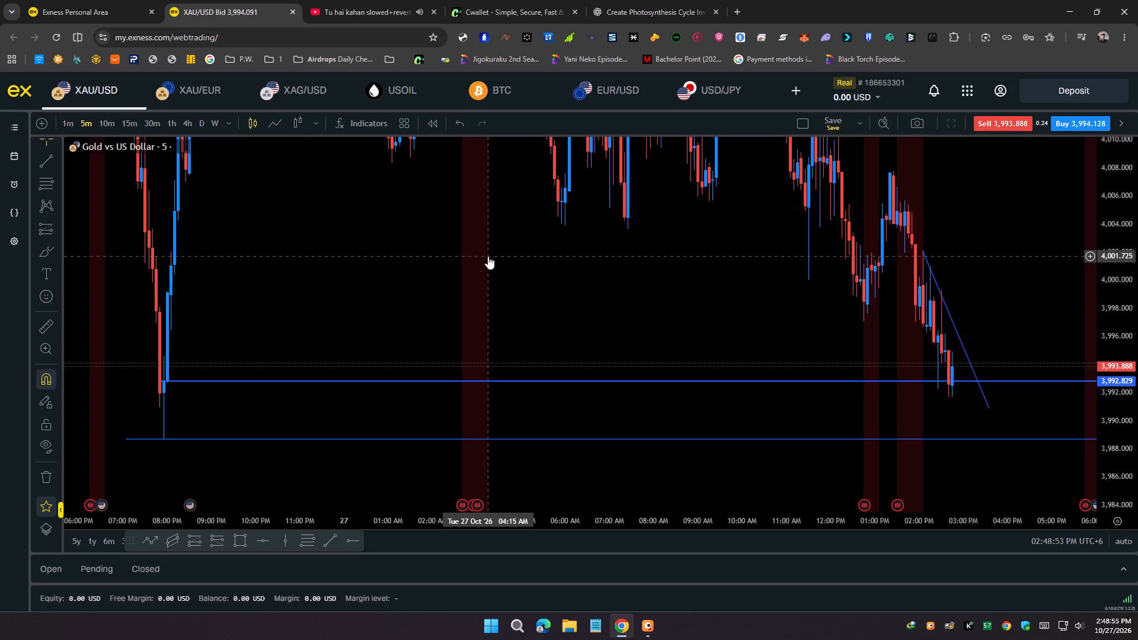
left_click_drag(488, 256, 472, 324)
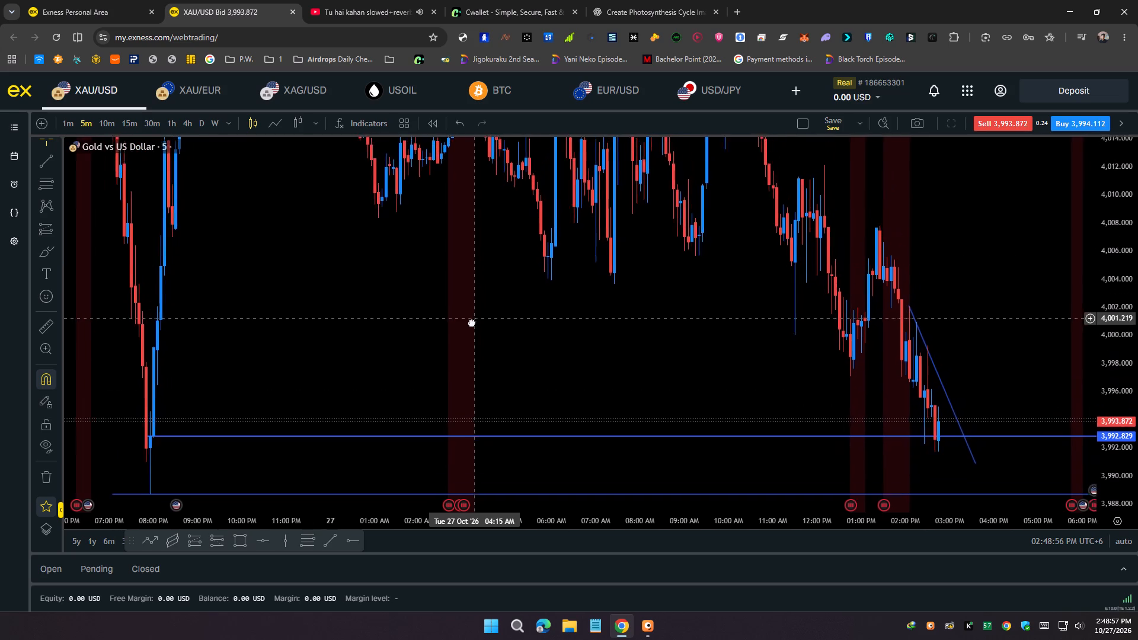
left_click_drag(472, 324, 461, 367)
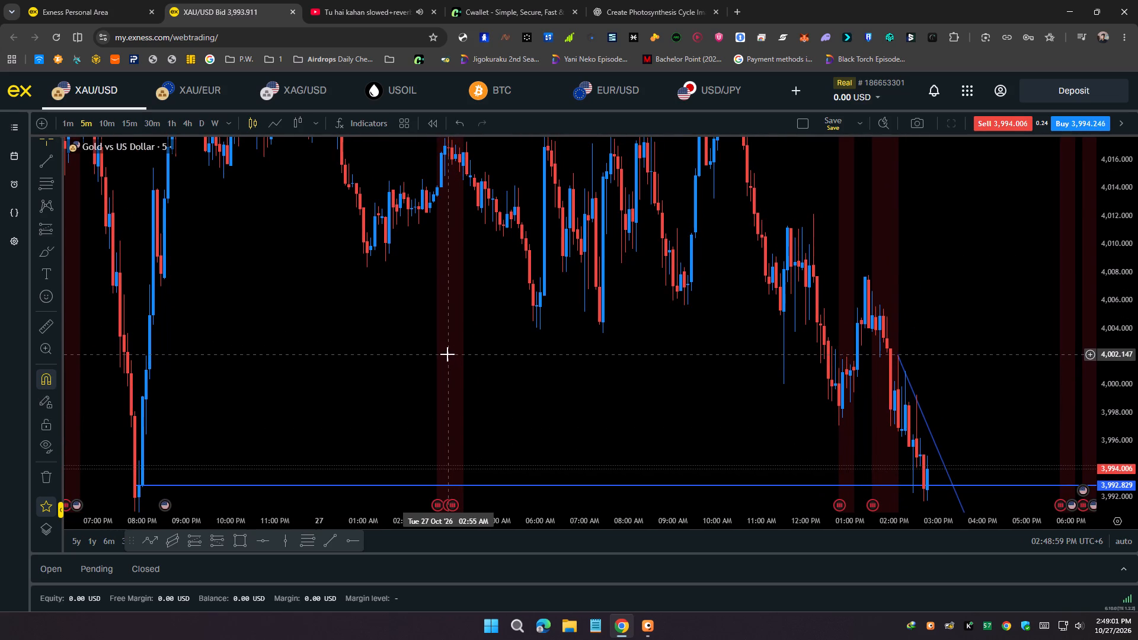
scroll(463, 332, "up", 2)
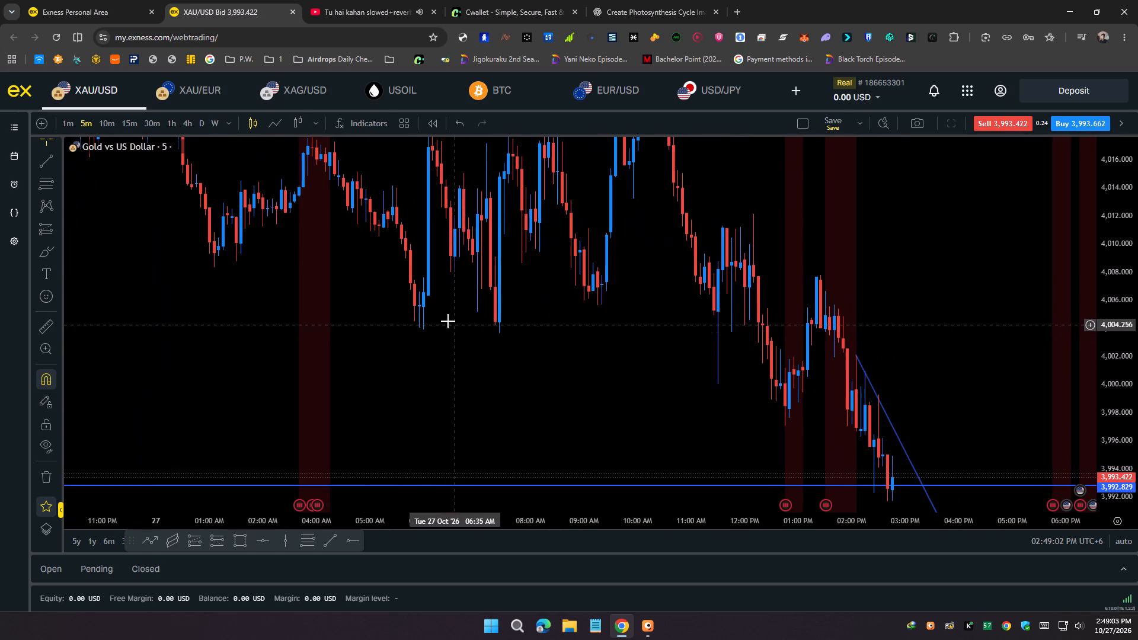
left_click_drag(429, 321, 541, 258)
left_click_drag(565, 240, 663, 219)
left_click_drag(615, 239, 656, 236)
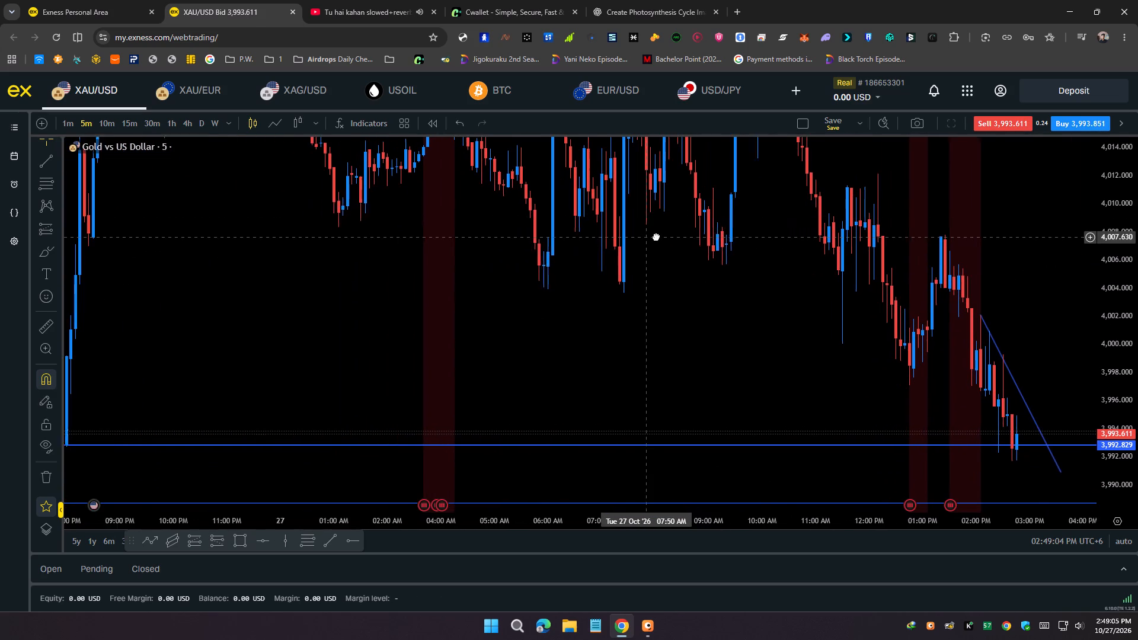
left_click_drag(656, 236, 663, 234)
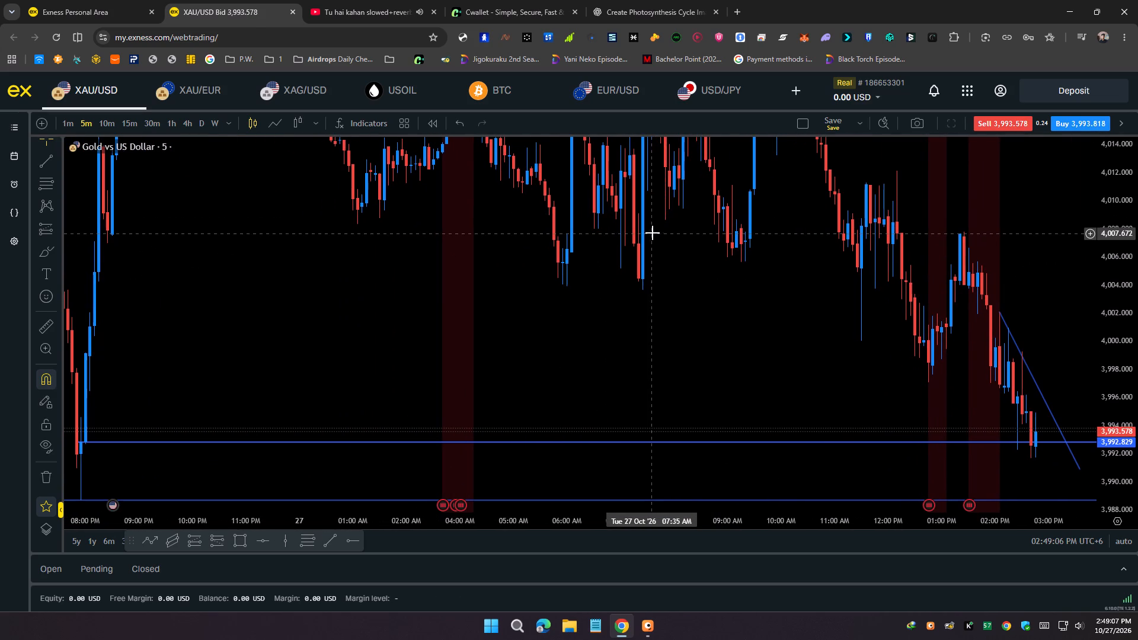
left_click_drag(638, 233, 633, 203)
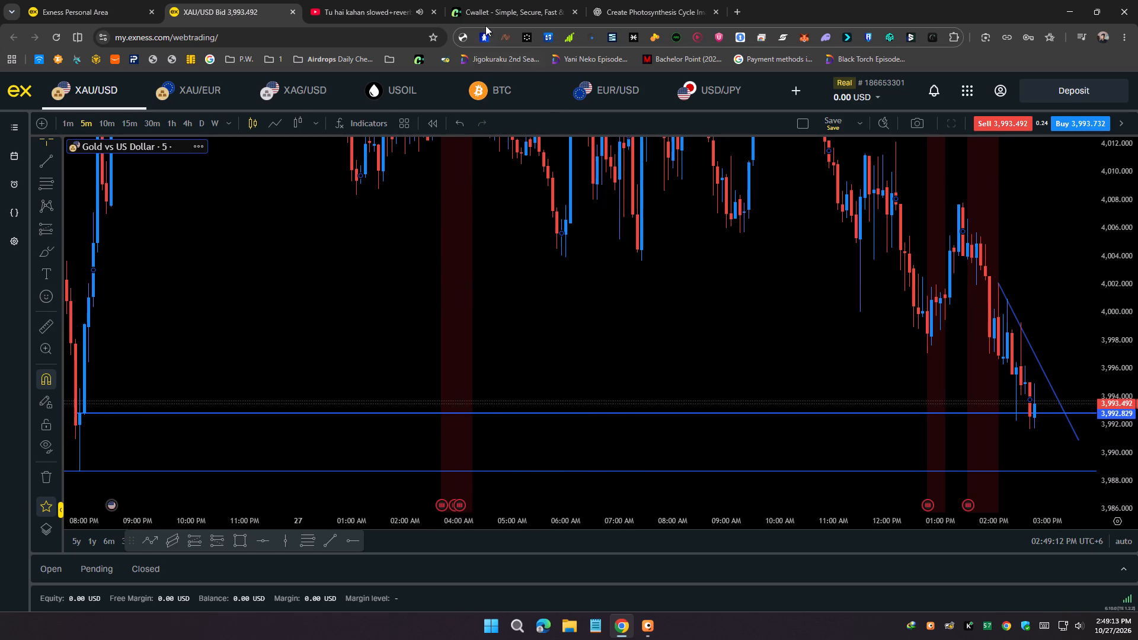
Switch to Cwallet and open the 1001x Leverage futures trading page.
left_click(532, 0)
scroll(562, 311, "down", 3)
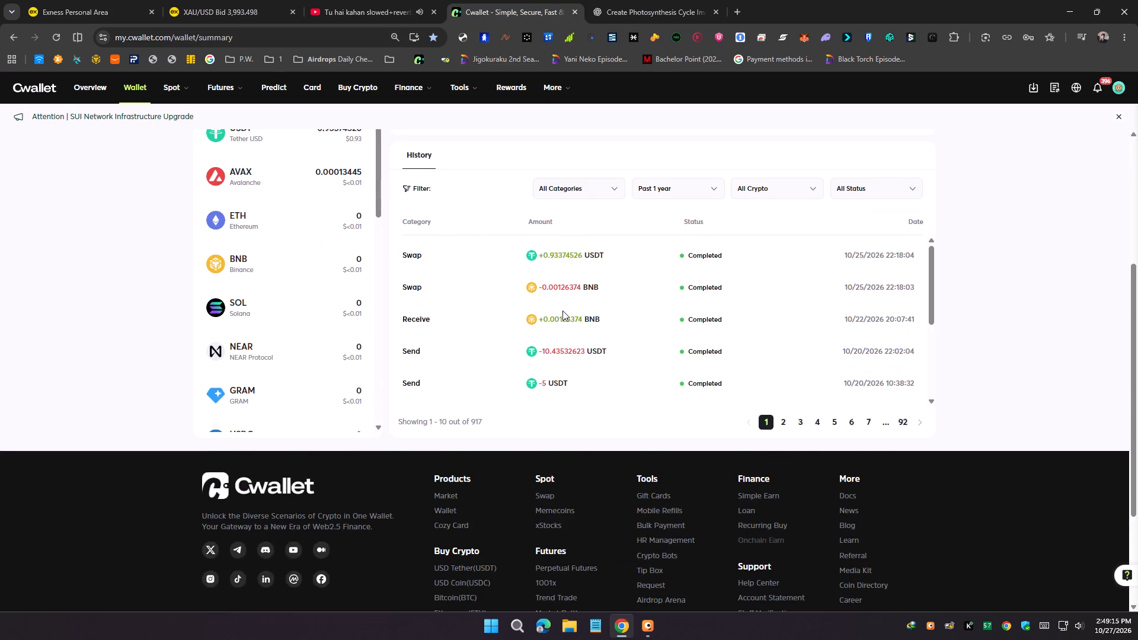
scroll(535, 302, "up", 1)
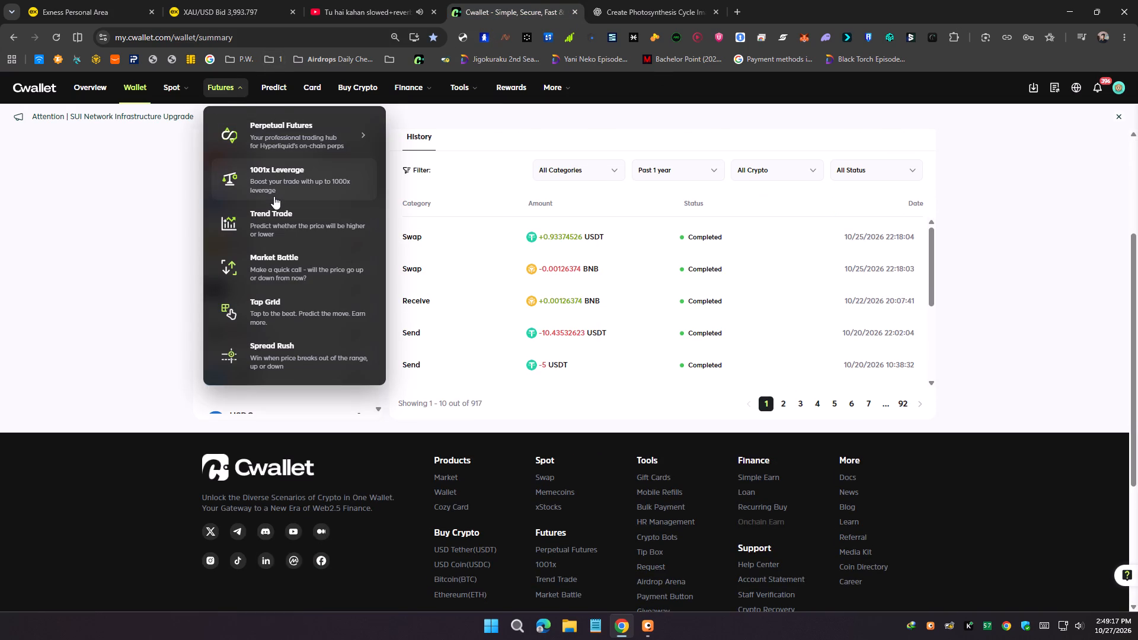
left_click(276, 197)
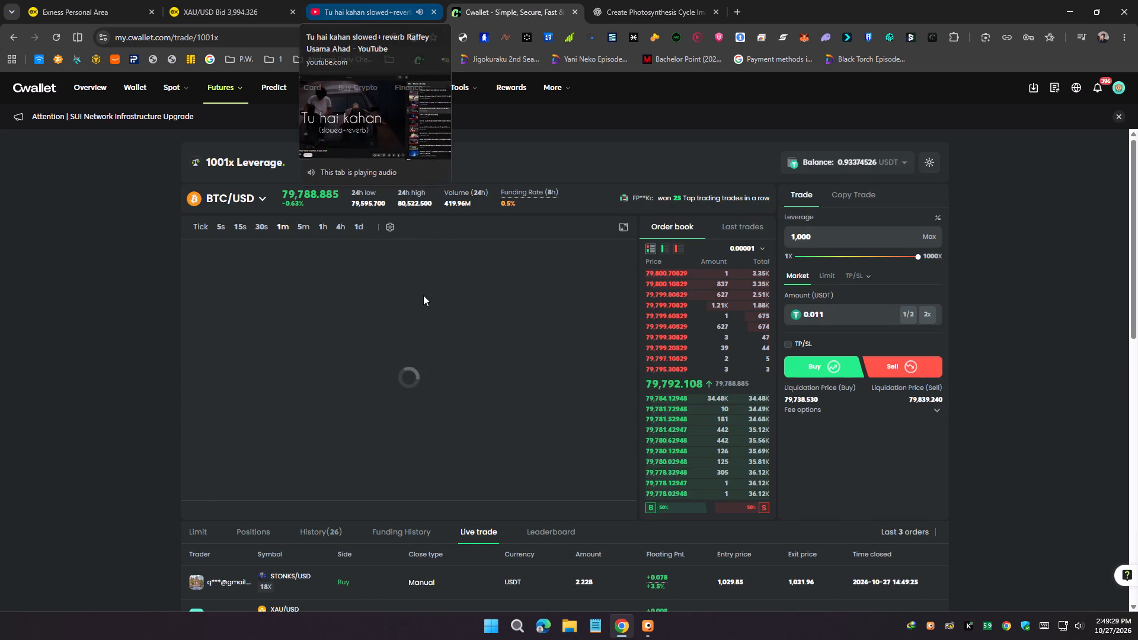
Examine the recent price action on the 1-minute BTC/USD chart in Cwallet.
scroll(451, 393, "down", 1)
scroll(452, 399, "up", 4)
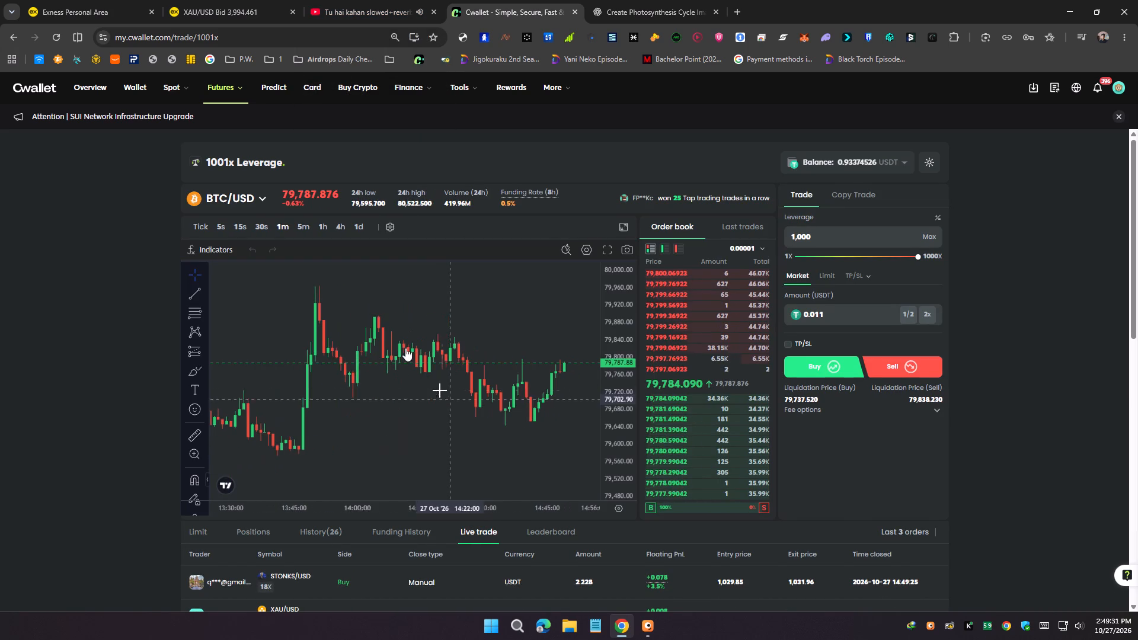
left_click_drag(427, 397, 327, 314)
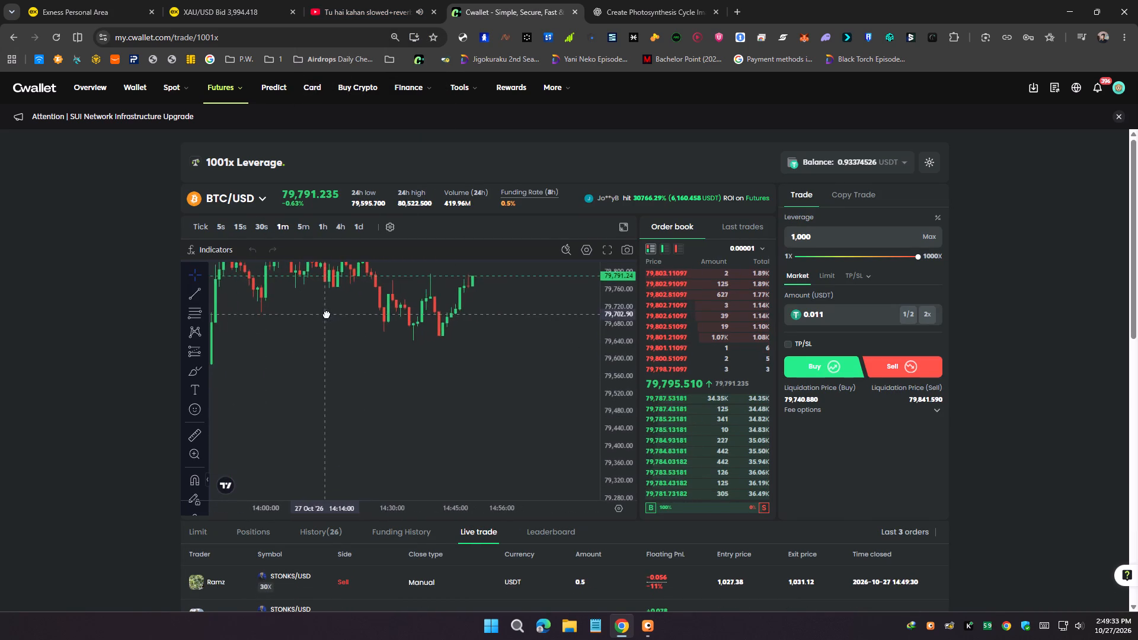
left_click_drag(327, 314, 471, 443)
scroll(463, 443, "down", 4)
scroll(461, 443, "up", 9)
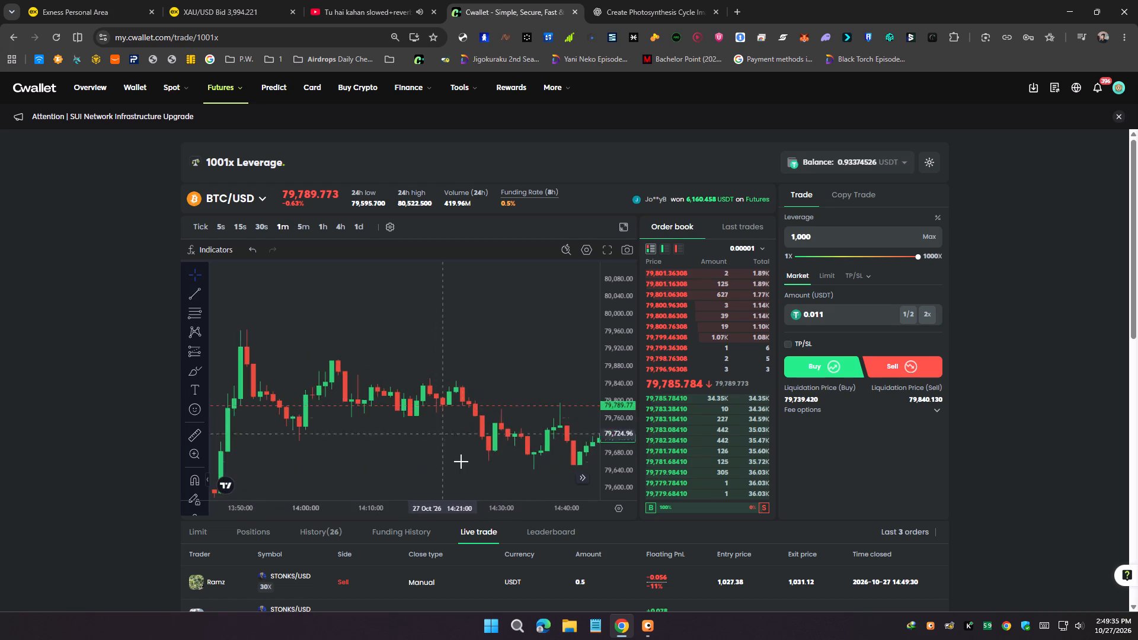
left_click_drag(463, 468, 400, 359)
Switch back to Exness and open the BTC chart.
left_click(242, 4)
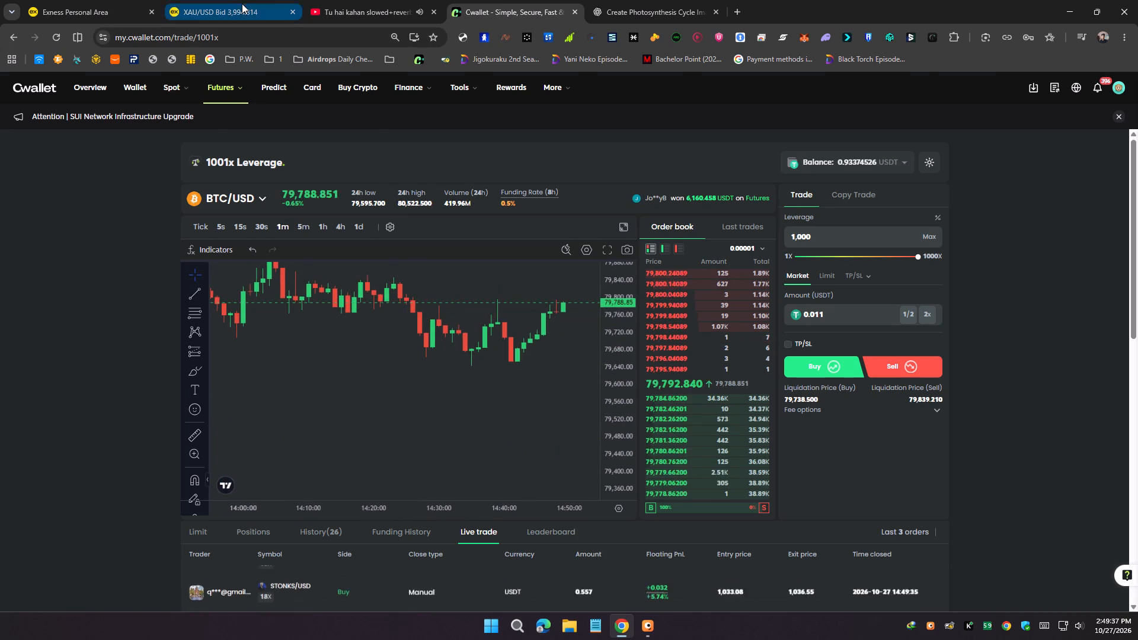
scroll(539, 296, "down", 3)
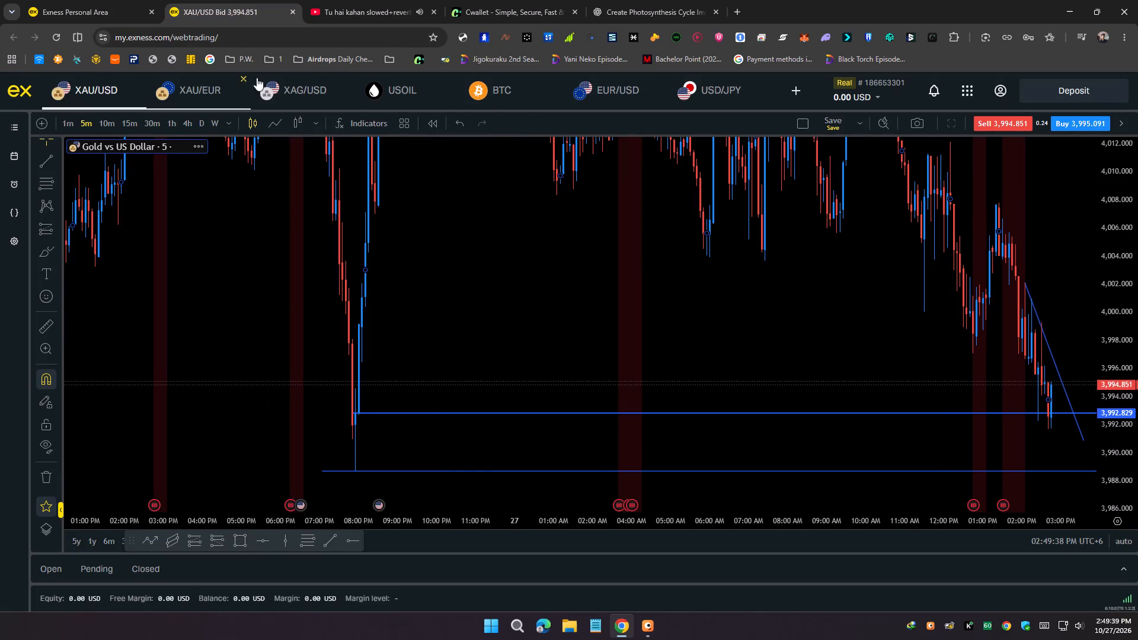
left_click(522, 97)
Examine Bitcoin's recent candles from 24 to 27 October on the 4-hour timeframe.
scroll(502, 311, "up", 8)
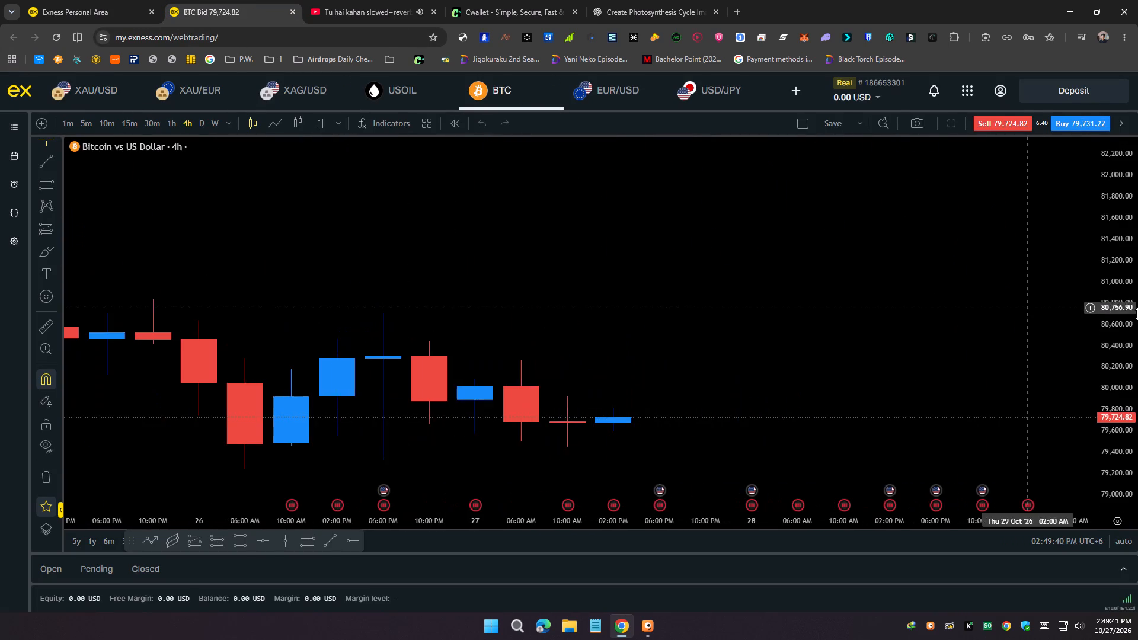
scroll(1137, 316, "down", 5)
scroll(1137, 318, "up", 6)
scroll(787, 303, "down", 6)
left_click_drag(791, 351, 634, 254)
scroll(1137, 223, "up", 2)
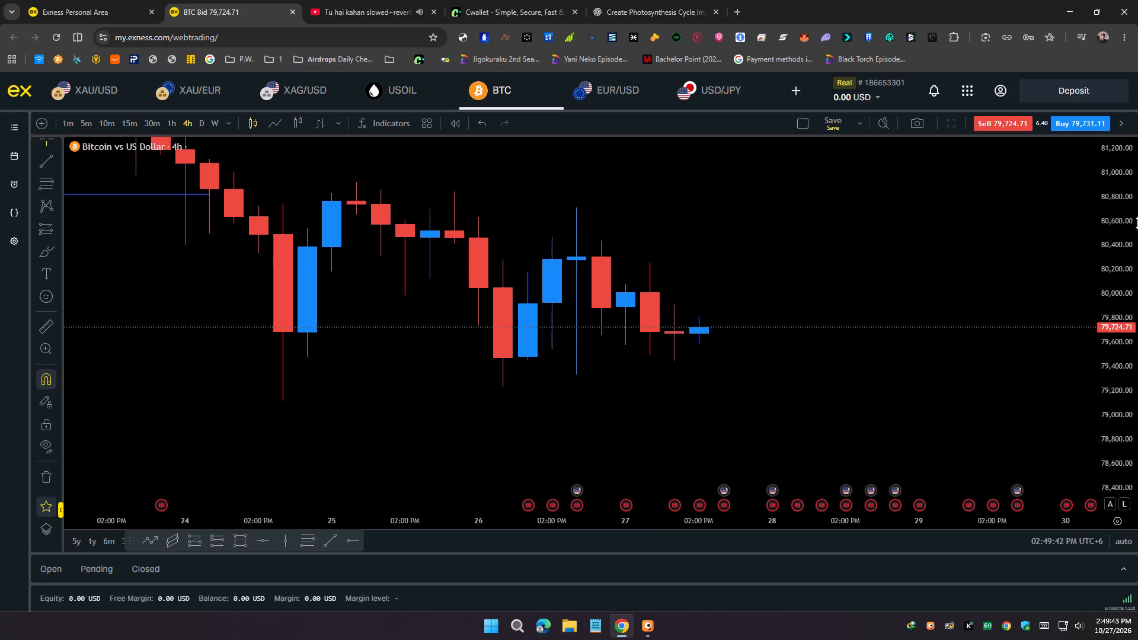
scroll(1137, 223, "up", 4)
left_click_drag(859, 327, 824, 440)
scroll(1137, 311, "up", 3)
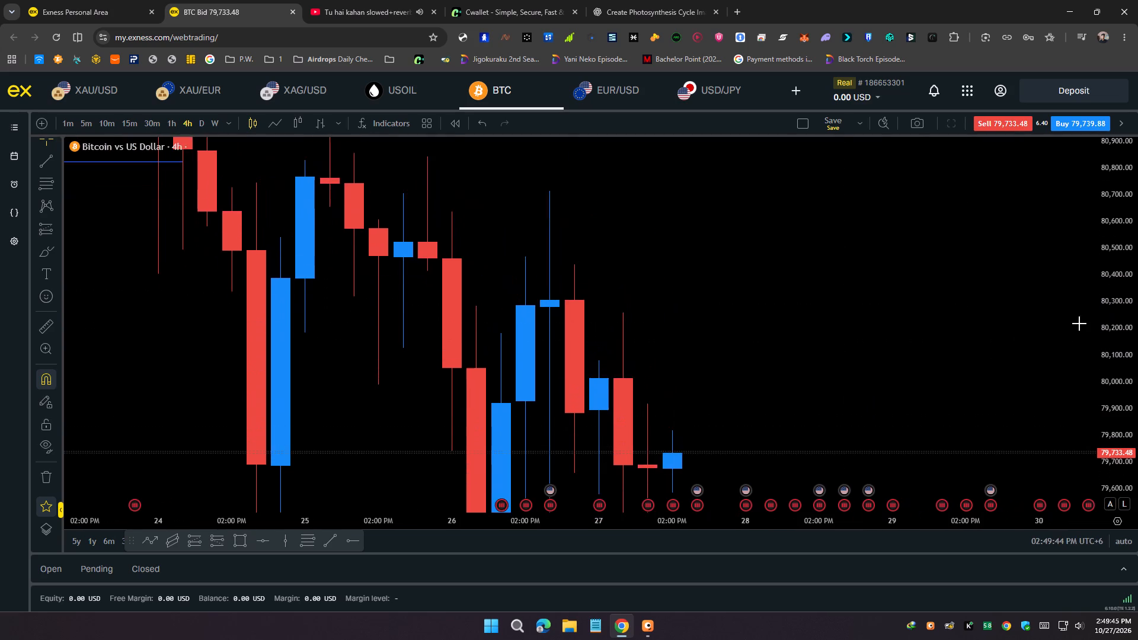
scroll(881, 328, "down", 5)
Switch Bitcoin to the daily timeframe and examine the October decline up to the latest candle.
left_click(195, 126)
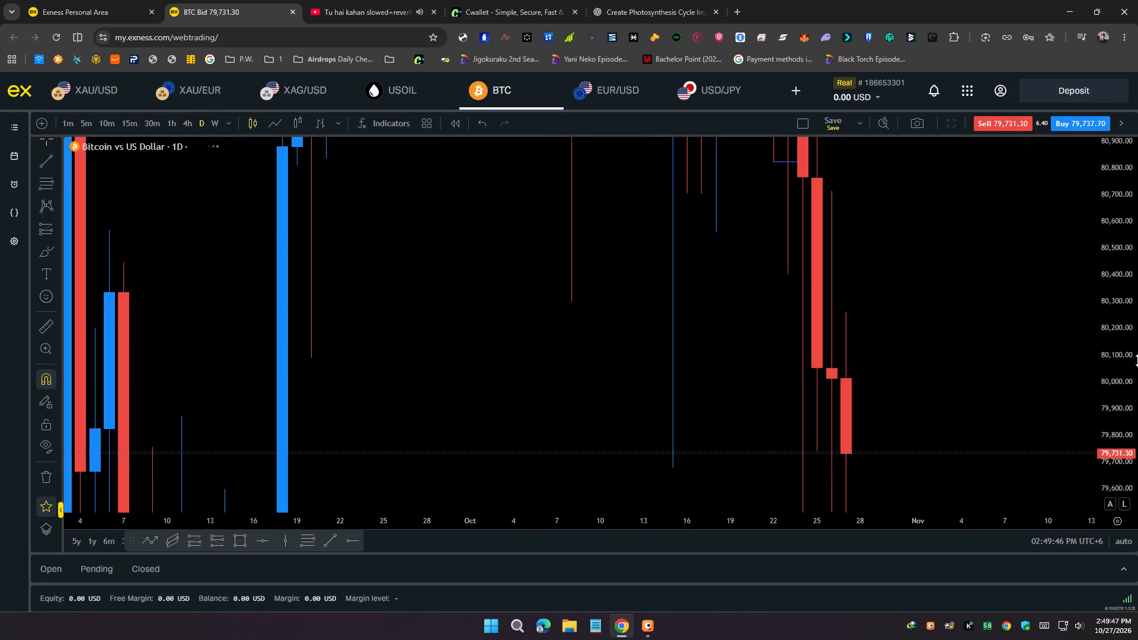
scroll(1137, 360, "down", 8)
scroll(766, 399, "down", 3)
scroll(713, 404, "up", 4)
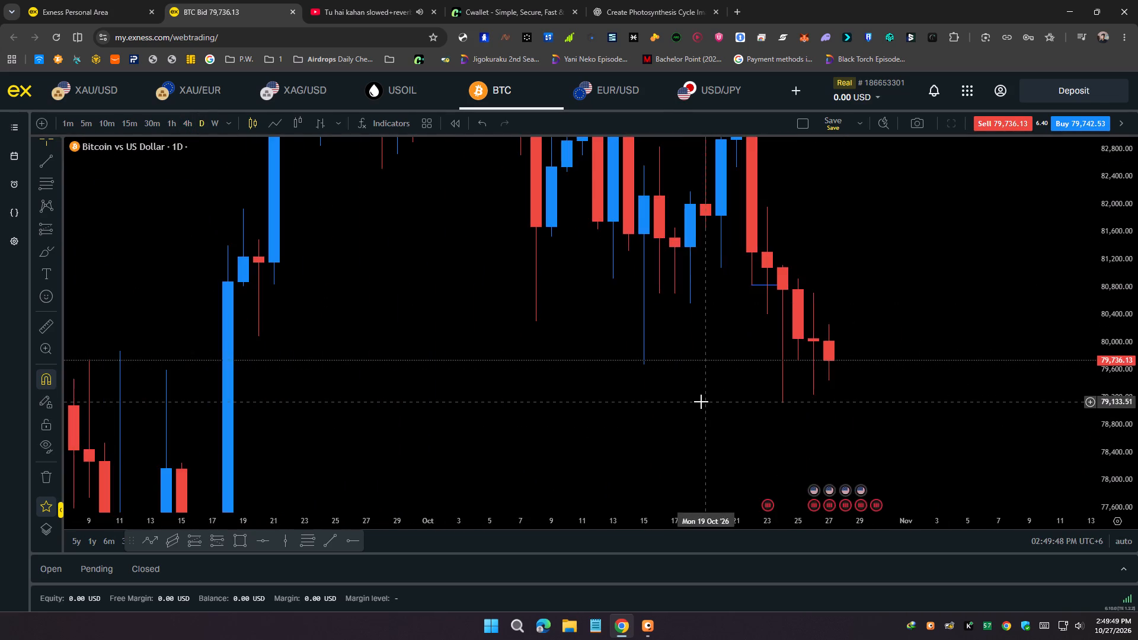
scroll(701, 402, "up", 4)
Switch Bitcoin to the 1-hour timeframe and examine the swing highs and lows of 26 and 27 October.
left_click(163, 127)
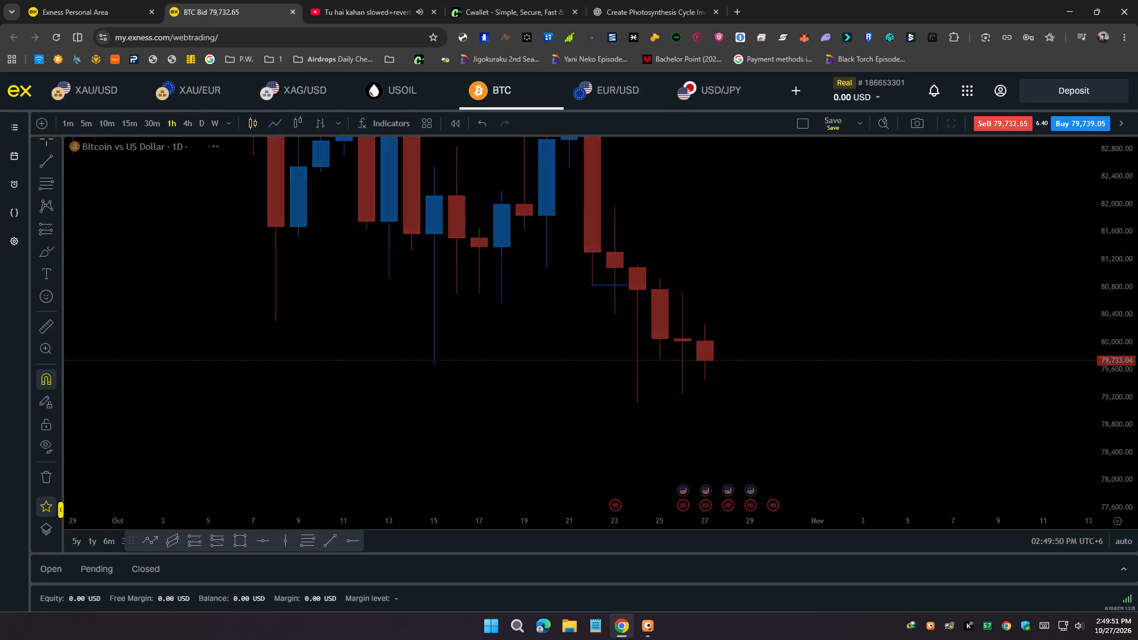
scroll(286, 252, "down", 5)
scroll(1137, 344, "up", 8)
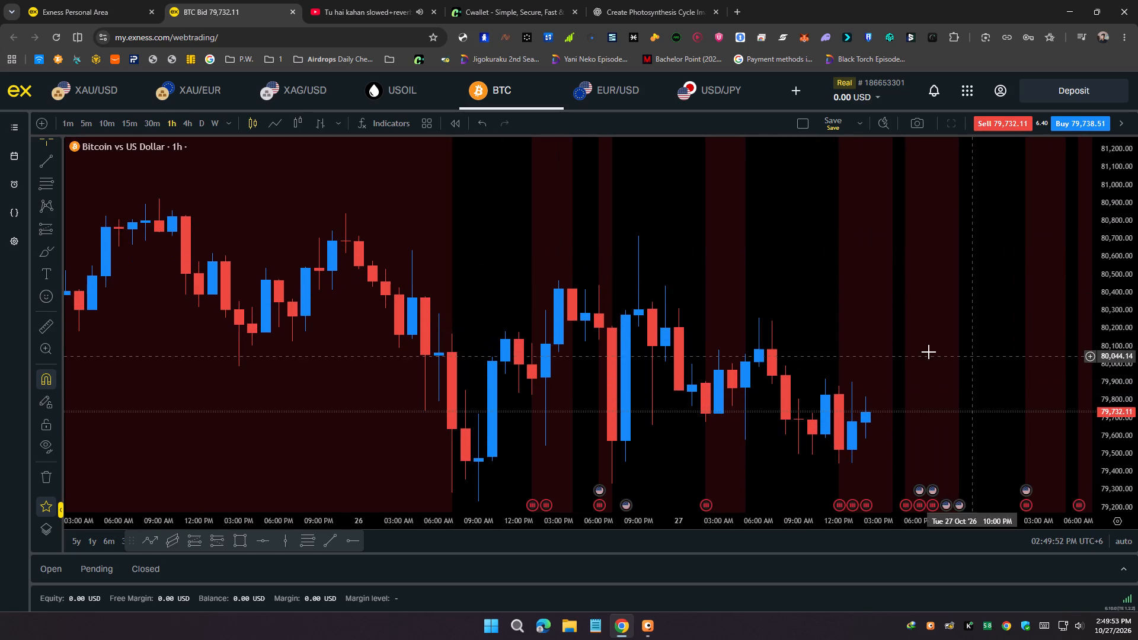
left_click_drag(887, 345, 819, 312)
scroll(774, 311, "up", 3)
left_click_drag(661, 328, 699, 333)
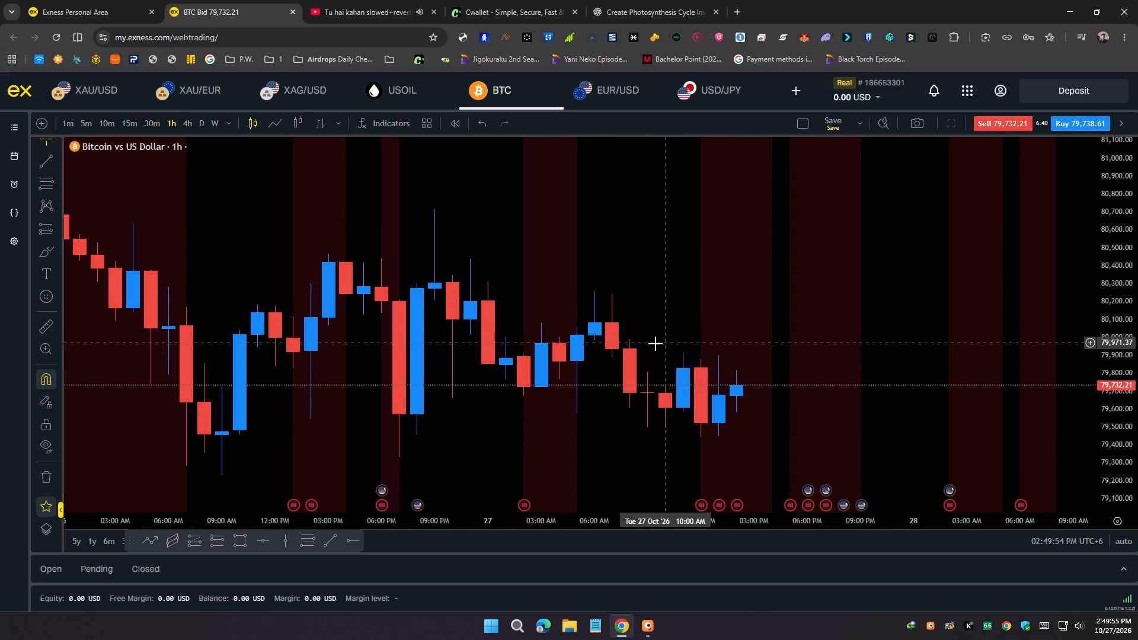
left_click(580, 291)
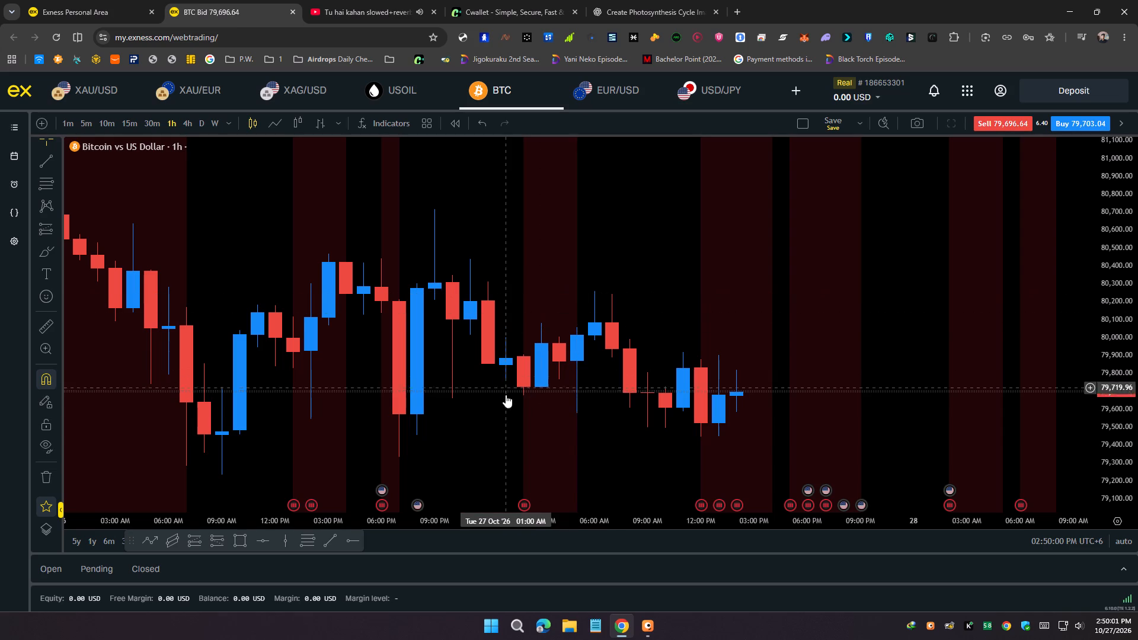
left_click_drag(514, 463, 523, 402)
scroll(648, 381, "down", 5)
left_click_drag(617, 407, 579, 433)
scroll(570, 429, "up", 5)
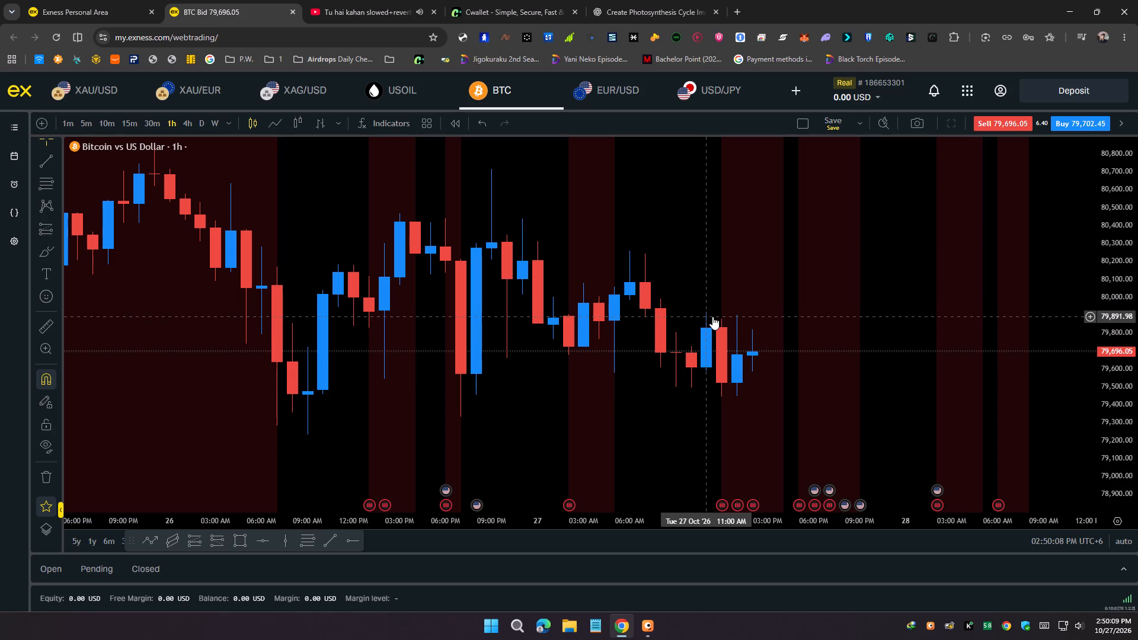
scroll(697, 331, "down", 2)
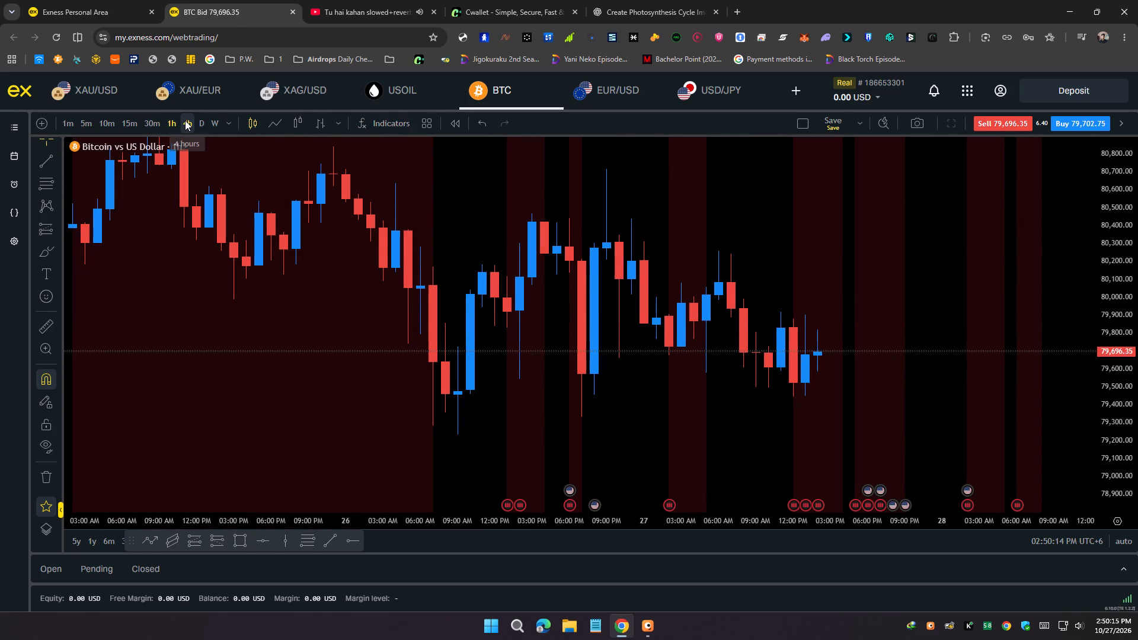
On the daily Bitcoin chart, draw a horizontal trend line at the 25 October low, 79,740.02, extending to 26 October.
left_click(205, 122)
scroll(450, 283, "up", 5)
scroll(1136, 258, "down", 5)
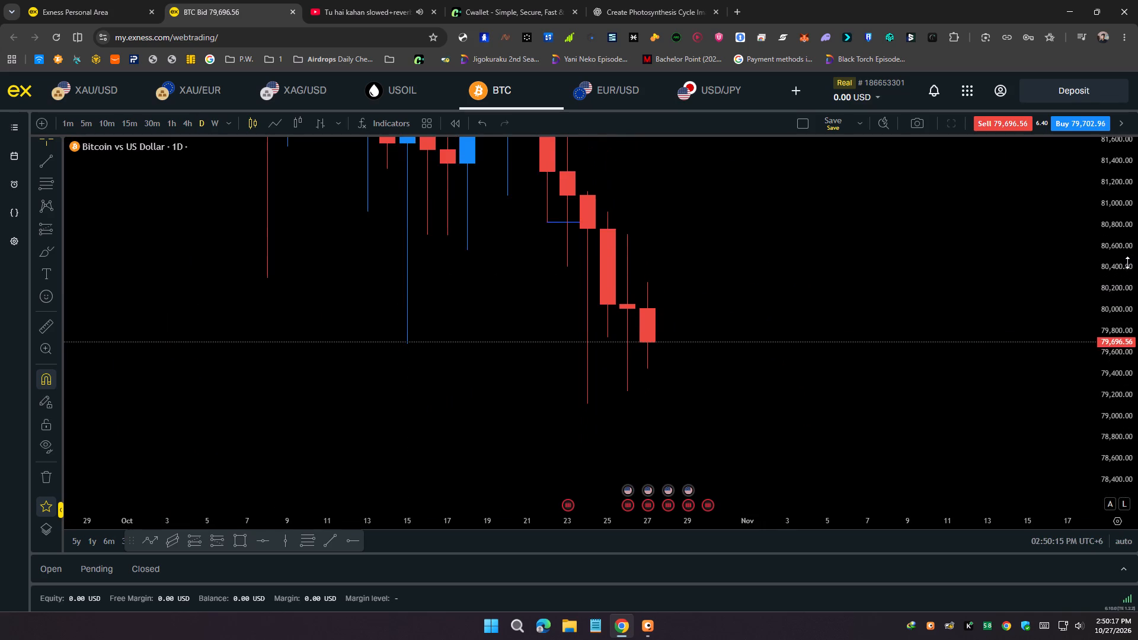
scroll(1123, 265, "down", 4)
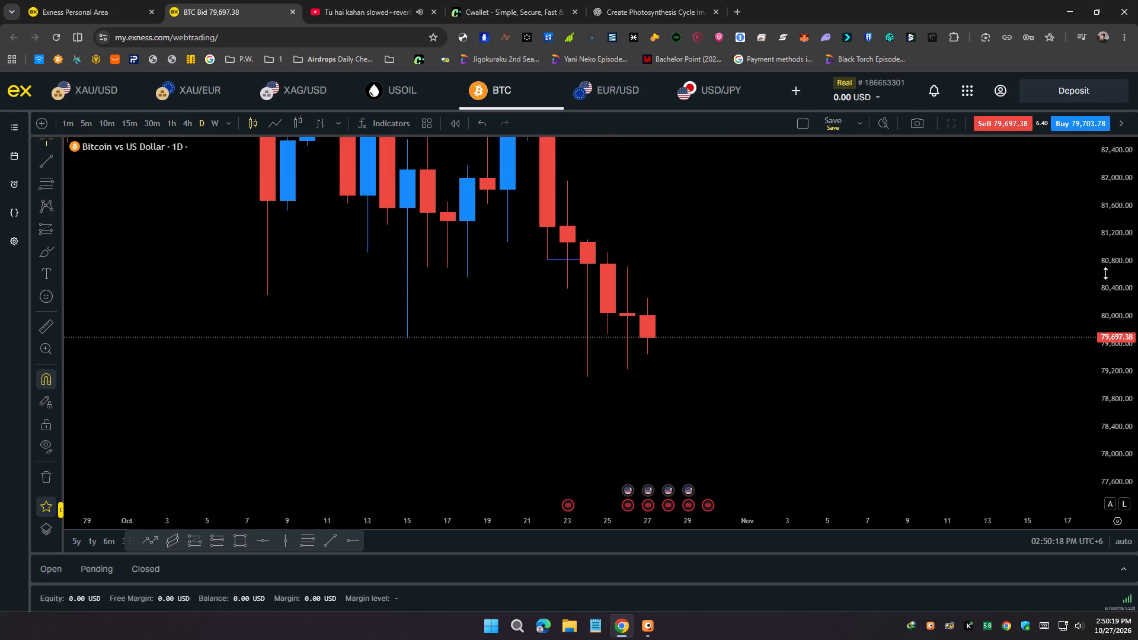
left_click_drag(750, 301, 830, 334)
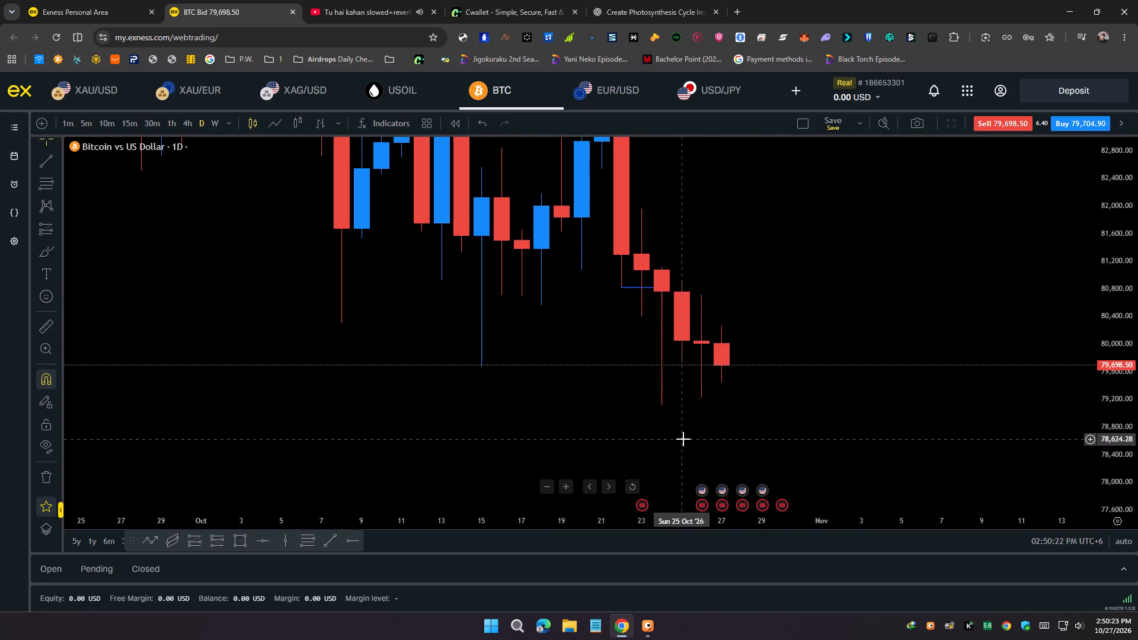
left_click(328, 541)
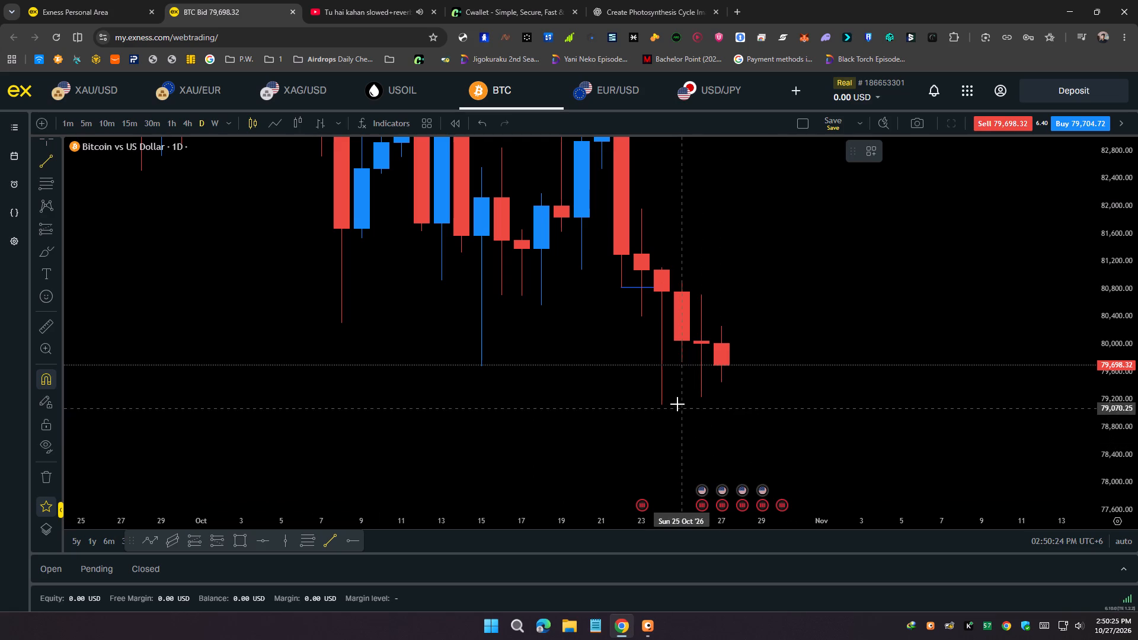
left_click(676, 385)
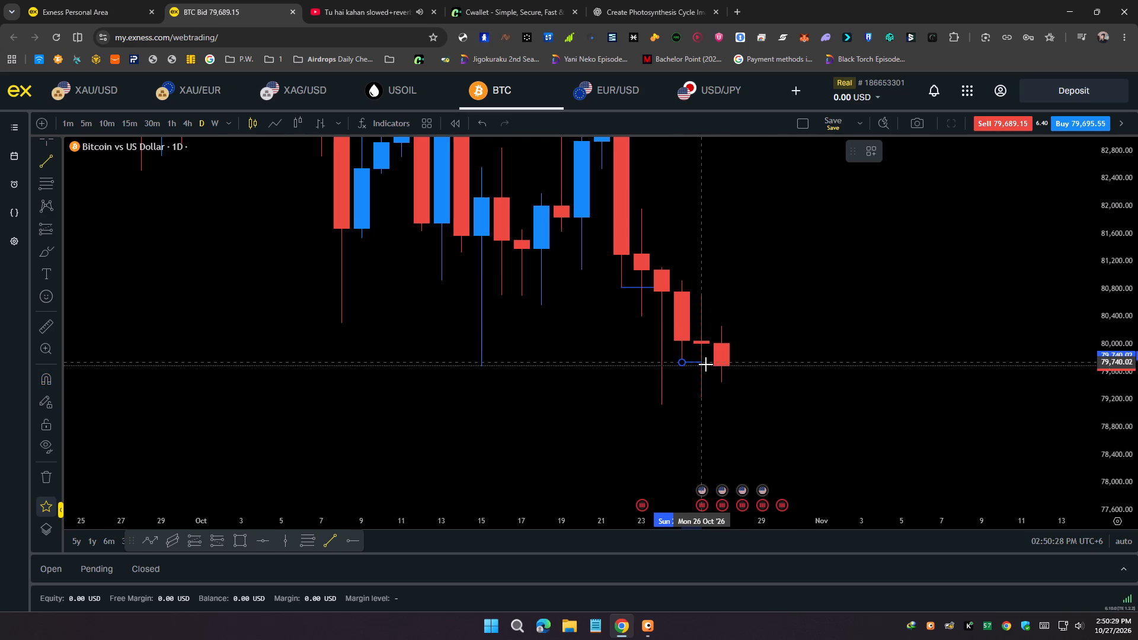
left_click(706, 364, "shift")
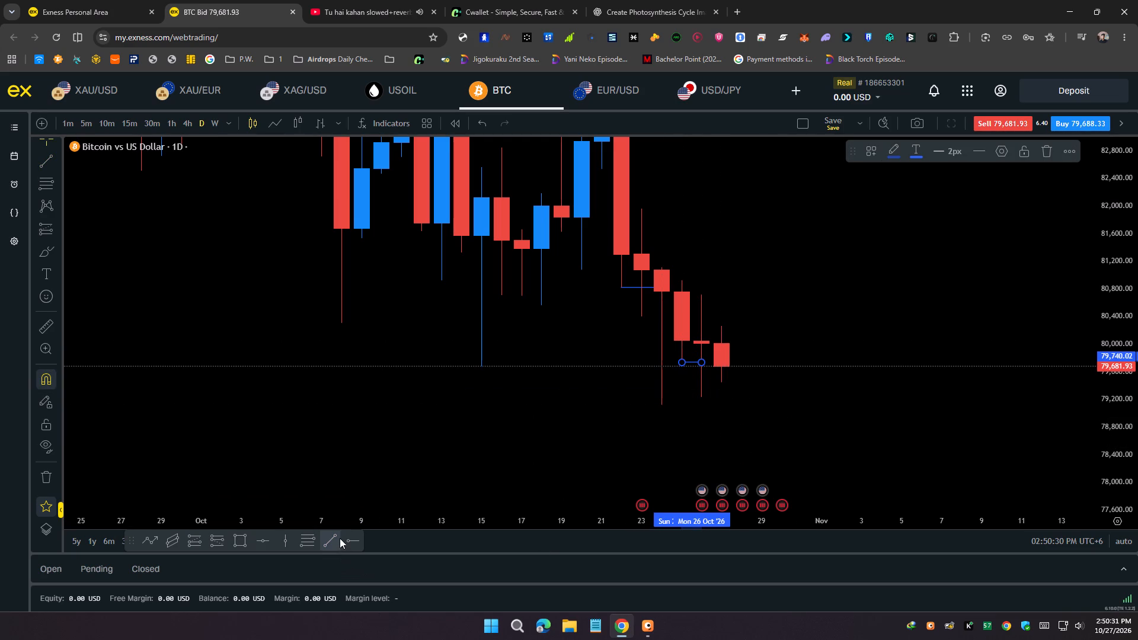
Draw a horizontal trend line at the 25 October high, 80,922.88, extending to 27 October.
left_click(325, 533)
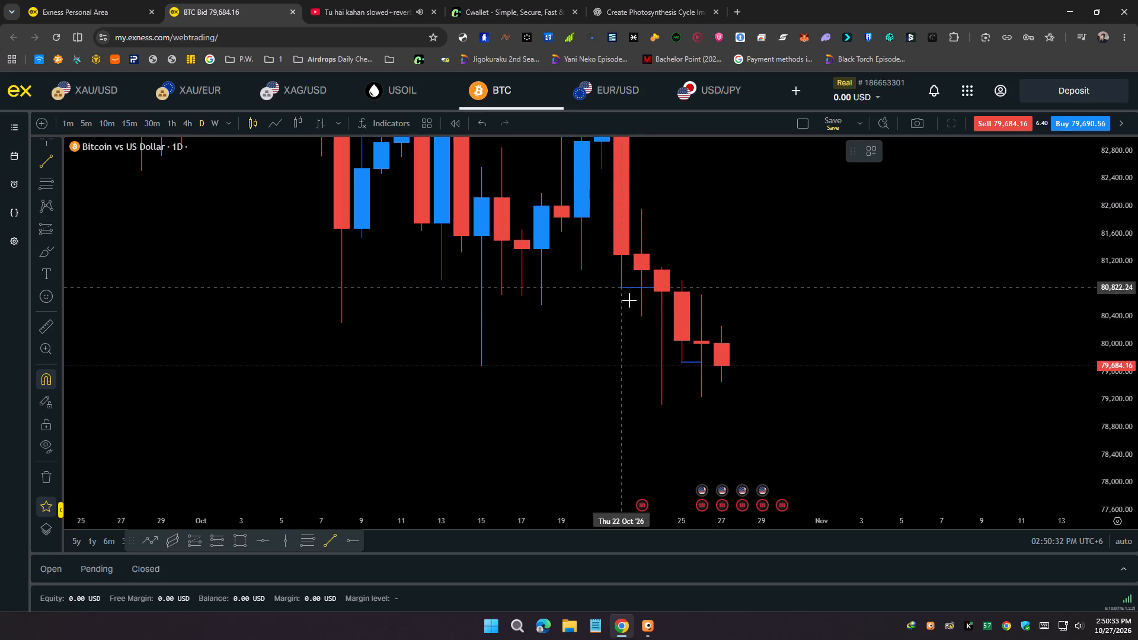
left_click(682, 270, "shift")
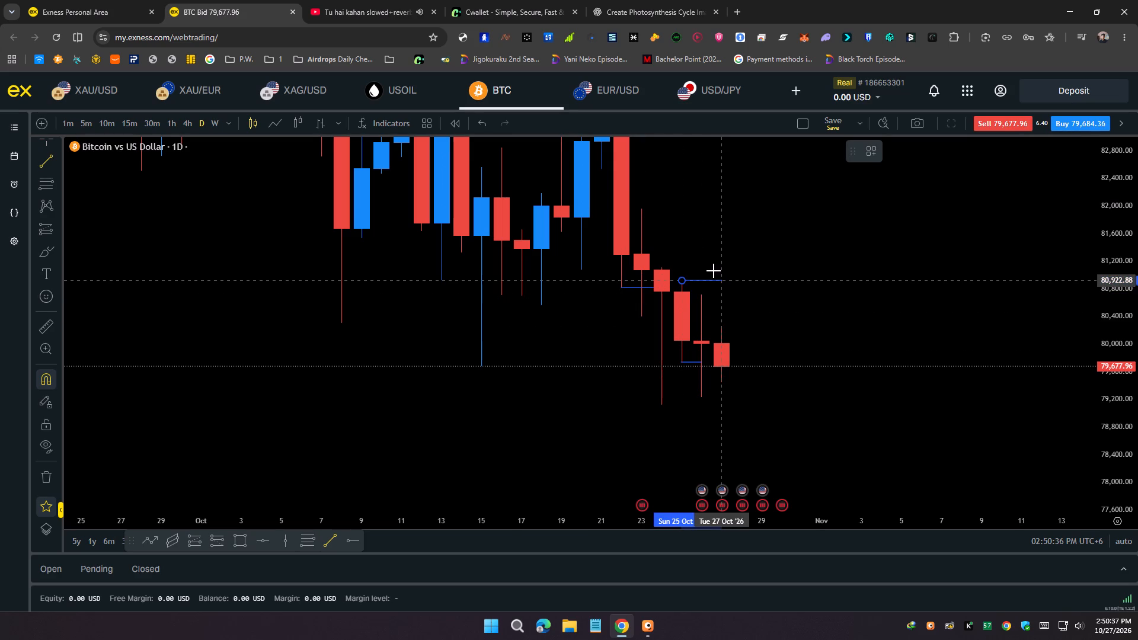
left_click(714, 271, "shift")
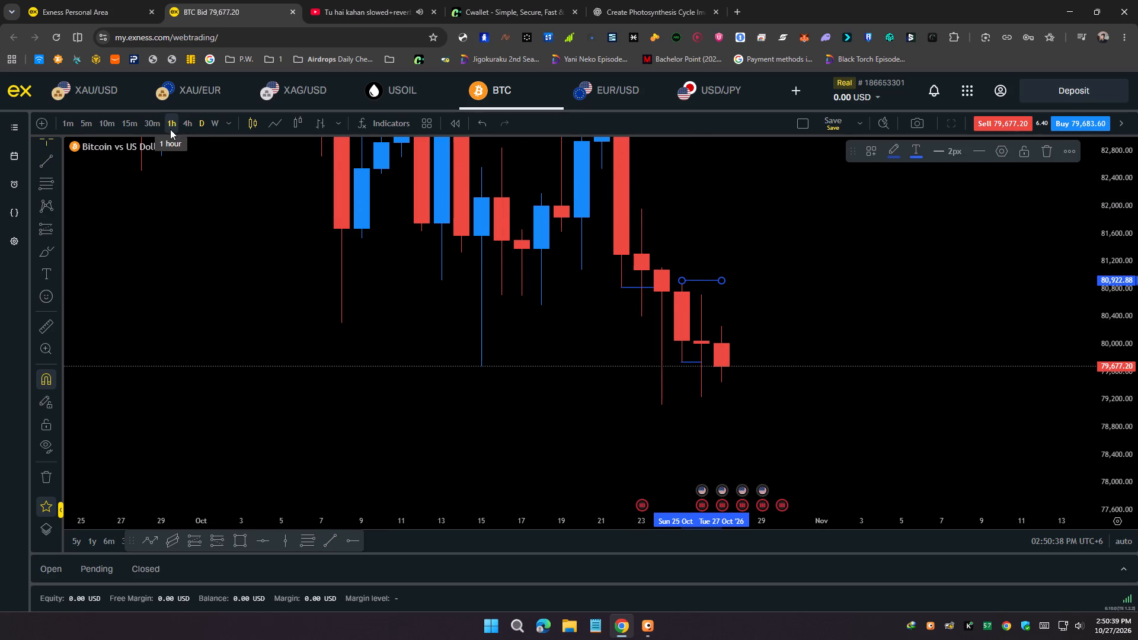
Switch Bitcoin to the 5-minute timeframe and examine price around the lines at the 25 October high and low.
left_click(84, 123)
scroll(193, 249, "down", 4)
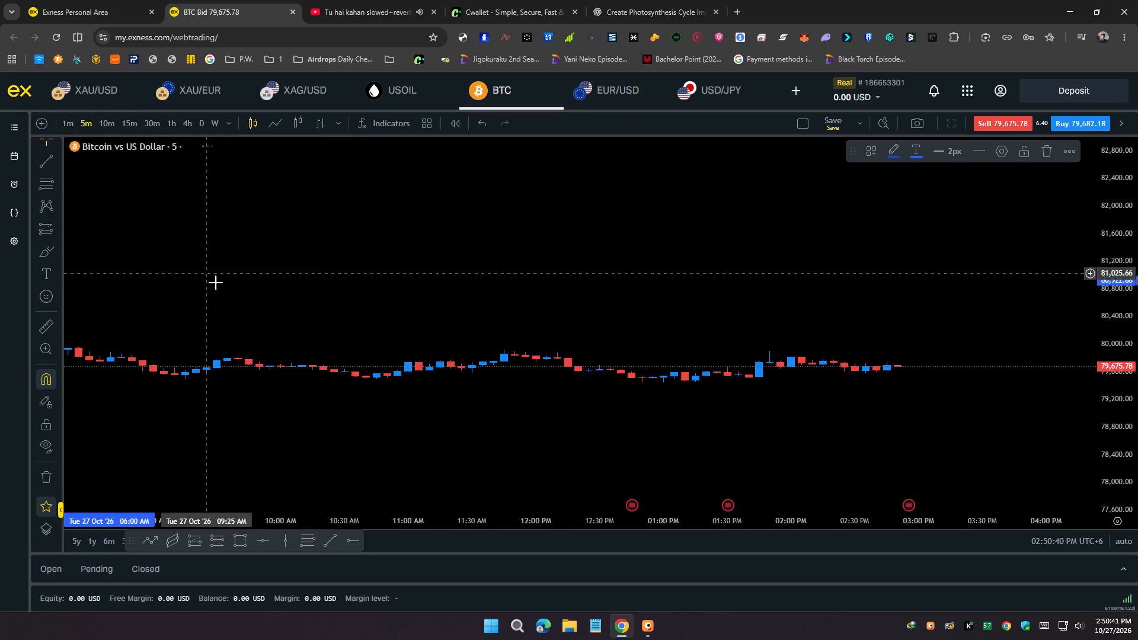
scroll(216, 283, "down", 13)
scroll(346, 331, "down", 6)
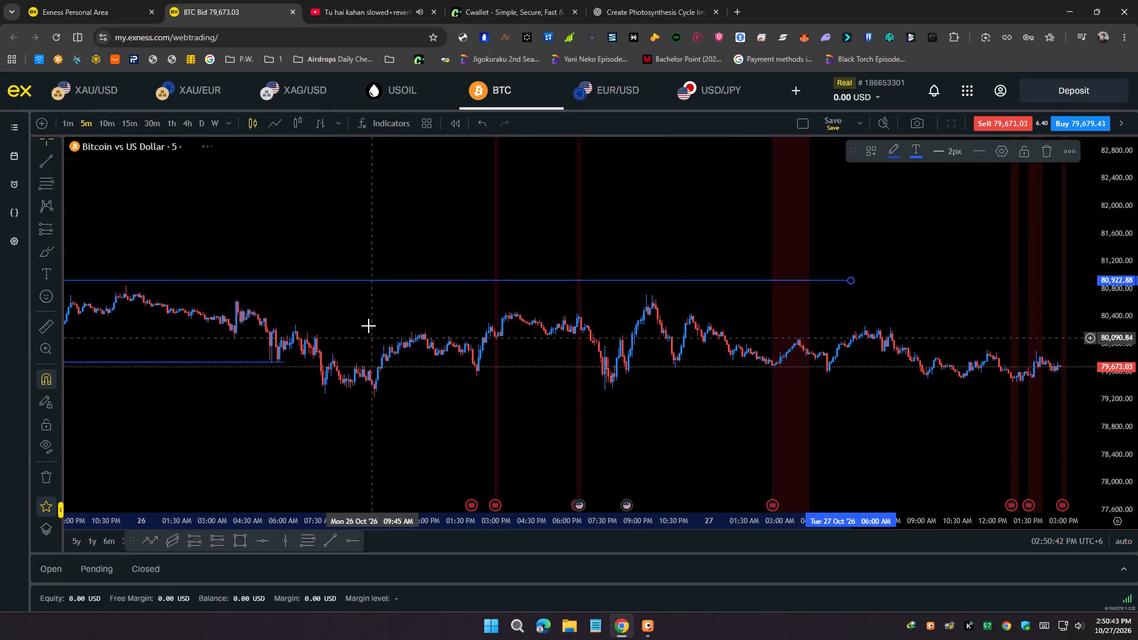
left_click_drag(372, 326, 482, 371)
scroll(926, 339, "up", 4)
scroll(1137, 408, "up", 4)
scroll(769, 393, "down", 6)
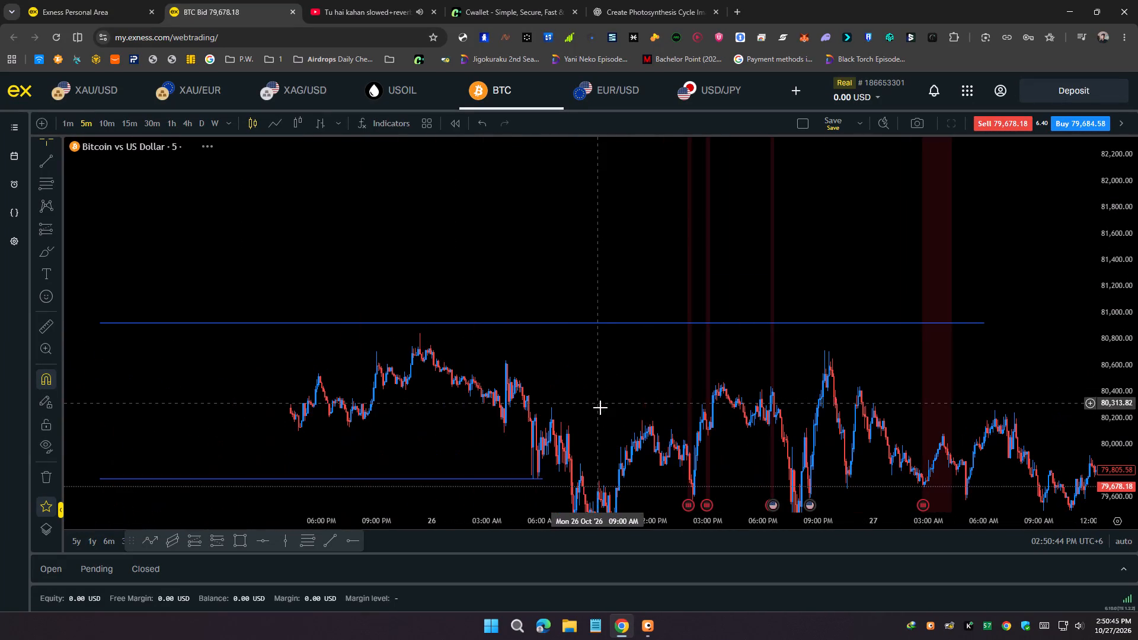
left_click_drag(583, 415, 631, 257)
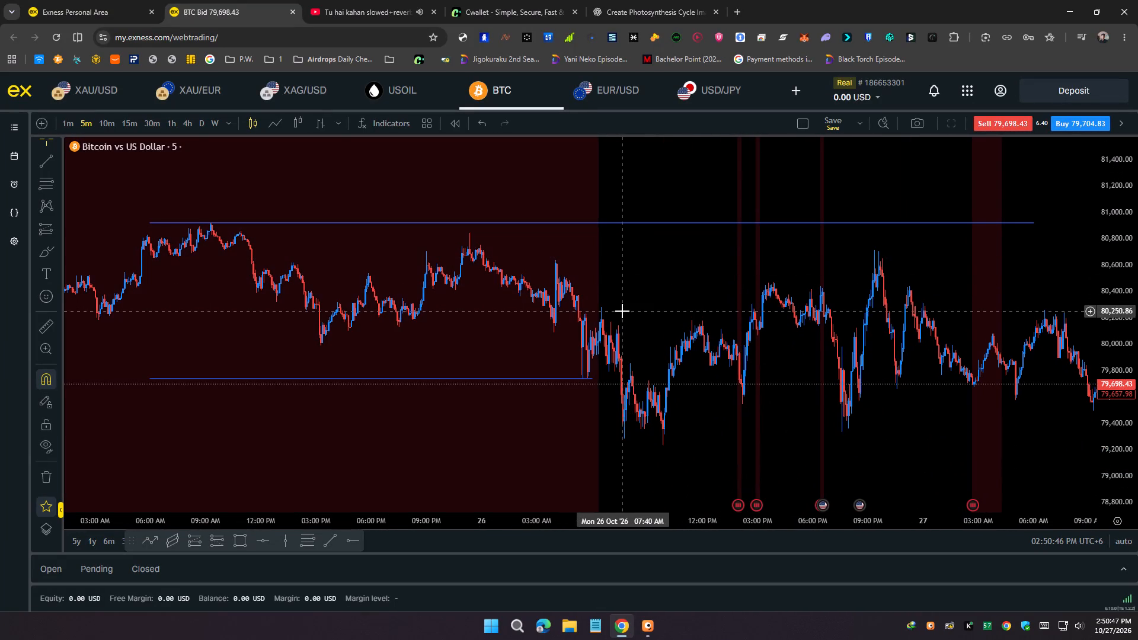
scroll(616, 315, "down", 5)
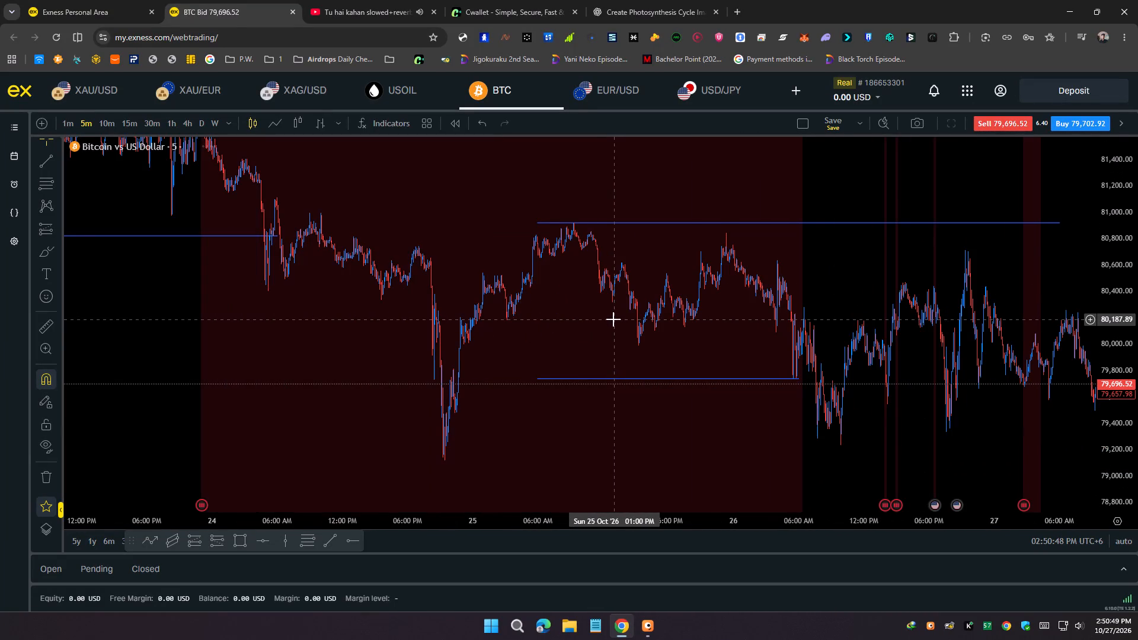
scroll(613, 319, "up", 6)
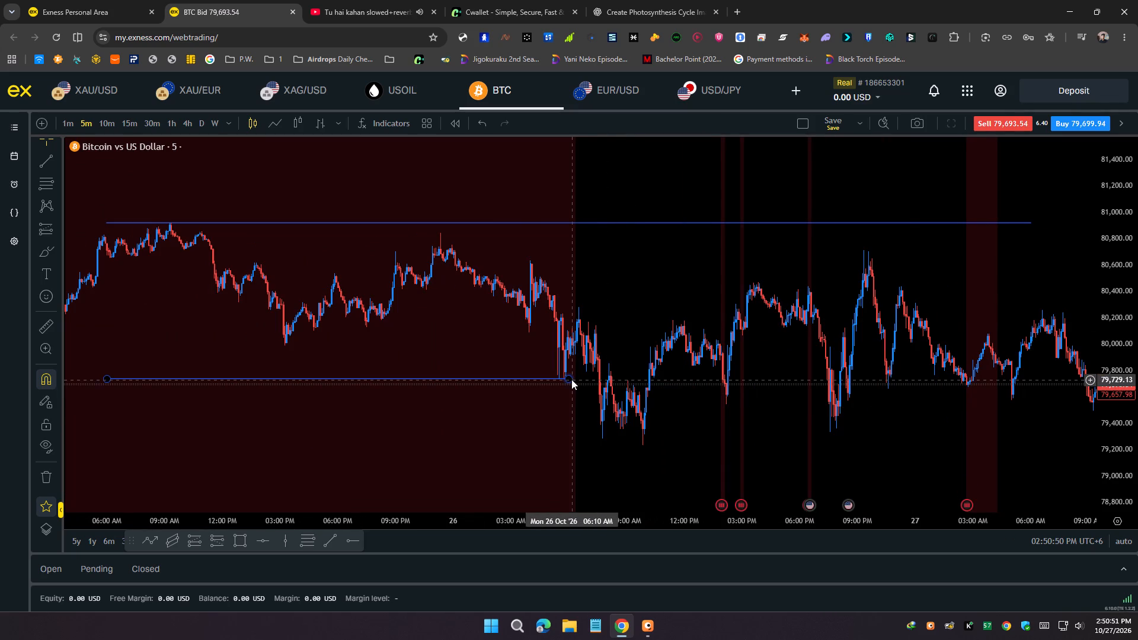
Switch Bitcoin to the 1-minute timeframe and examine price from the 26 October low line to the latest candles.
left_click(66, 116)
scroll(411, 269, "down", 2)
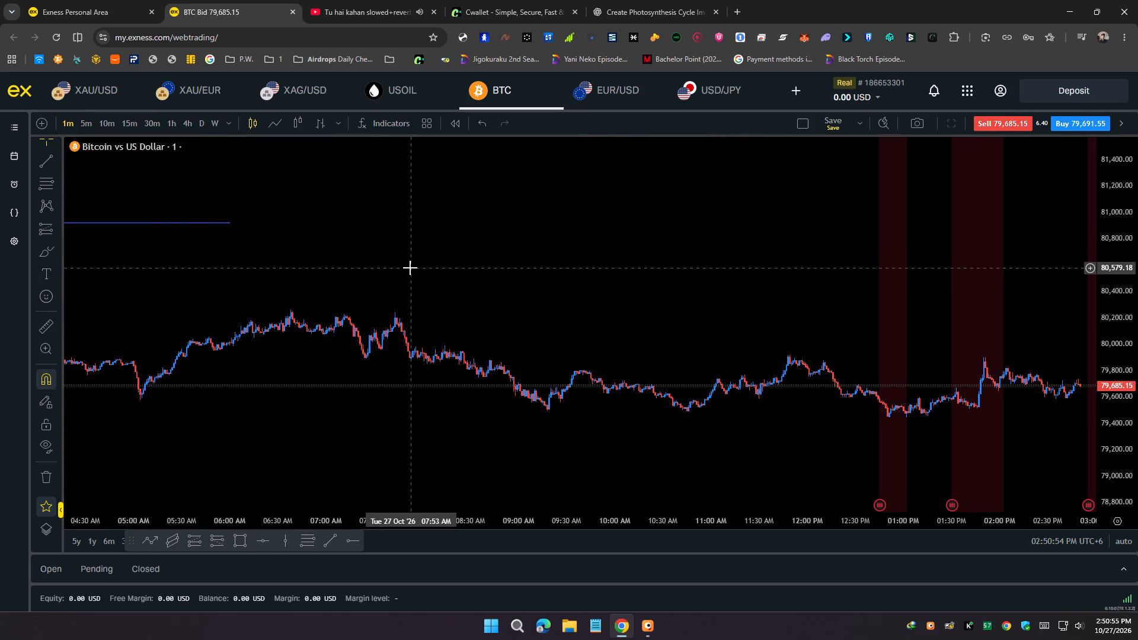
scroll(410, 268, "down", 4)
left_click_drag(641, 299, 594, 191)
left_click_drag(603, 325, 628, 210)
scroll(621, 241, "down", 6)
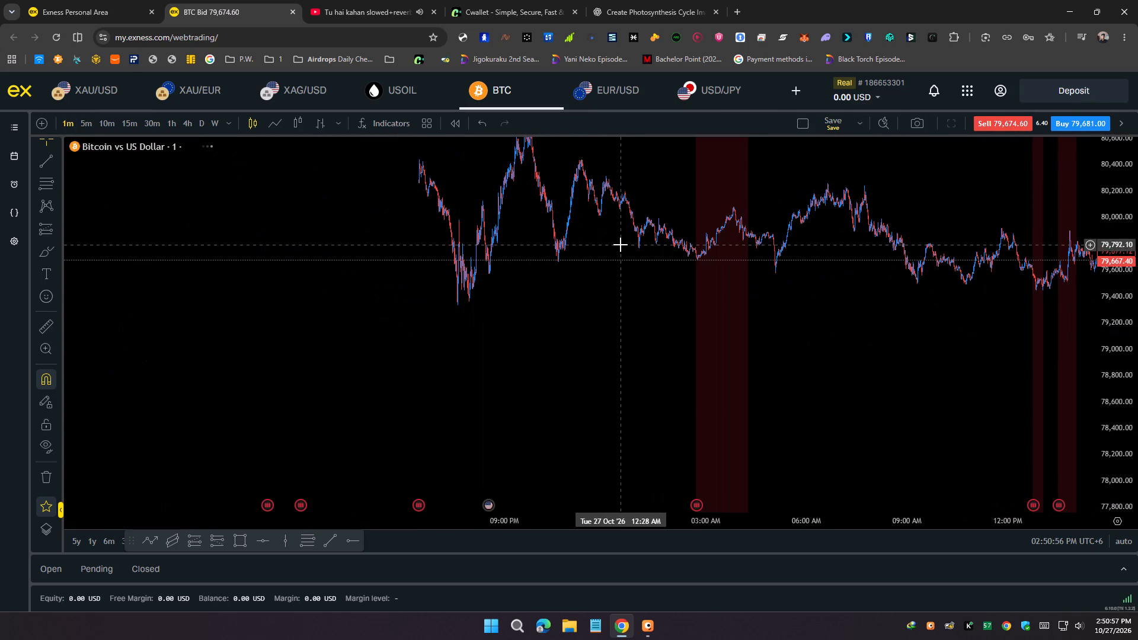
scroll(618, 261, "down", 2)
scroll(616, 271, "up", 2)
scroll(616, 271, "down", 2)
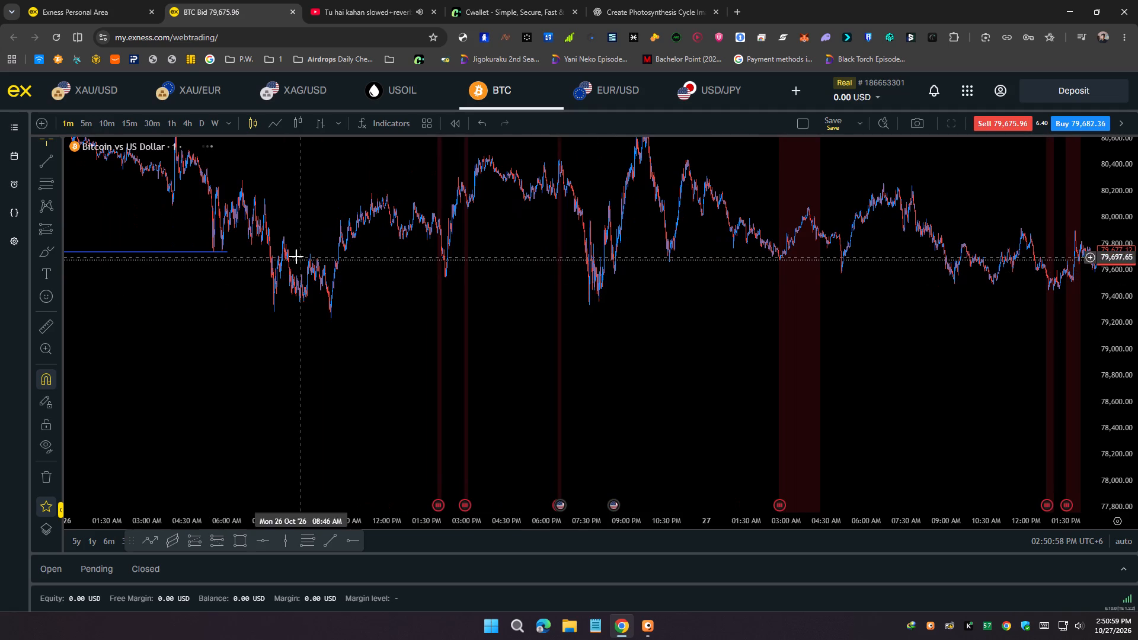
Return Bitcoin to the daily timeframe and examine the price structure from August through late October with the drawn levels.
left_click(204, 119)
scroll(584, 320, "up", 4)
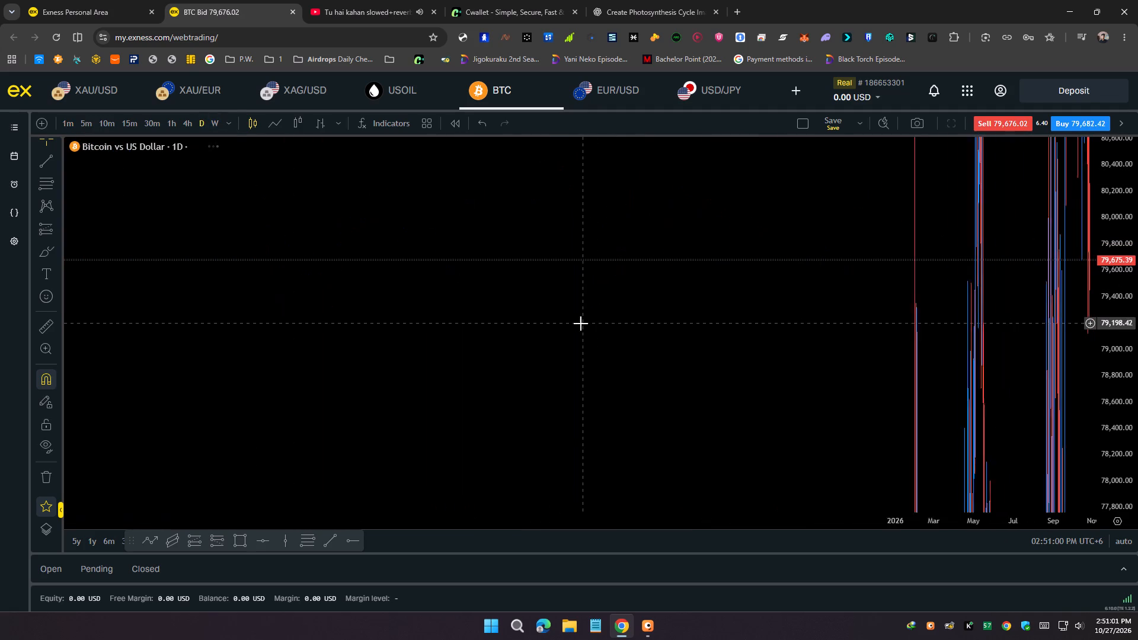
scroll(581, 324, "up", 20)
scroll(581, 324, "up", 11)
scroll(1130, 300, "down", 6)
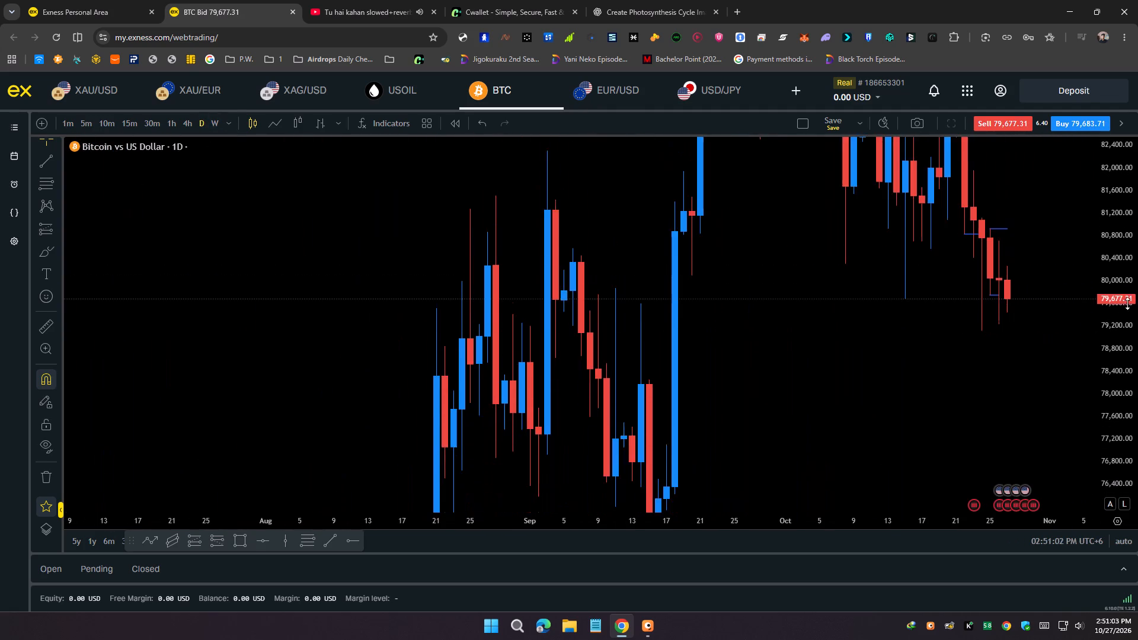
scroll(1127, 303, "down", 9)
left_click_drag(718, 373, 562, 418)
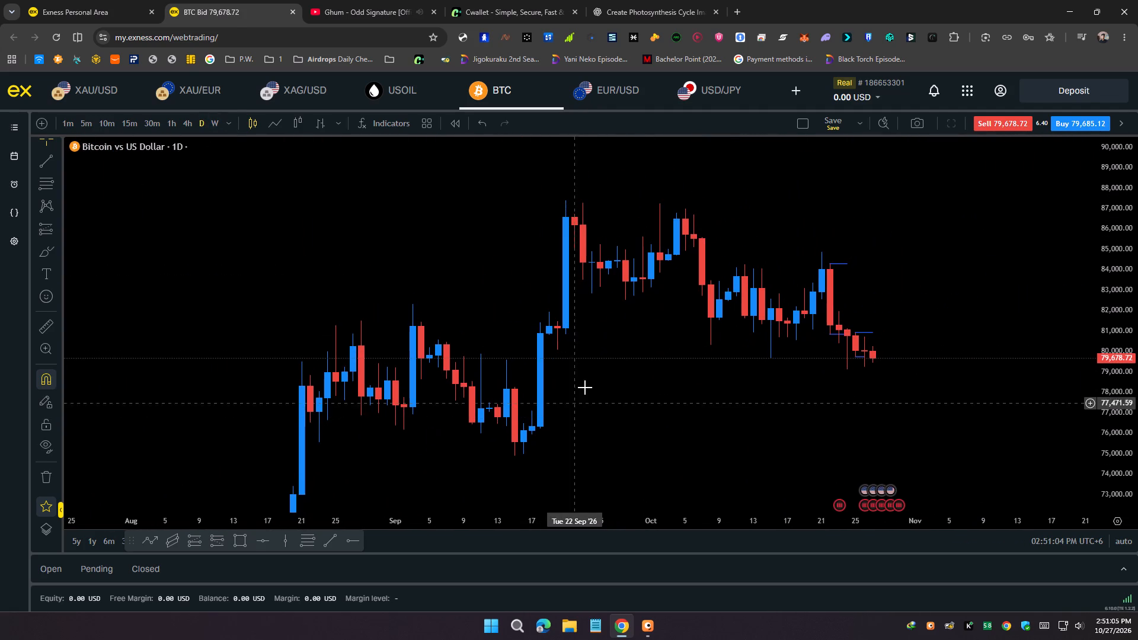
scroll(597, 357, "up", 4)
scroll(597, 357, "down", 5)
scroll(1137, 362, "up", 5)
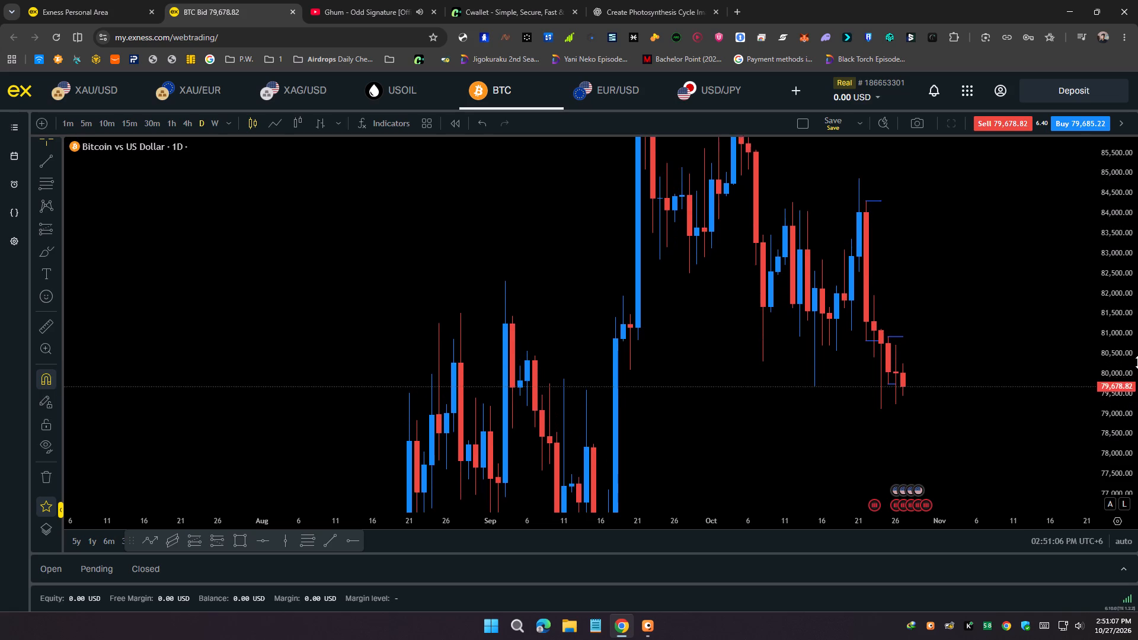
Examine Bitcoin's daily candles from late August through the latest ones around 27 October.
scroll(1137, 362, "up", 1)
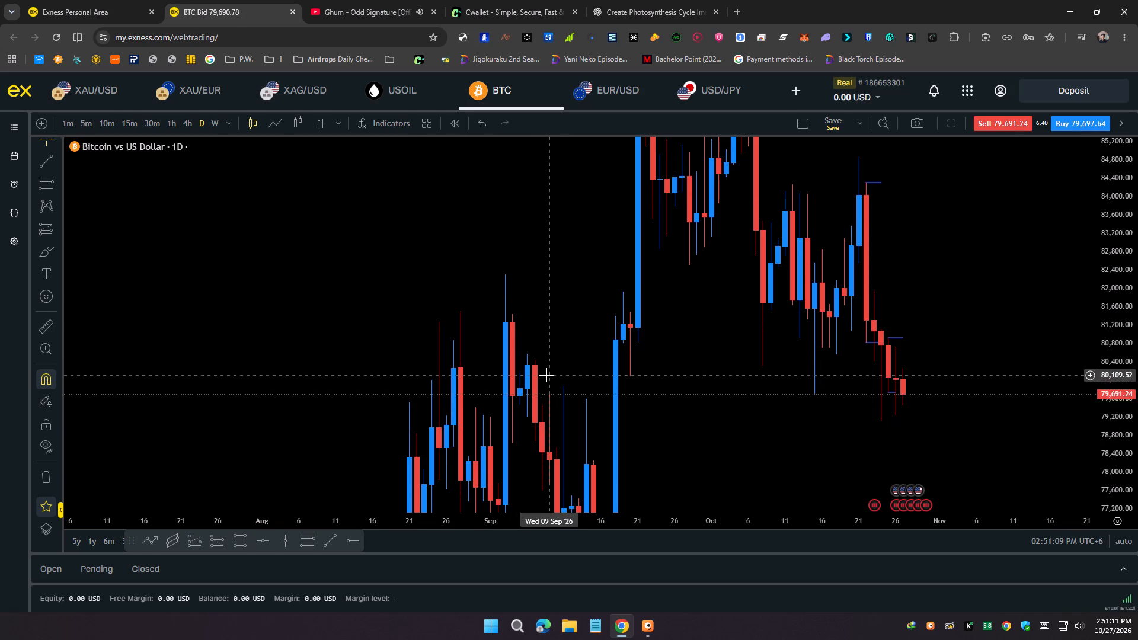
left_click_drag(546, 376, 585, 266)
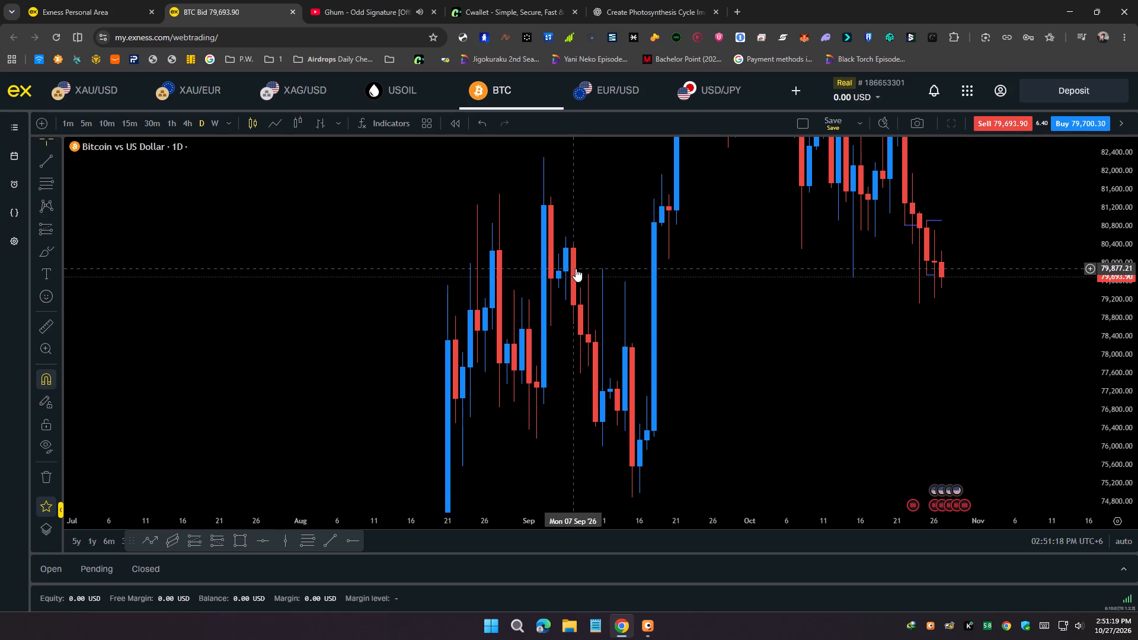
left_click_drag(576, 268, 555, 345)
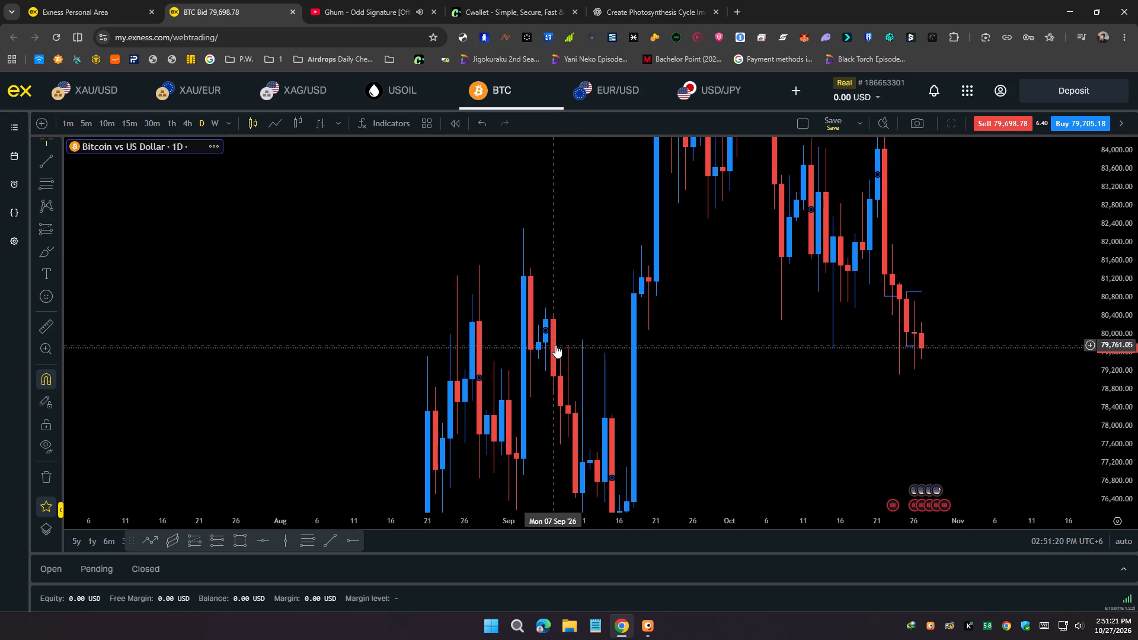
scroll(555, 345, "up", 1)
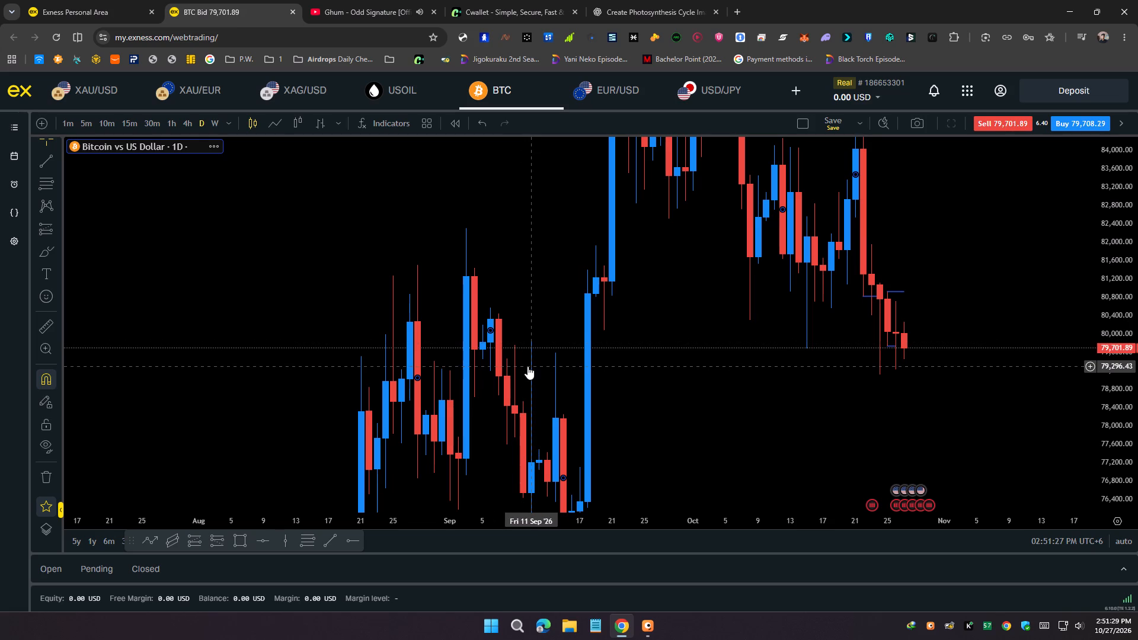
left_click_drag(545, 277, 548, 279)
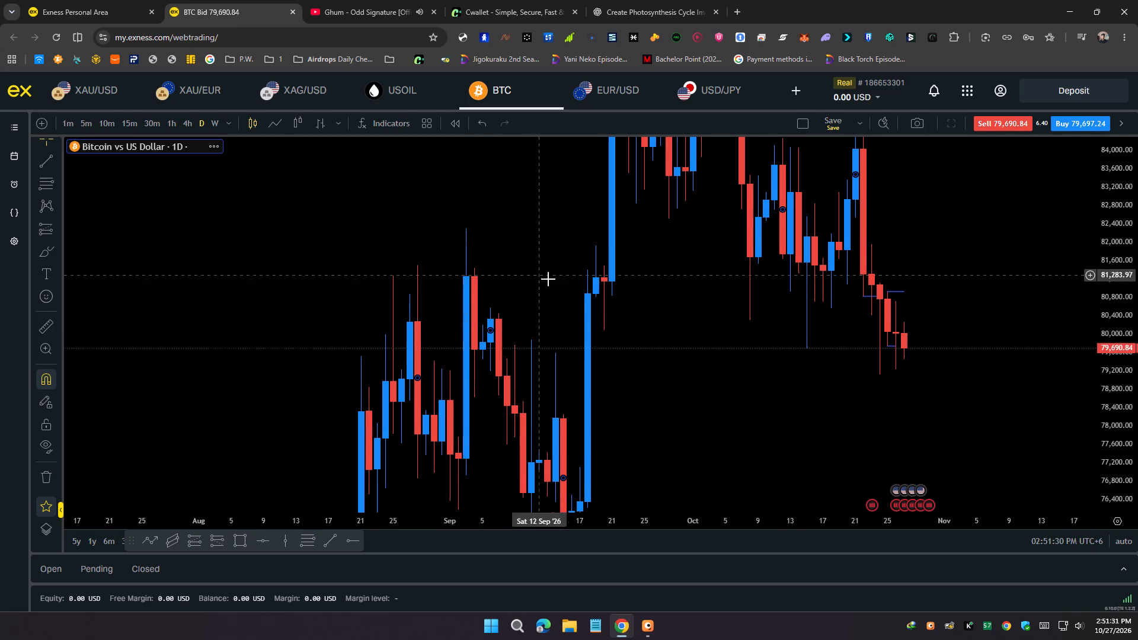
left_click_drag(548, 279, 593, 285)
scroll(589, 286, "up", 5)
scroll(1137, 350, "up", 5)
scroll(1032, 364, "up", 1)
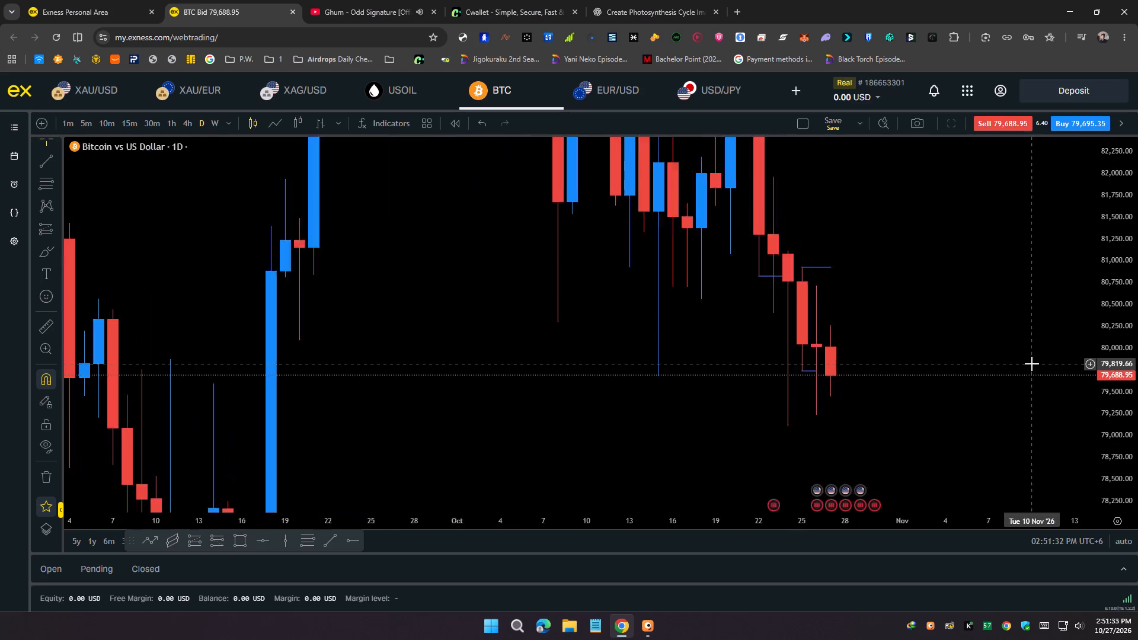
scroll(1032, 364, "up", 2)
scroll(1137, 372, "up", 4)
Move the short line at the 25 October low down to the 26 October low, about 79,225.
left_click_drag(749, 426, 744, 352)
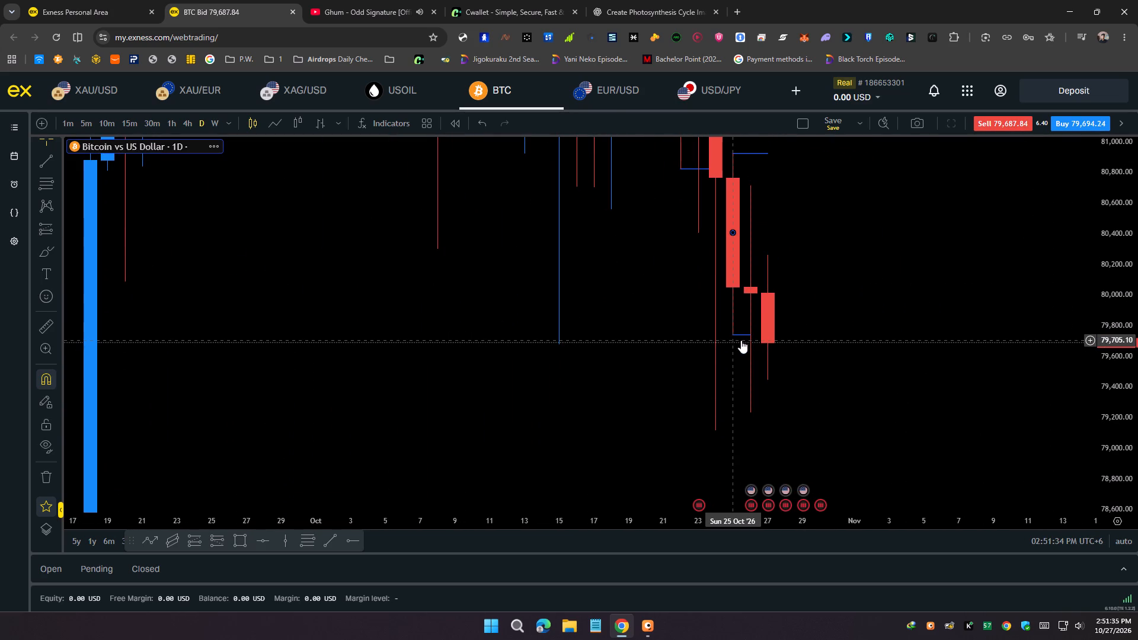
left_click_drag(741, 335, 743, 356)
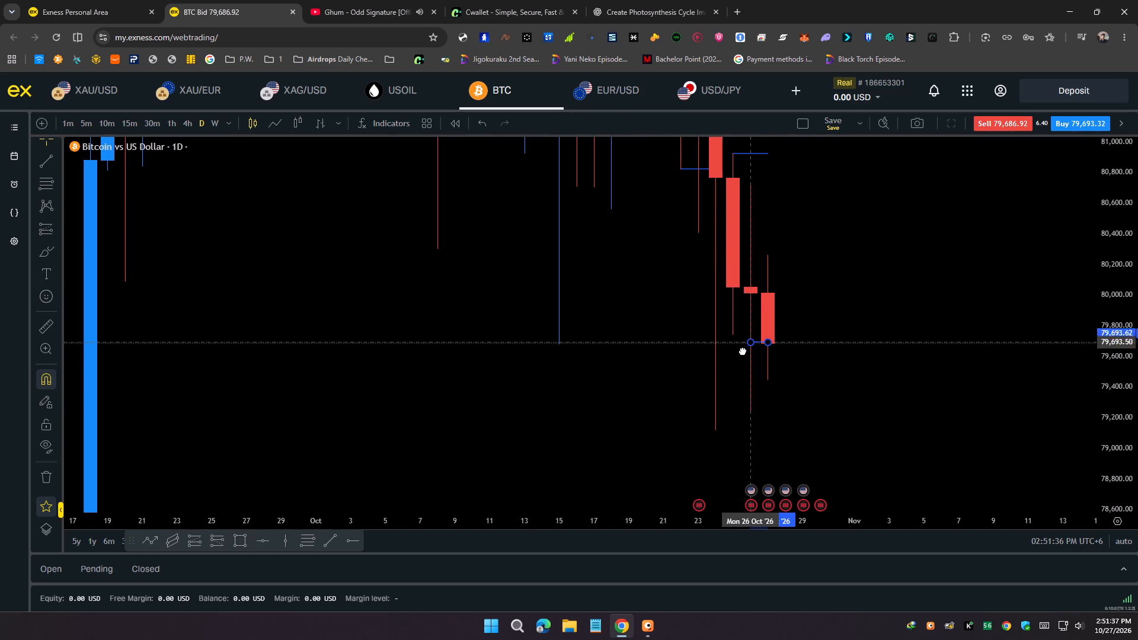
left_click_drag(743, 356, 749, 414)
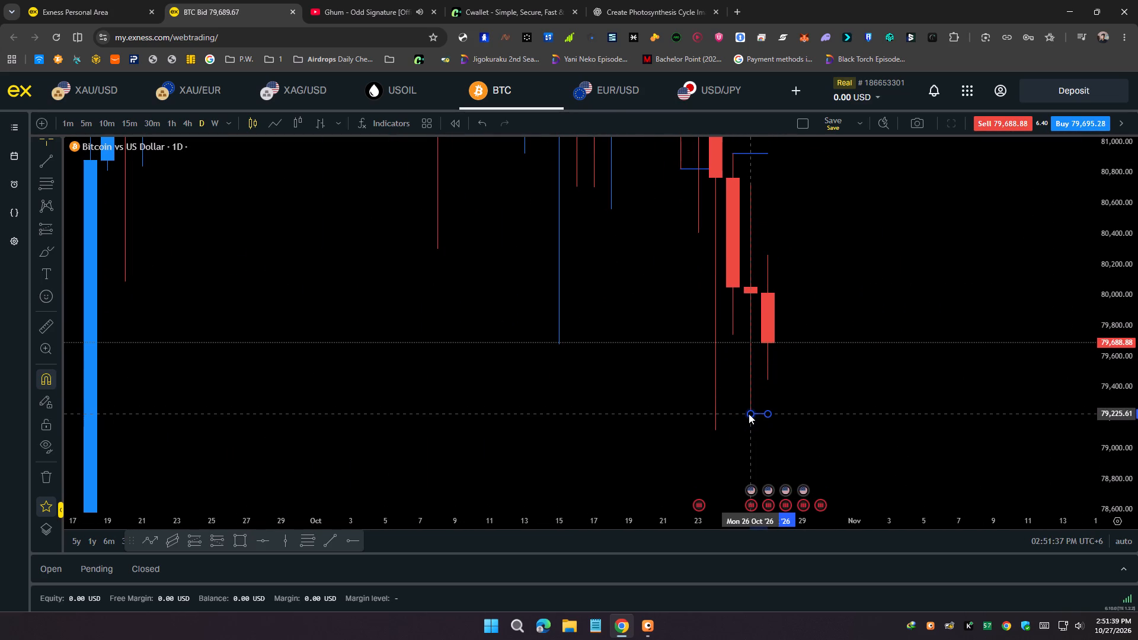
left_click_drag(749, 414, 737, 414)
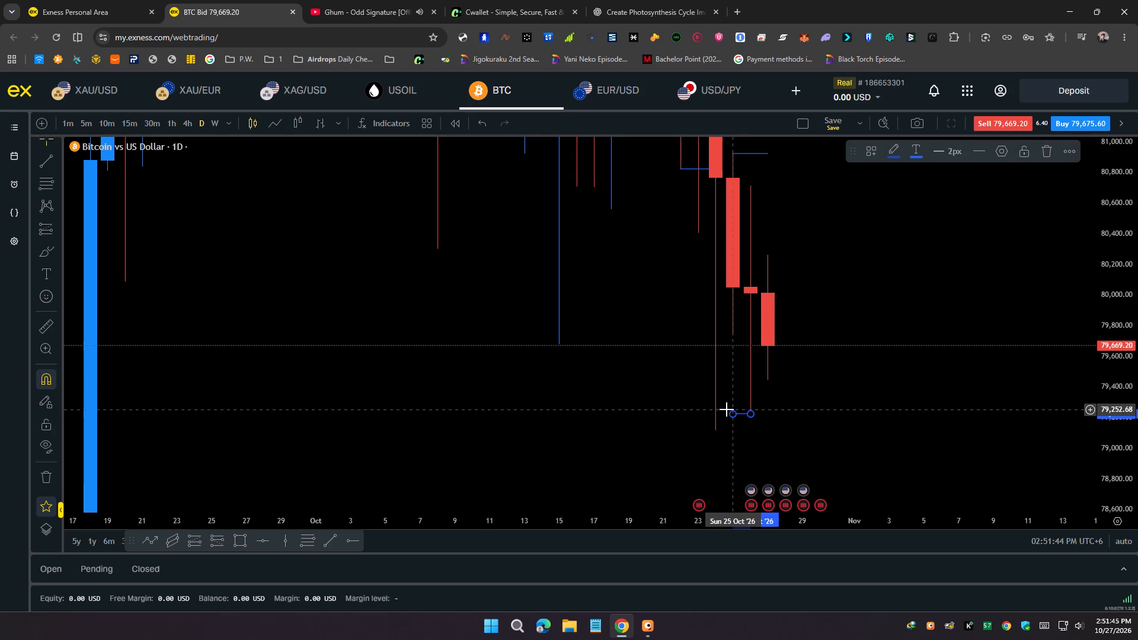
Reshape the moved line to run horizontally from the 24 October low, 79,117.47, to 28 October.
left_click_drag(732, 414, 714, 415)
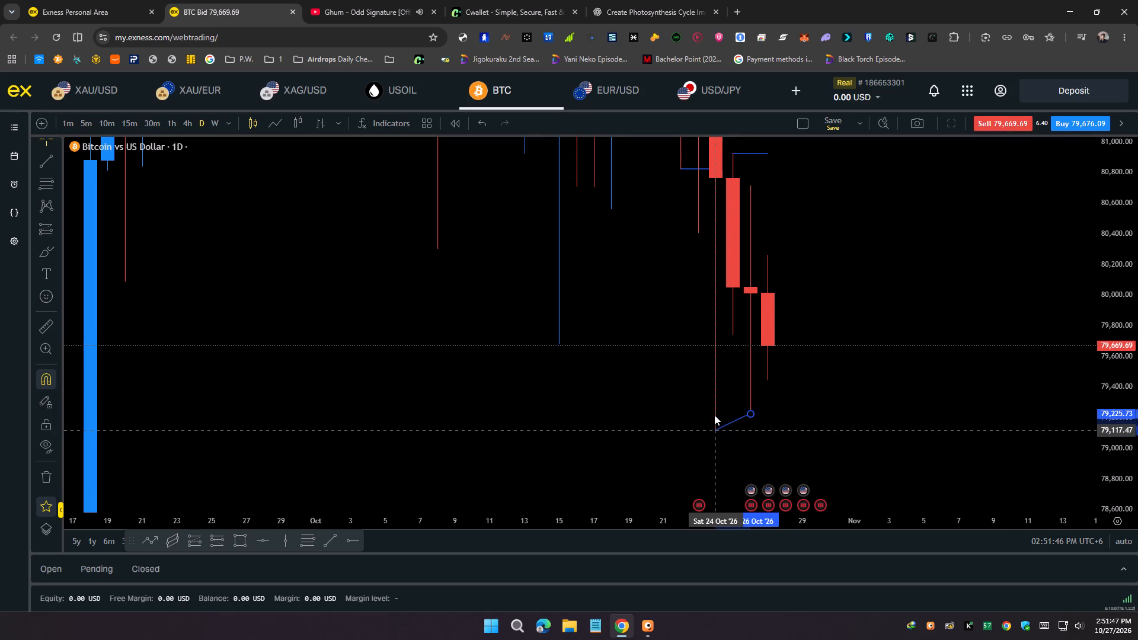
left_click_drag(714, 415, 709, 431)
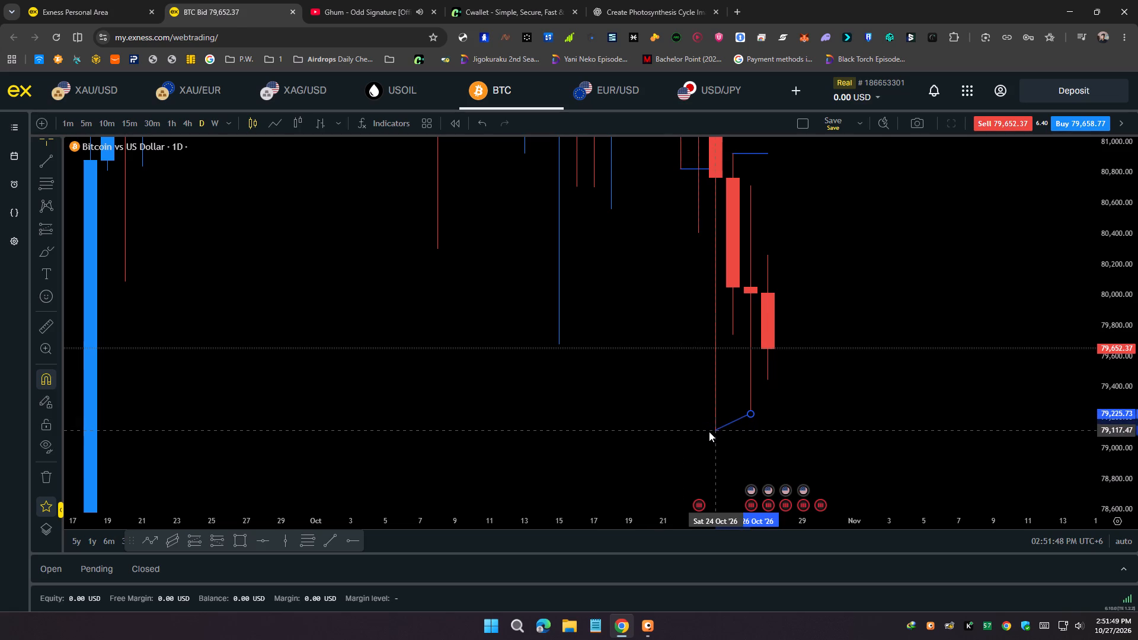
left_click_drag(709, 431, 711, 433)
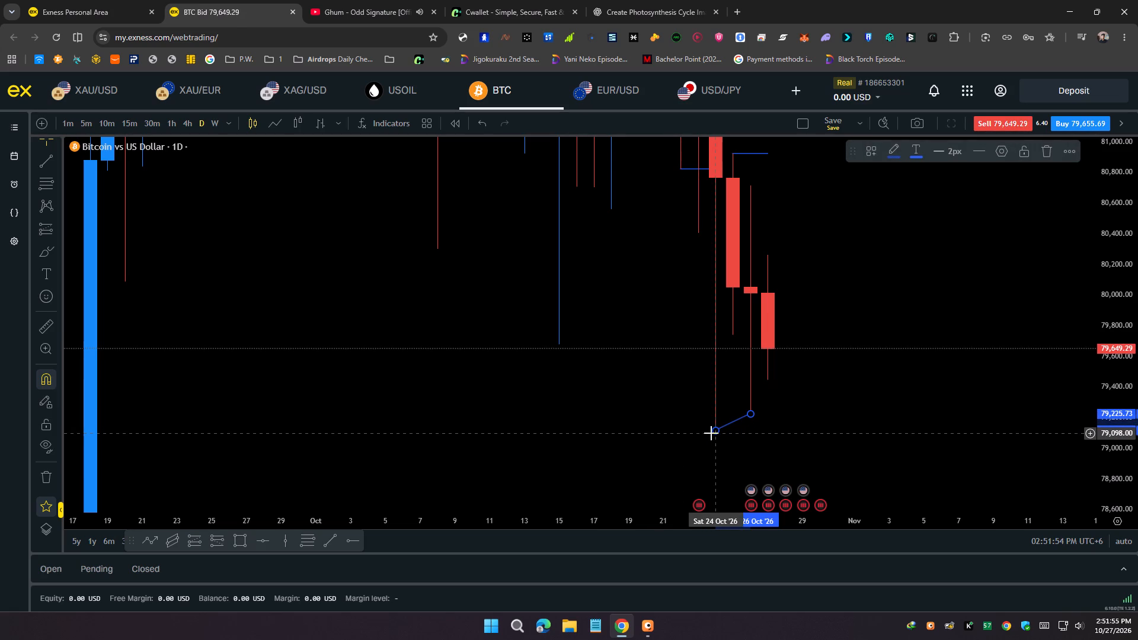
left_click_drag(730, 429, 763, 422)
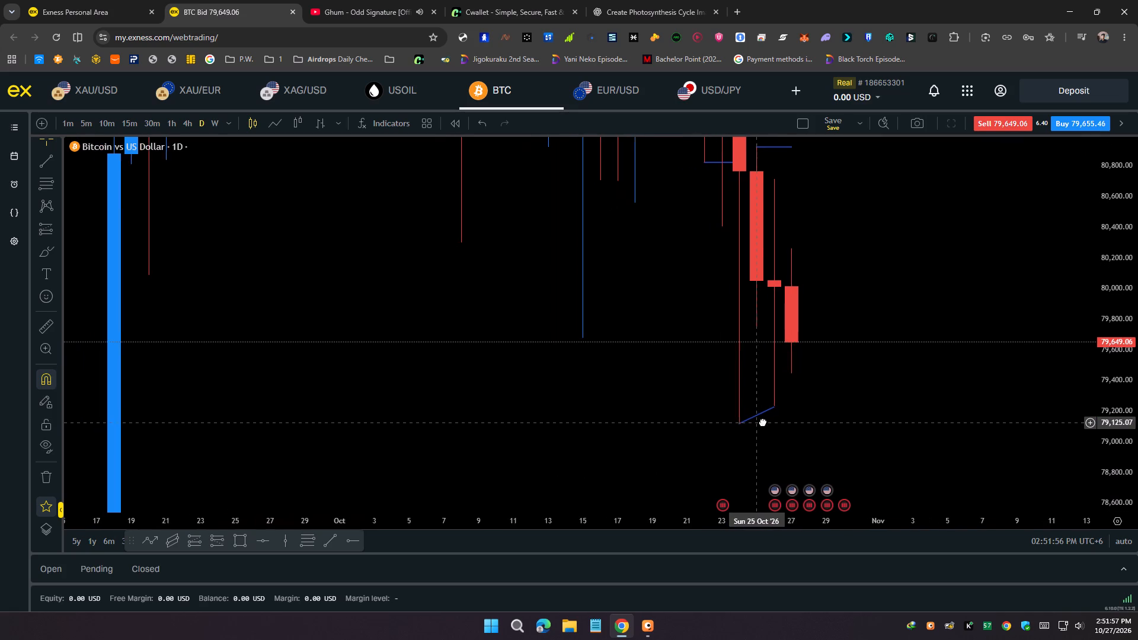
left_click_drag(763, 422, 765, 421)
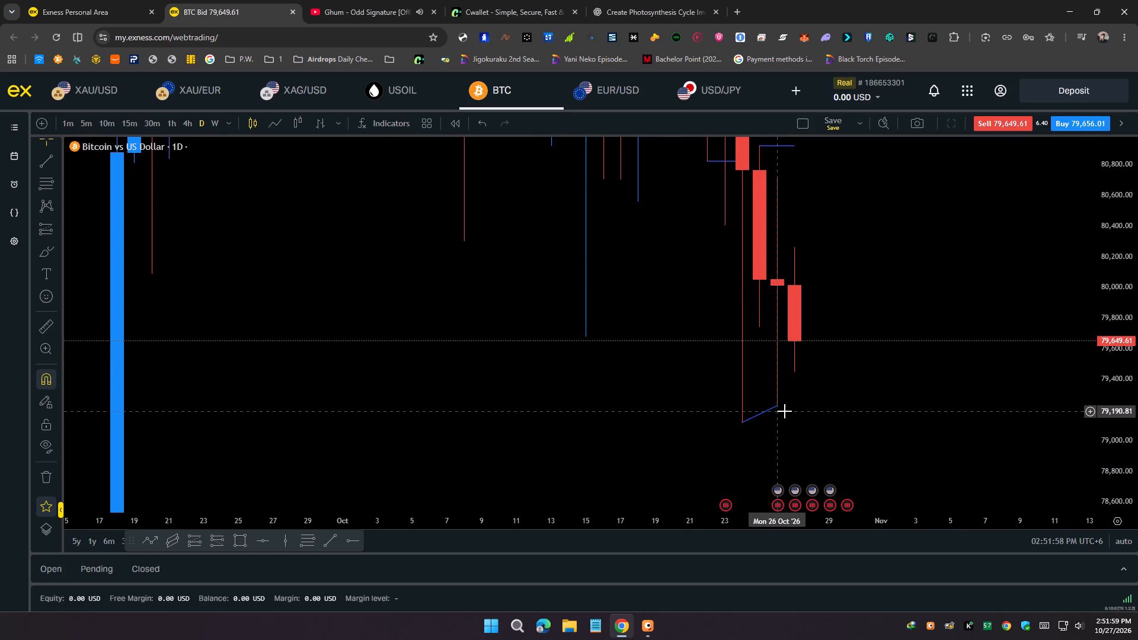
left_click_drag(779, 407, 813, 392, "shift")
double_click(813, 392)
left_click(813, 392)
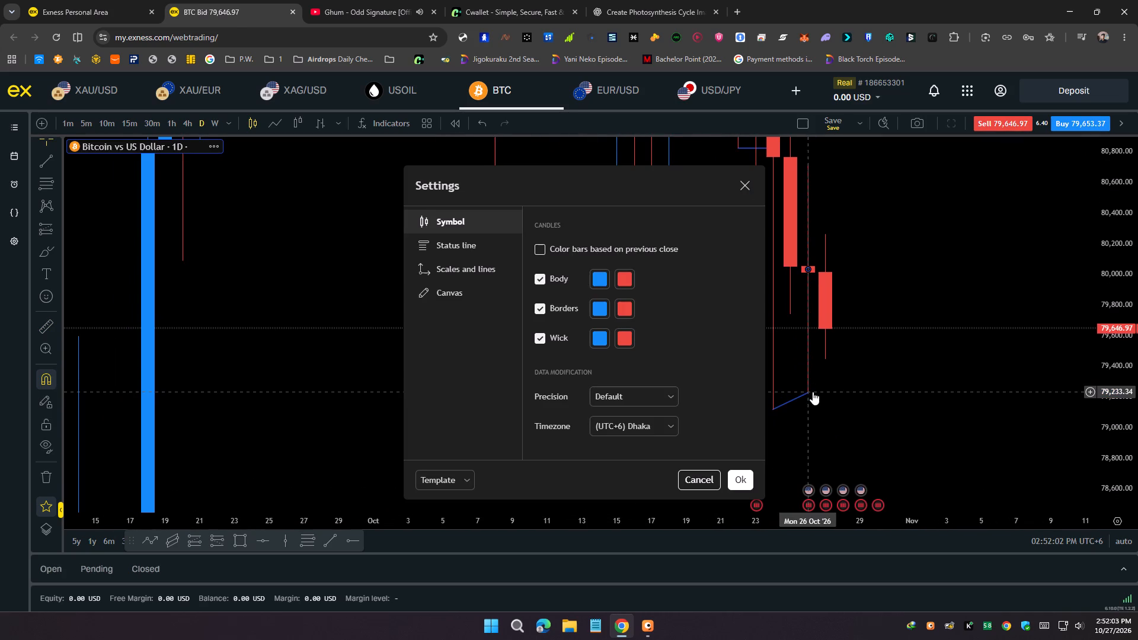
left_click(750, 189)
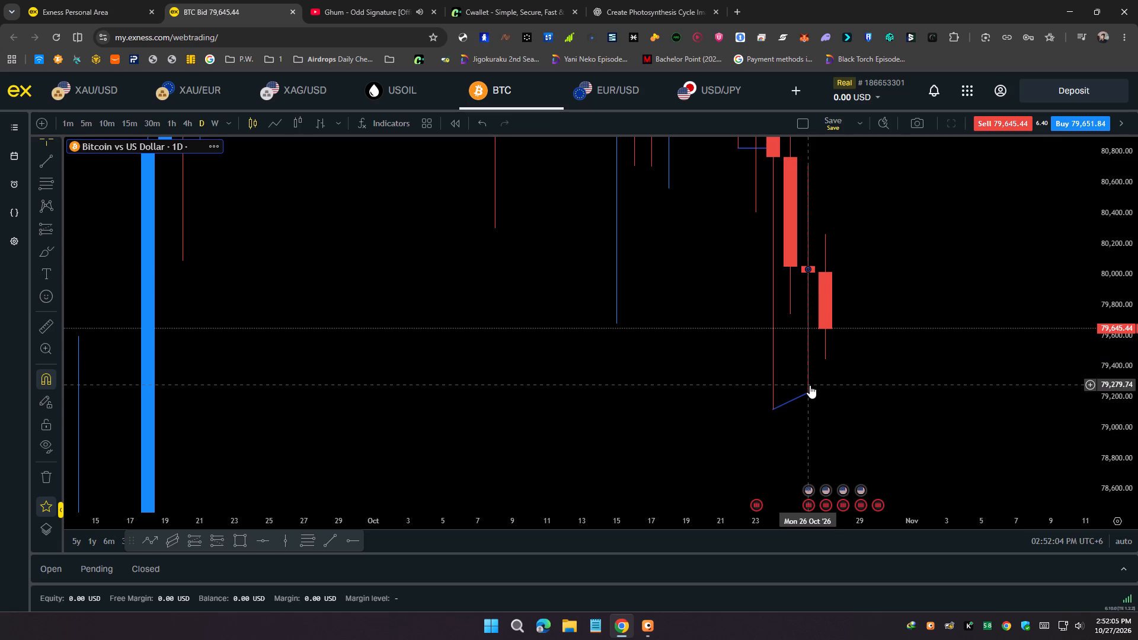
left_click_drag(810, 392, 872, 375)
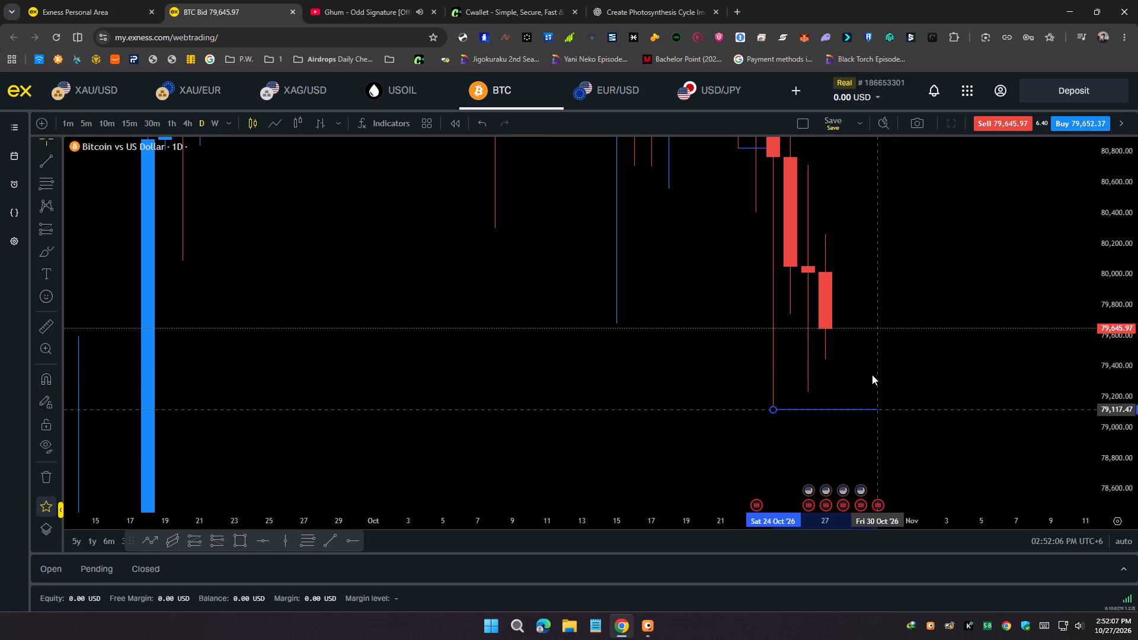
left_click_drag(872, 375, 842, 361)
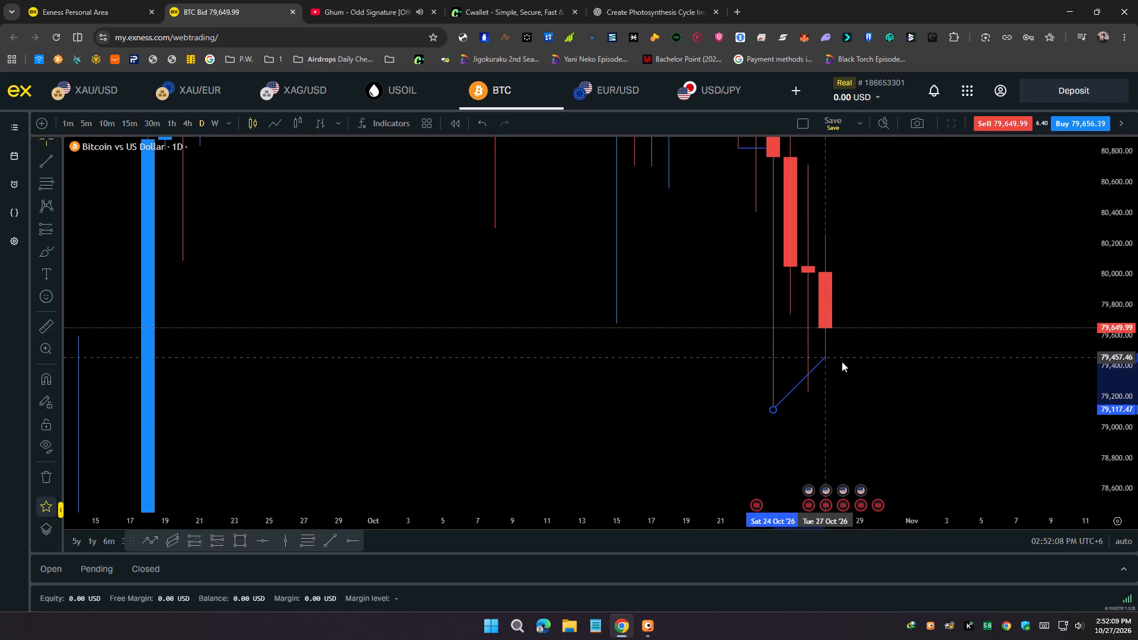
left_click_drag(842, 361, 842, 395)
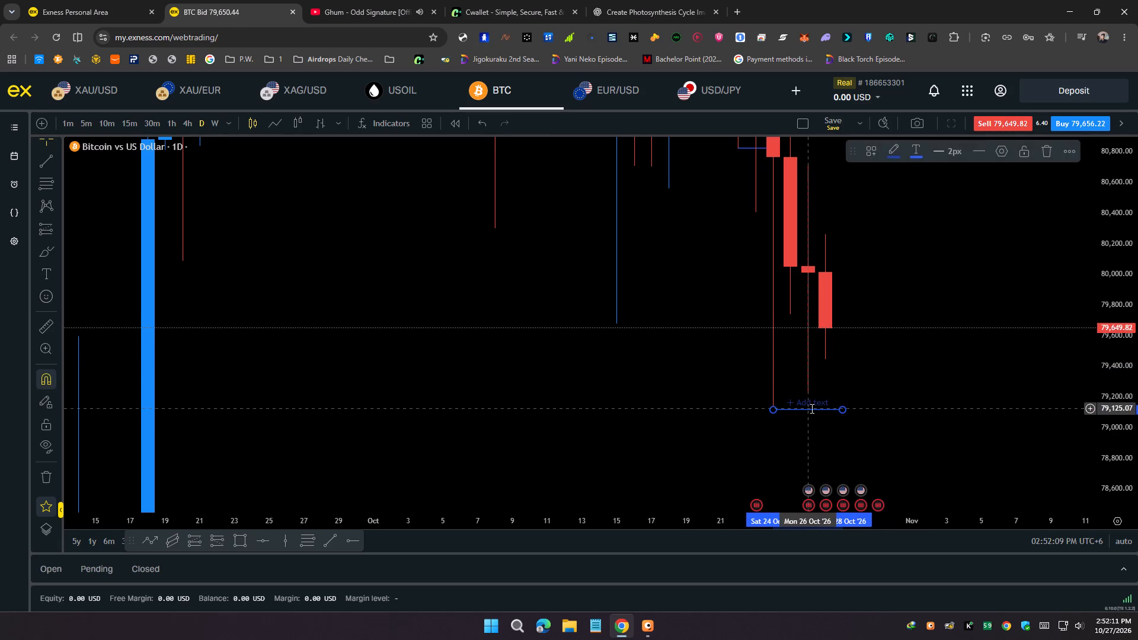
Raise the low line to the 26 October low, about 79,237, running from 26 to 29 October.
left_click_drag(811, 408, 829, 392)
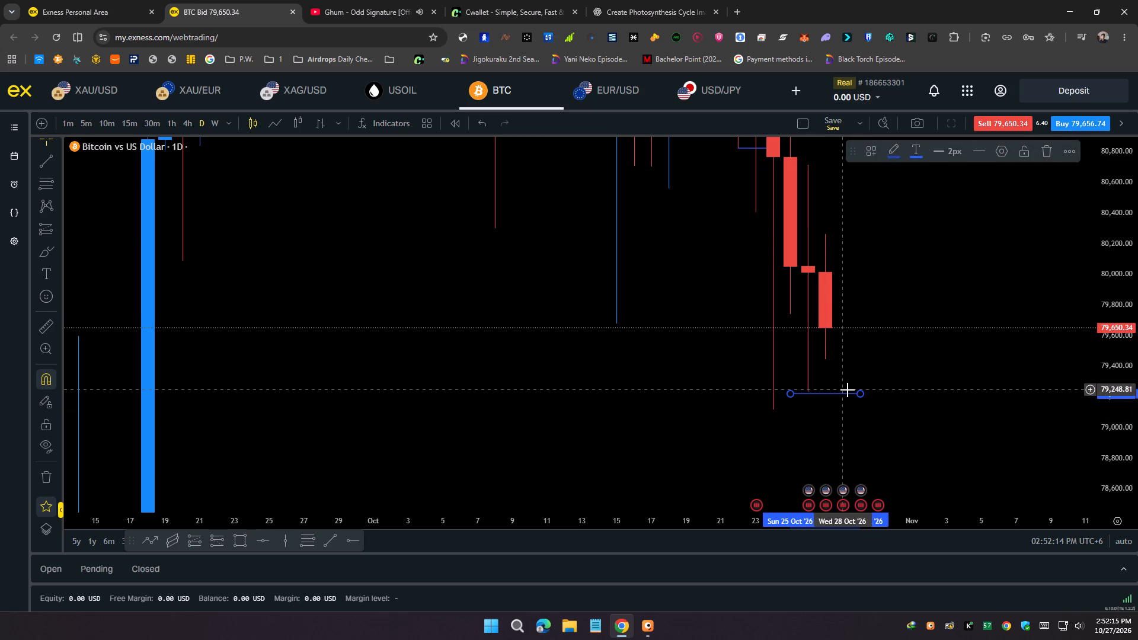
left_click(845, 392)
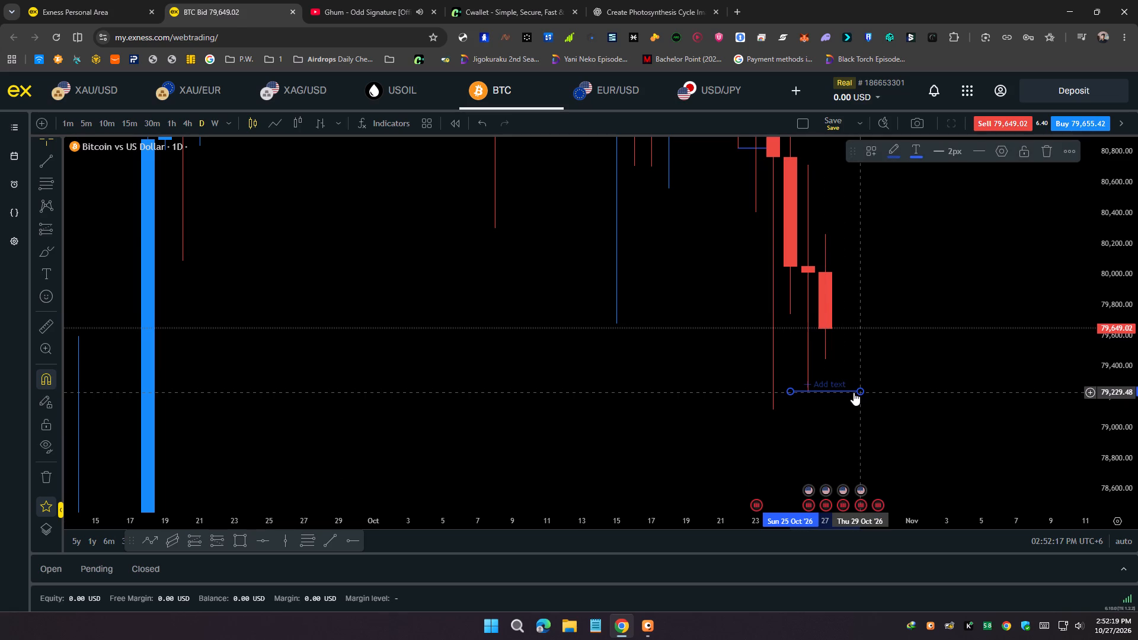
left_click_drag(793, 392, 801, 391, "shift")
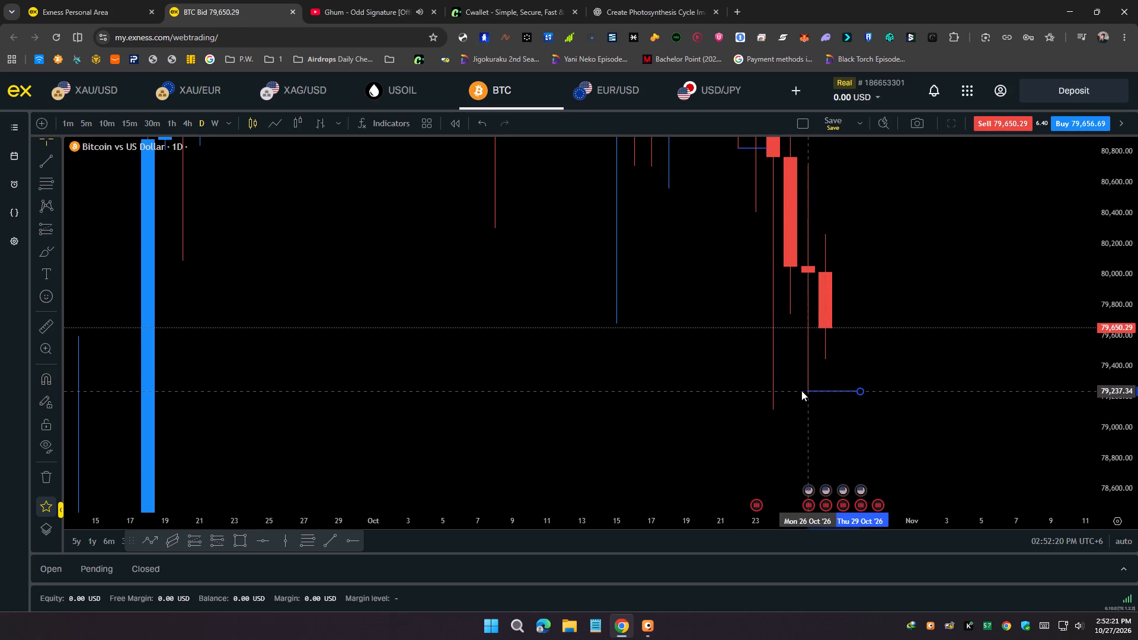
left_click_drag(801, 391, 802, 391, "shift")
Move the short line at the 25 October high down to the 26 October high, about 80,718.
left_click_drag(779, 376, 777, 453)
left_click_drag(760, 376, 766, 411)
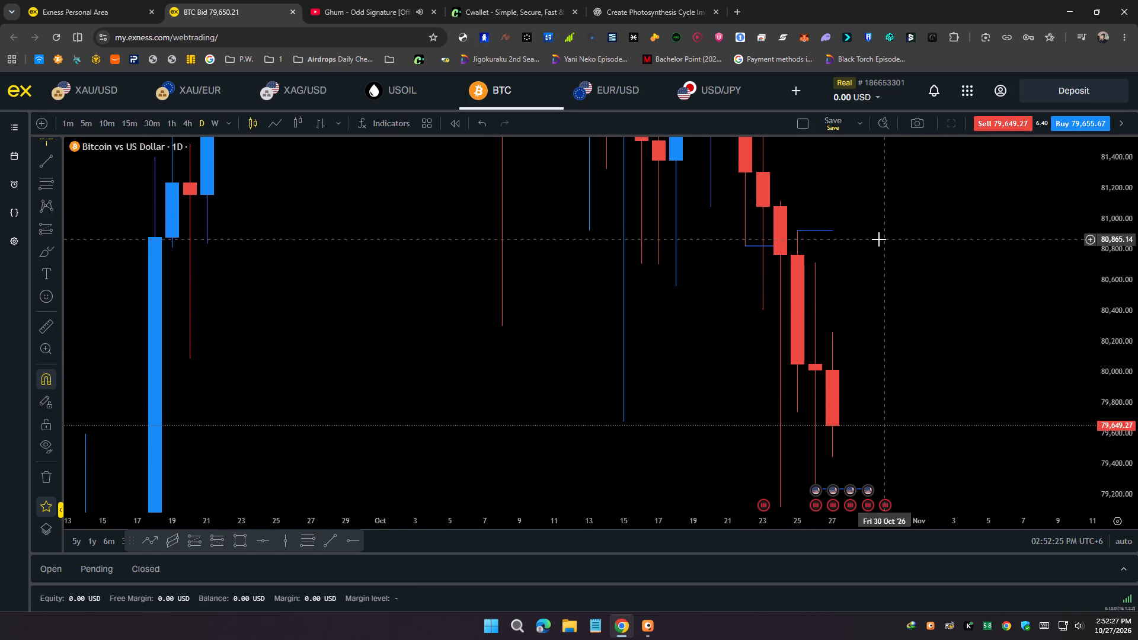
left_click_drag(837, 315, 859, 228)
left_click_drag(854, 229, 807, 309)
left_click(794, 216)
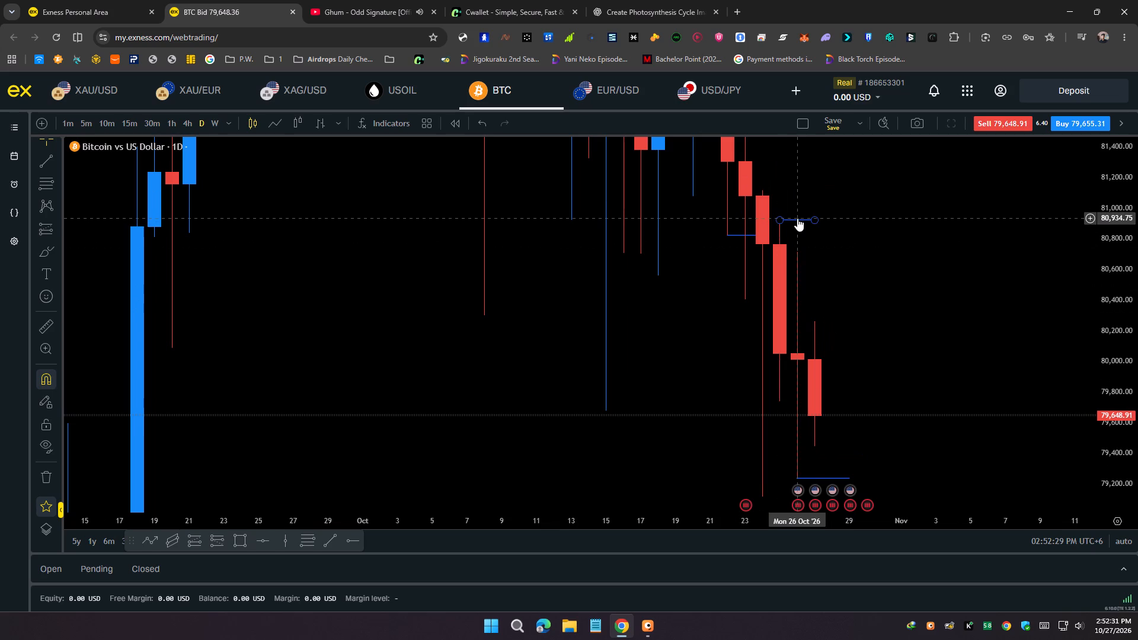
left_click_drag(797, 218, 804, 245)
left_click_drag(805, 245, 800, 249)
Expand the Bitcoin chart to full screen.
left_click_drag(926, 264, 1014, 379)
scroll(1008, 309, "up", 5)
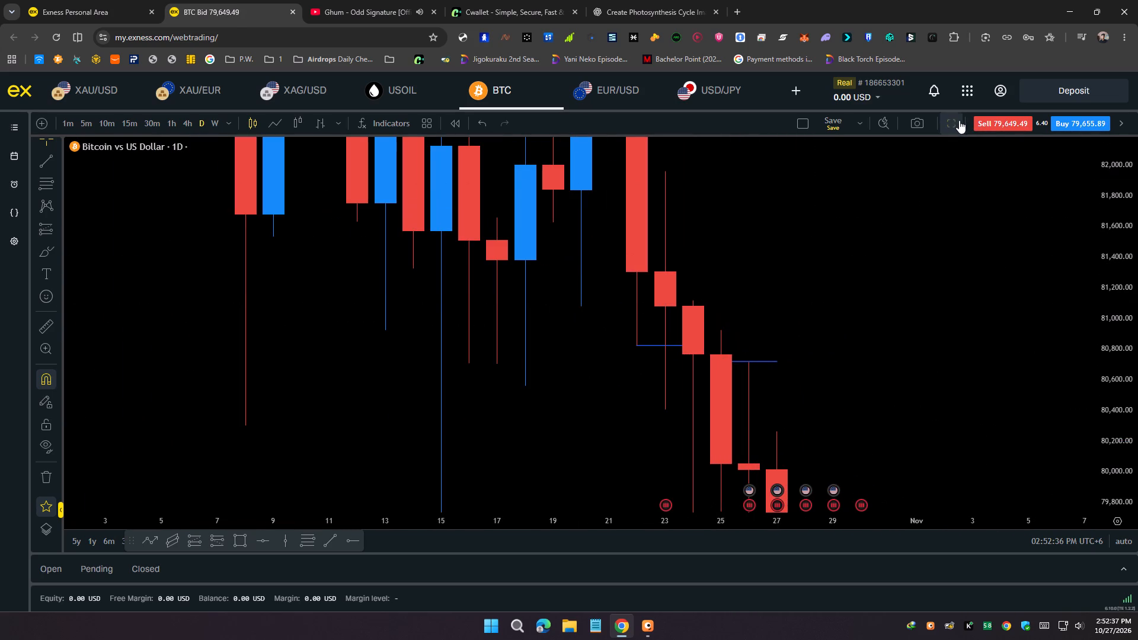
left_click(945, 119)
Adjust both ends of the 26 October high line to run horizontally from 26 to 28 October at about 80,718.
left_click_drag(906, 318, 882, 187)
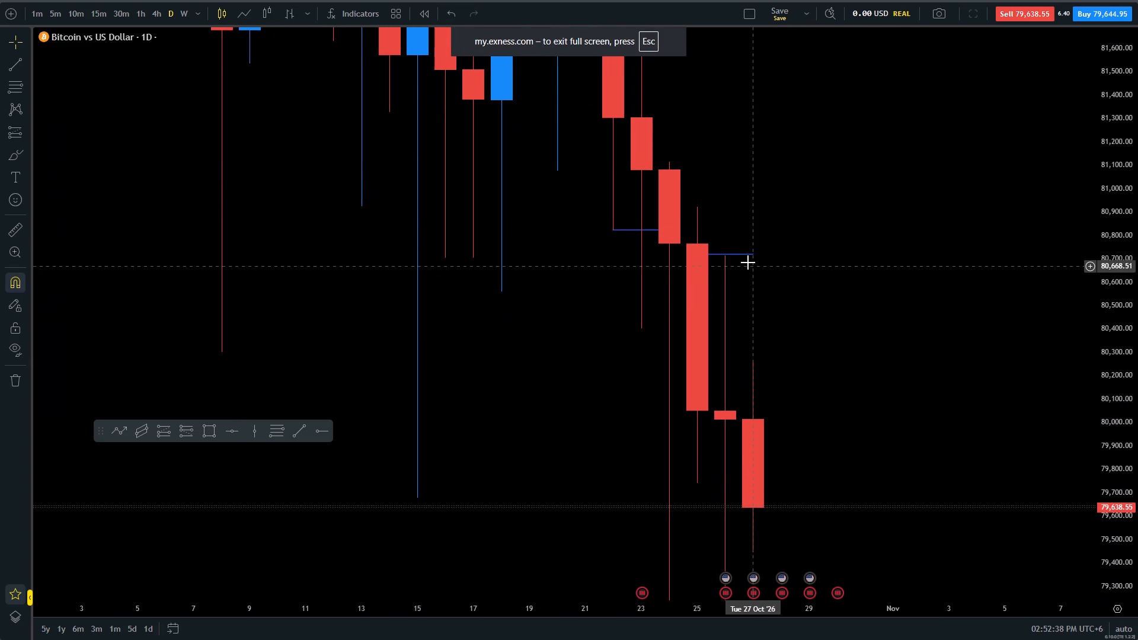
left_click_drag(750, 254, 760, 254, "shift")
double_click(760, 254)
left_click(760, 254, "shift")
left_click_drag(760, 254, 792, 256, "shift")
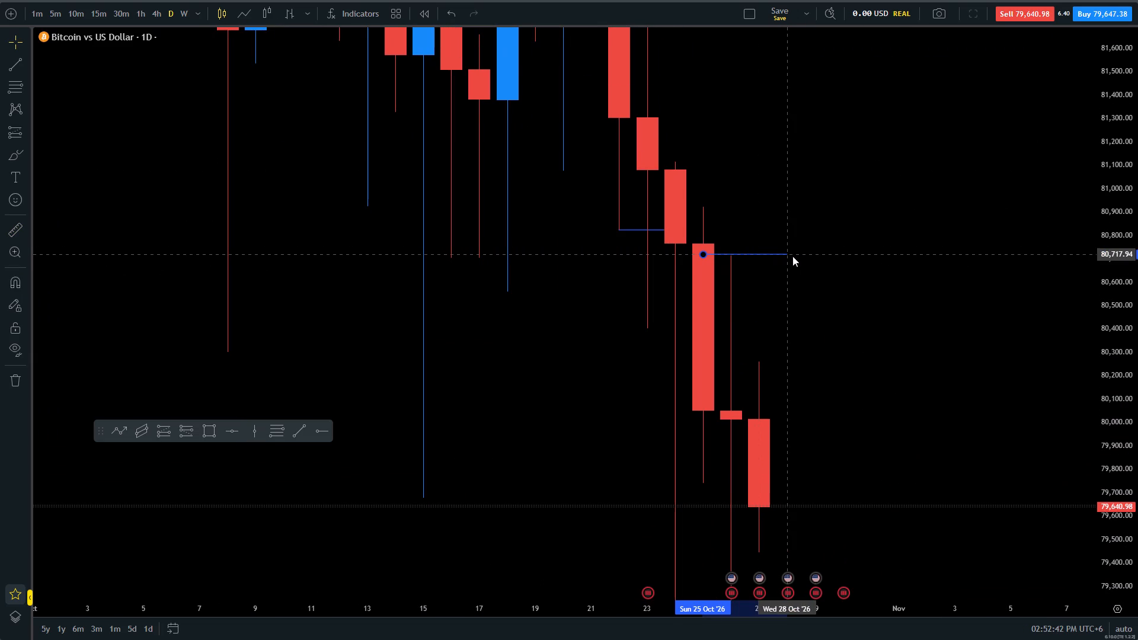
left_click_drag(792, 256, 800, 256, "shift")
left_click_drag(708, 254, 711, 254, "shift")
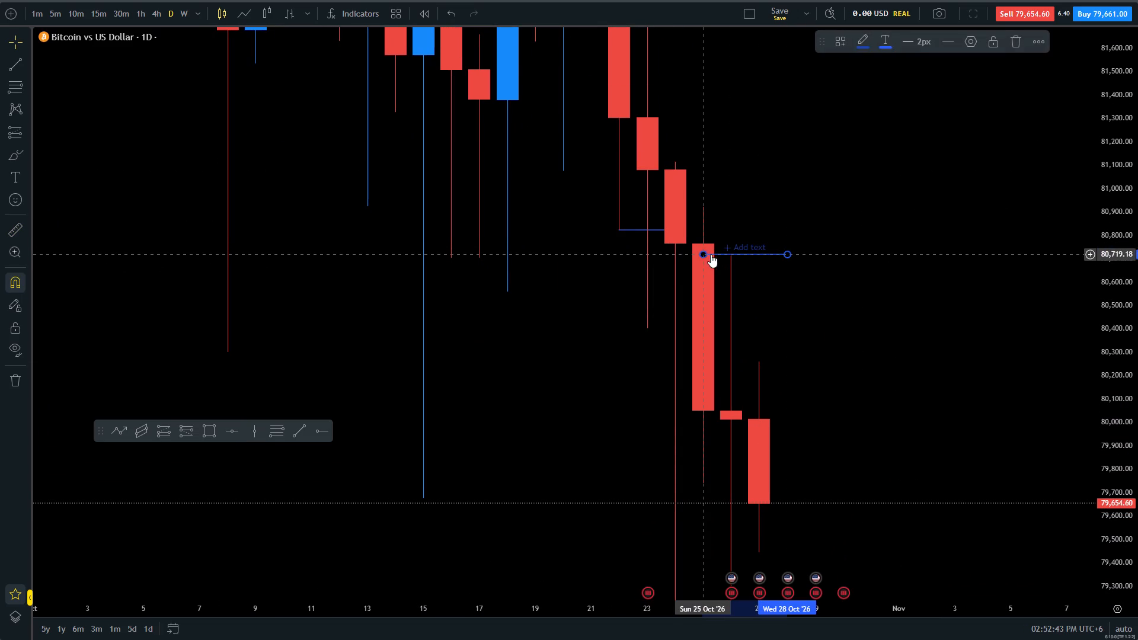
left_click_drag(711, 254, 715, 254, "shift")
left_click(701, 250)
left_click_drag(704, 252, 724, 254)
Examine the daily Bitcoin candles against the lines at the 26 October high and low, including a close view of the latest candles.
left_click_drag(749, 370, 732, 271)
scroll(727, 287, "down", 5)
scroll(711, 318, "up", 3)
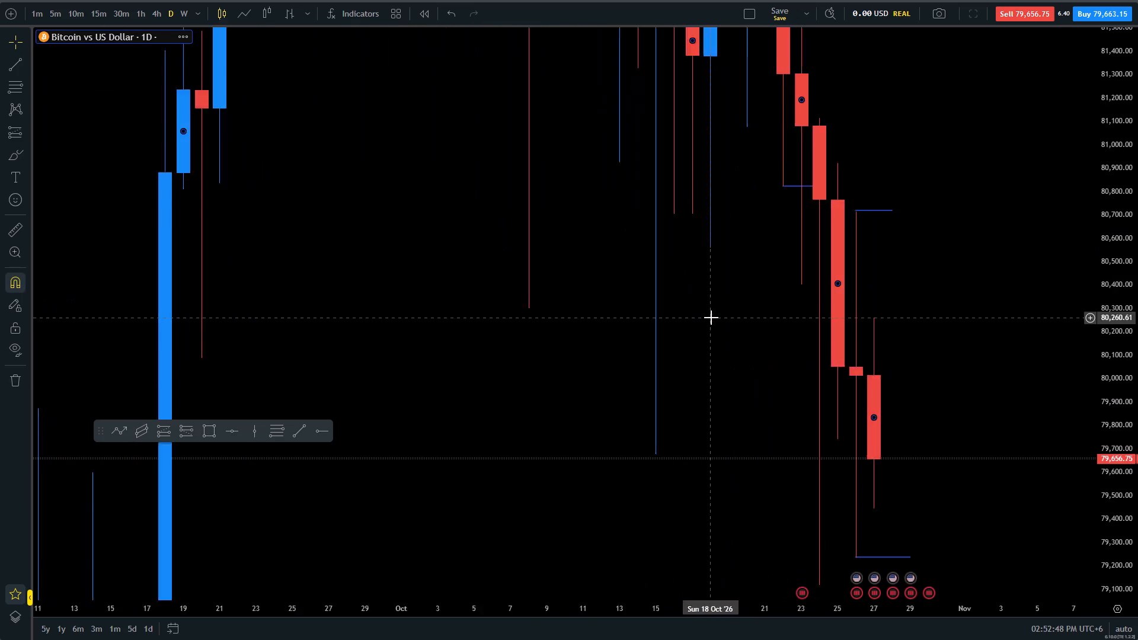
scroll(711, 318, "up", 2)
left_click_drag(1093, 377, 1057, 230)
scroll(1137, 261, "down", 5)
scroll(512, 326, "down", 7)
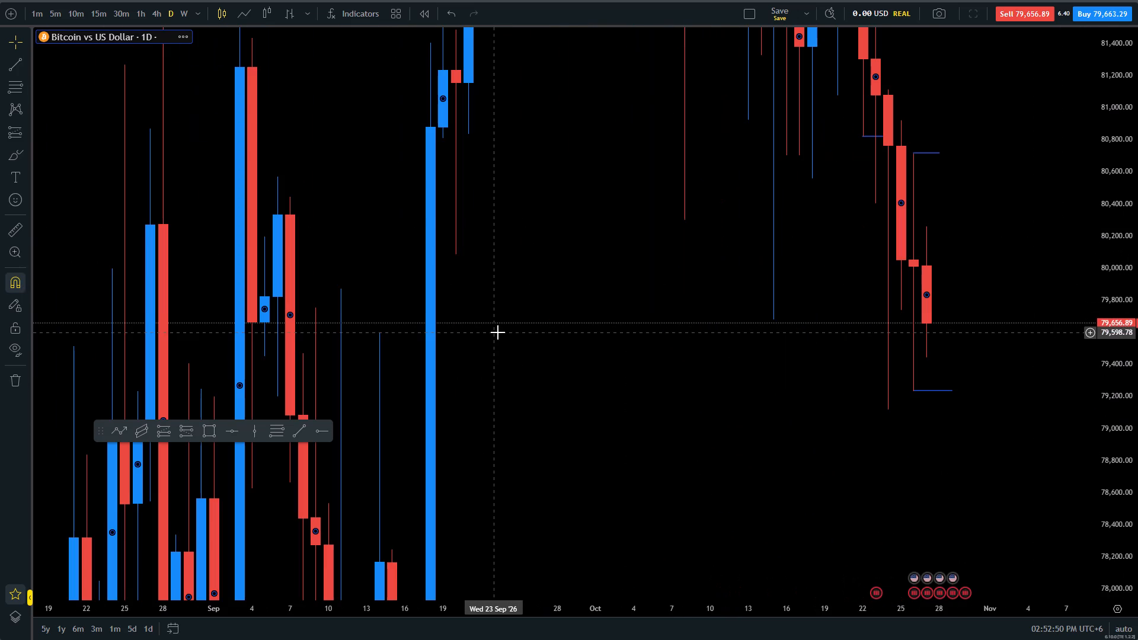
left_click_drag(498, 333, 484, 305)
scroll(484, 305, "up", 3)
left_click_drag(506, 284, 573, 313)
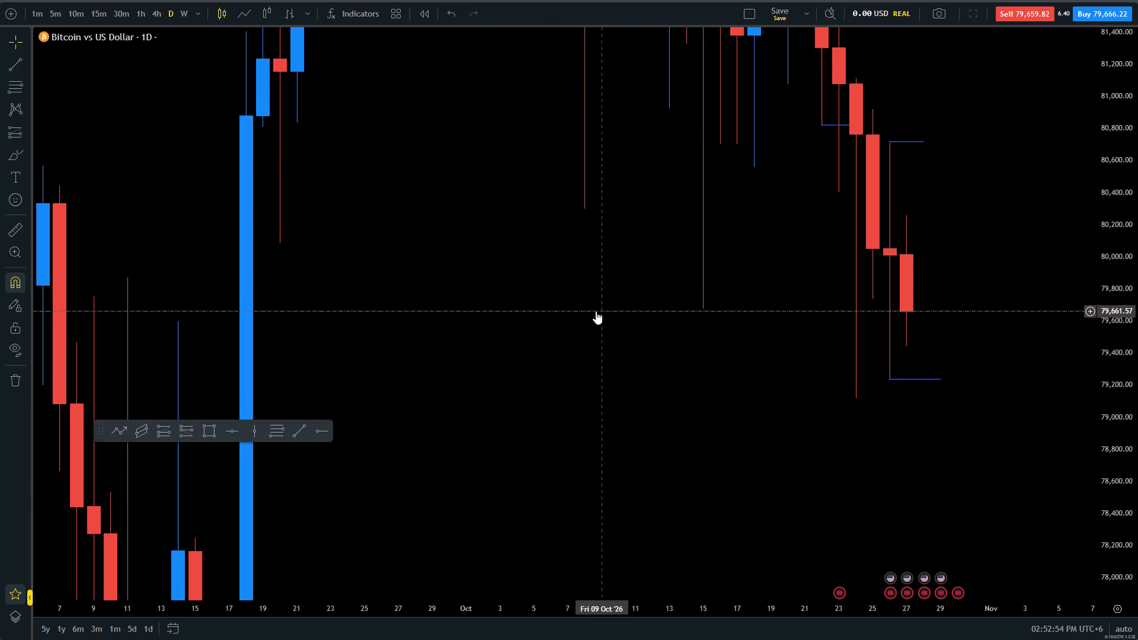
scroll(704, 272, "up", 4)
scroll(1137, 248, "up", 14)
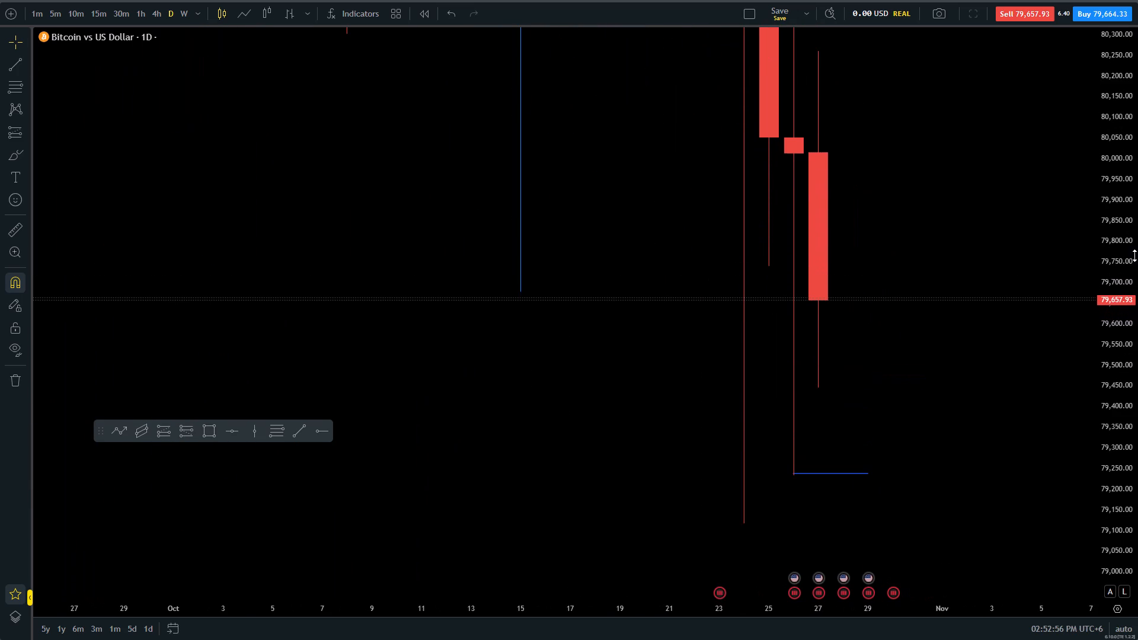
left_click_drag(1108, 236, 1126, 376)
scroll(1094, 244, "up", 8)
scroll(1137, 286, "up", 2)
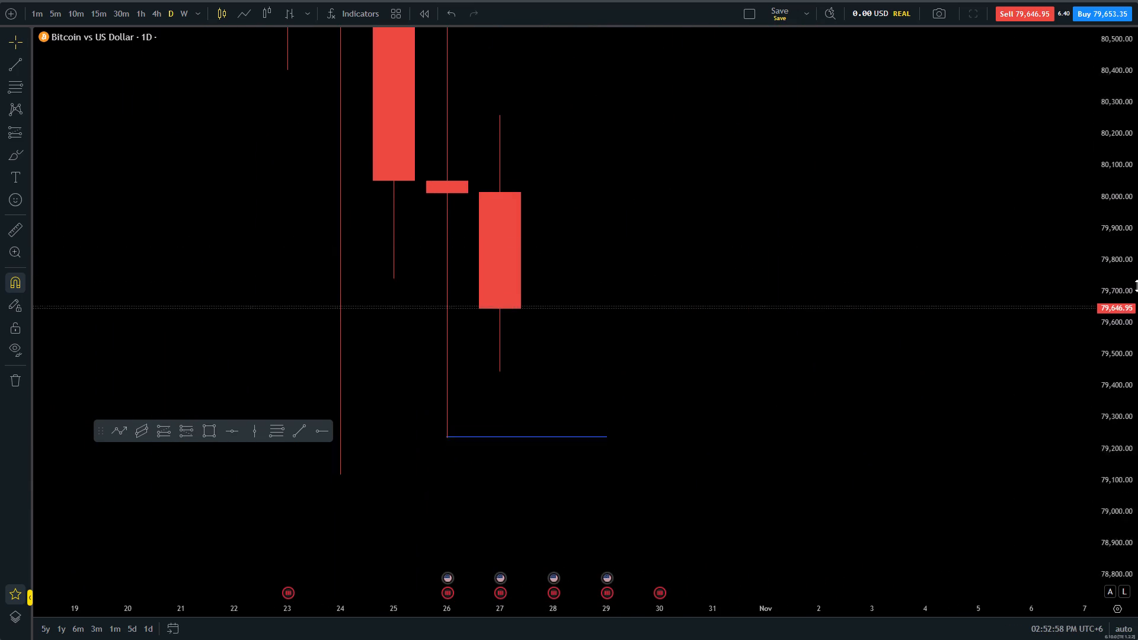
scroll(1137, 286, "up", 9)
left_click_drag(787, 168, 835, 396)
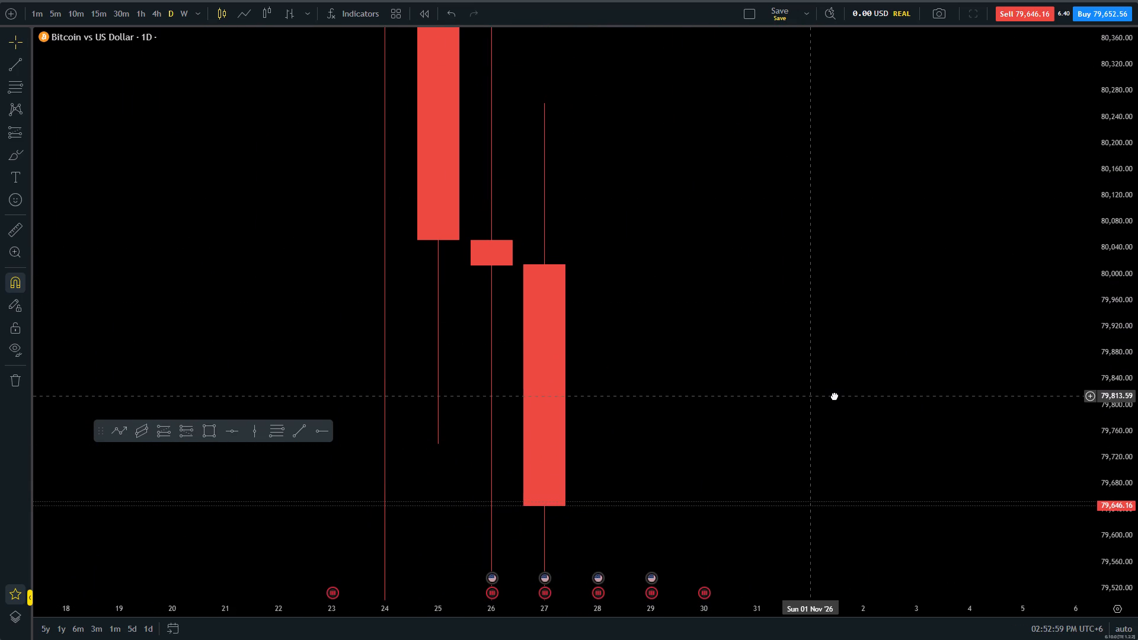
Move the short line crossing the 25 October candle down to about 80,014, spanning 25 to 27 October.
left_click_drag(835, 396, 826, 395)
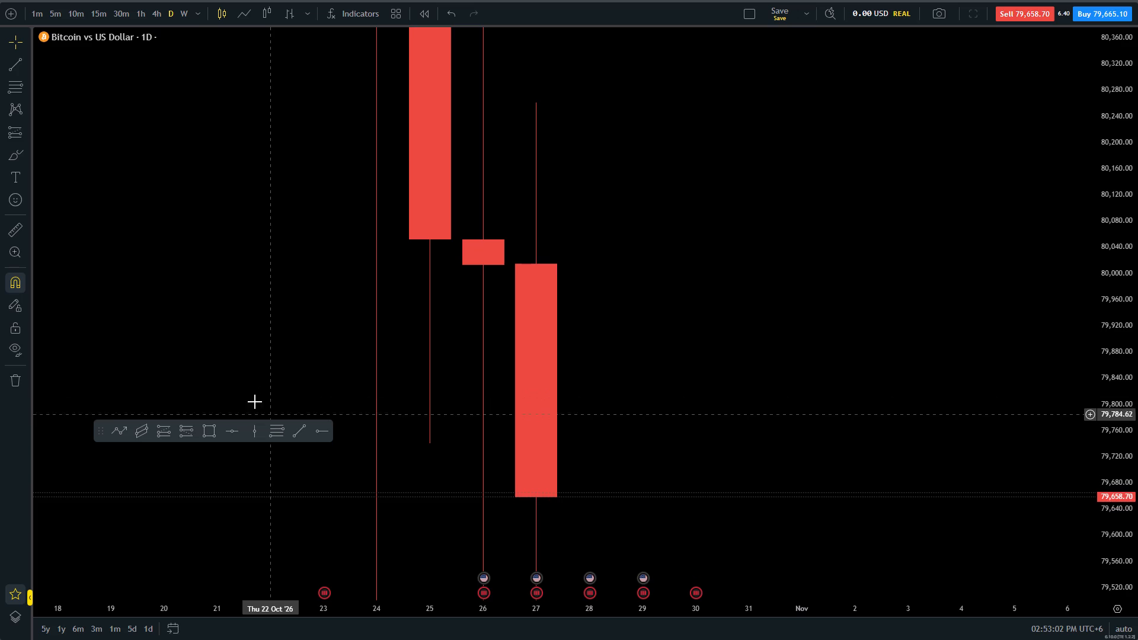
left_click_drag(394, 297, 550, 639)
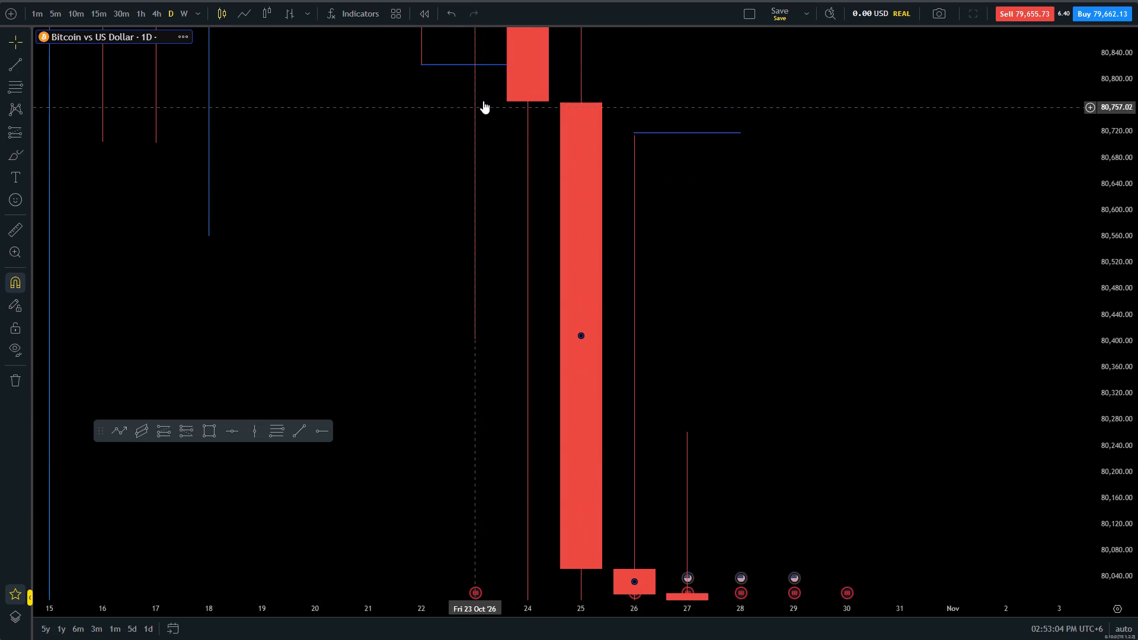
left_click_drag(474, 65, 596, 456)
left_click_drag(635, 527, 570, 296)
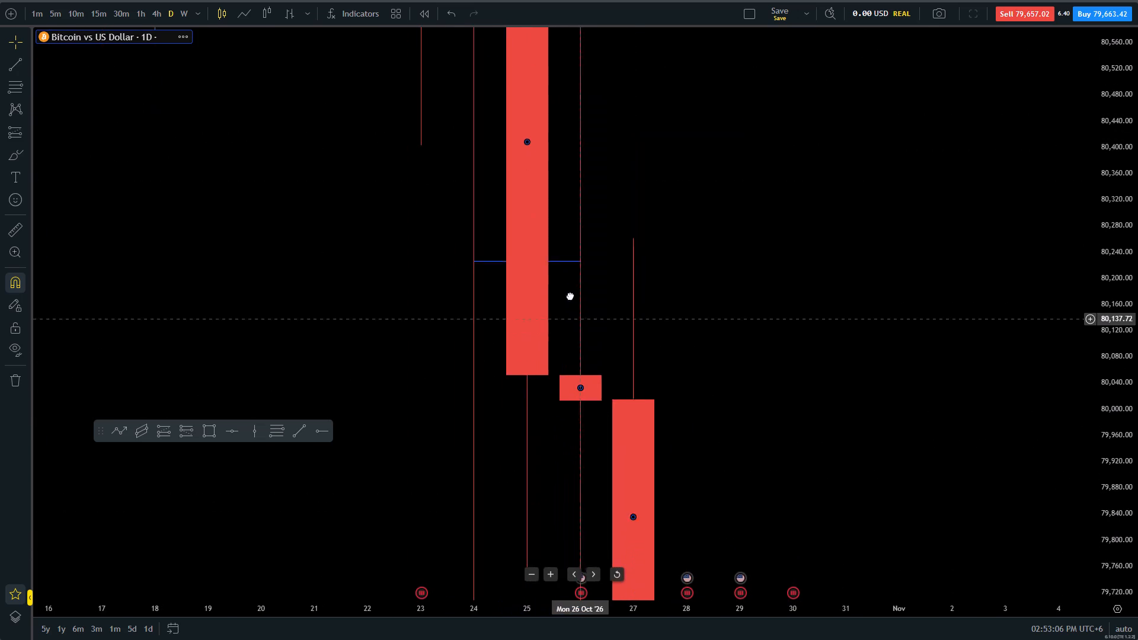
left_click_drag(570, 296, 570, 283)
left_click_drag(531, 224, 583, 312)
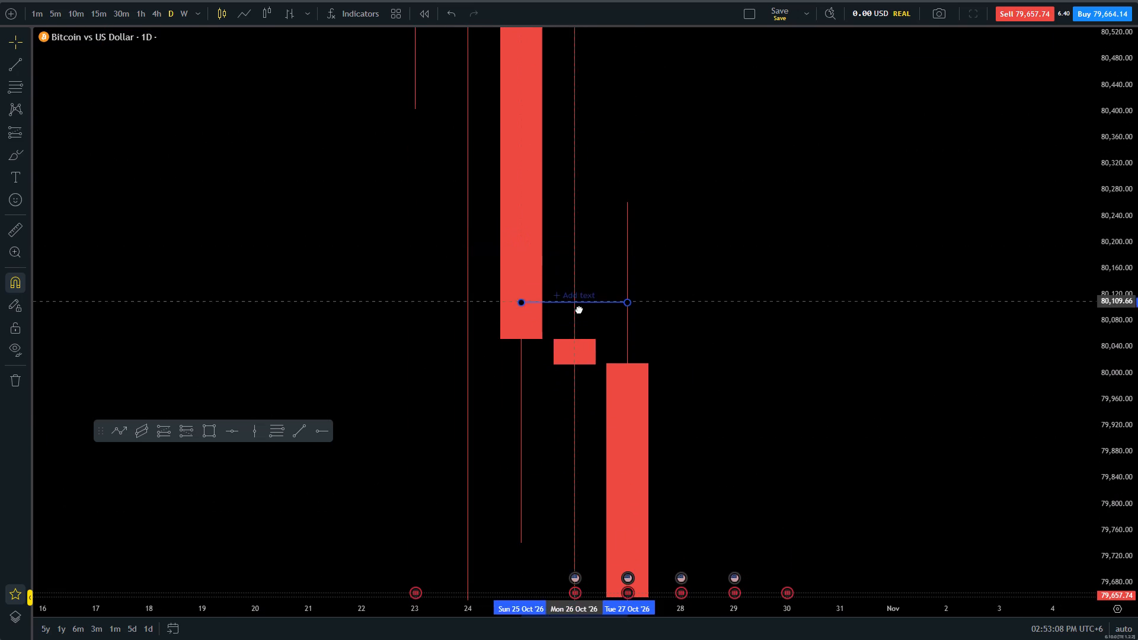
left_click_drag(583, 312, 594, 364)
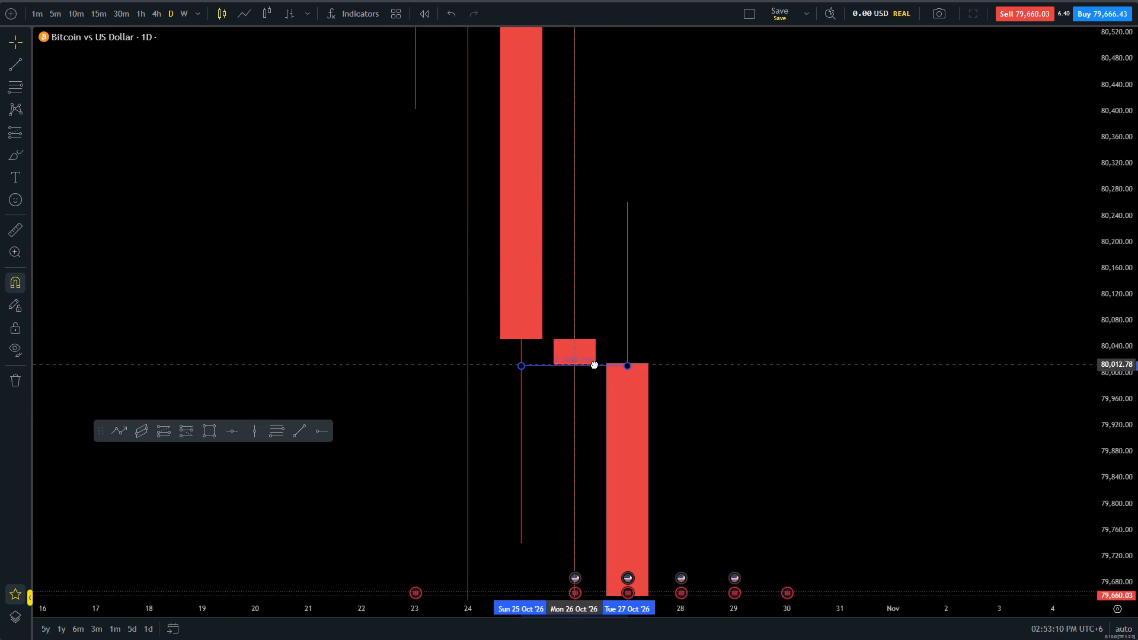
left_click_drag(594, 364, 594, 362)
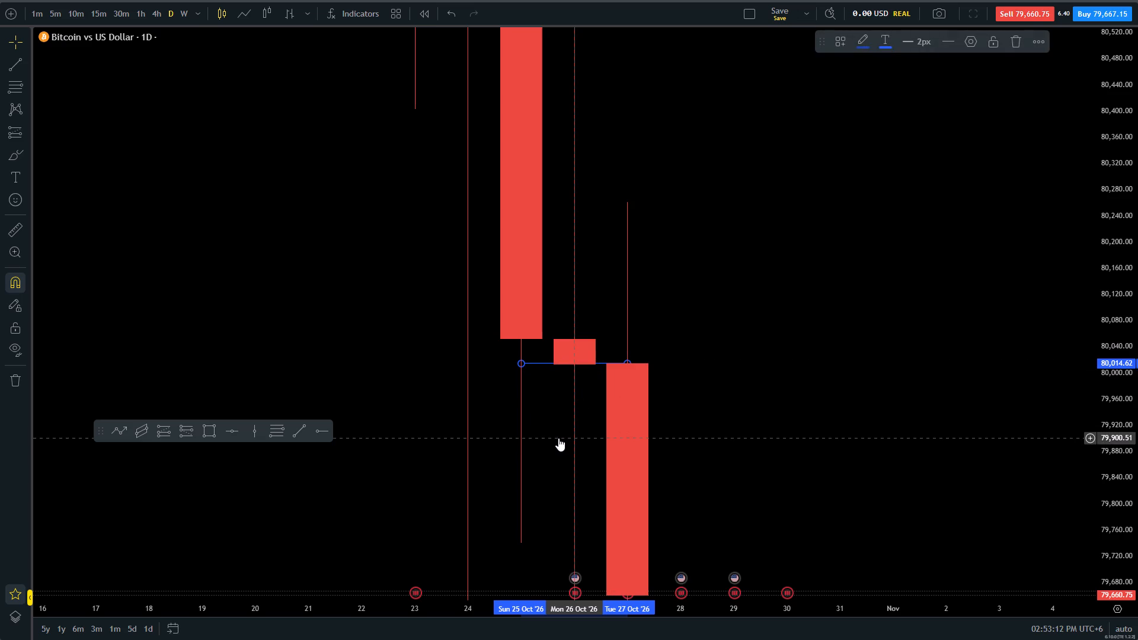
Delete the short line at the 27 October open, spanning 25 to 27 October.
left_click(533, 363)
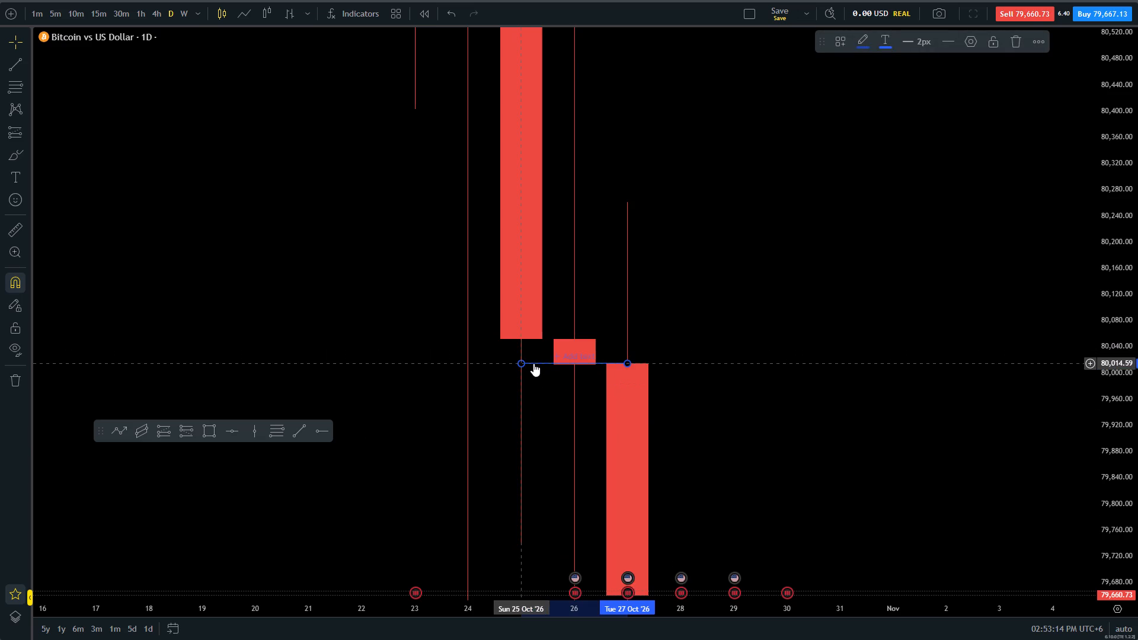
left_click(1012, 38)
Examine the daily Bitcoin candles against the remaining lines at the 26 October high and low.
scroll(1137, 164, "down", 3)
scroll(1136, 198, "up", 1)
scroll(1134, 200, "down", 13)
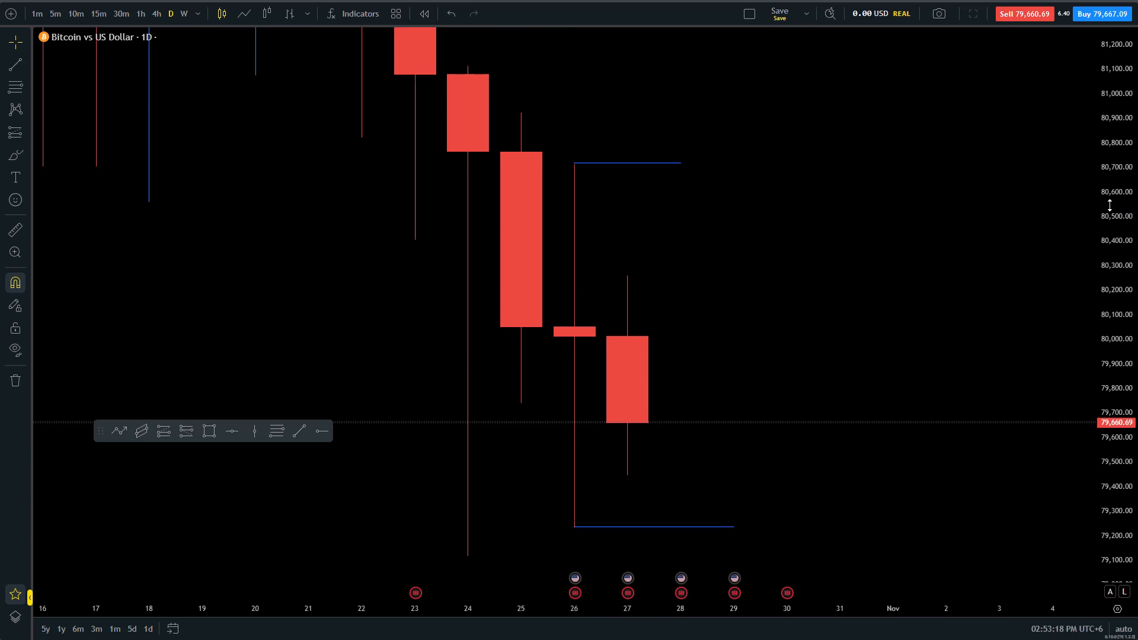
scroll(1107, 206, "up", 3)
scroll(570, 257, "down", 4)
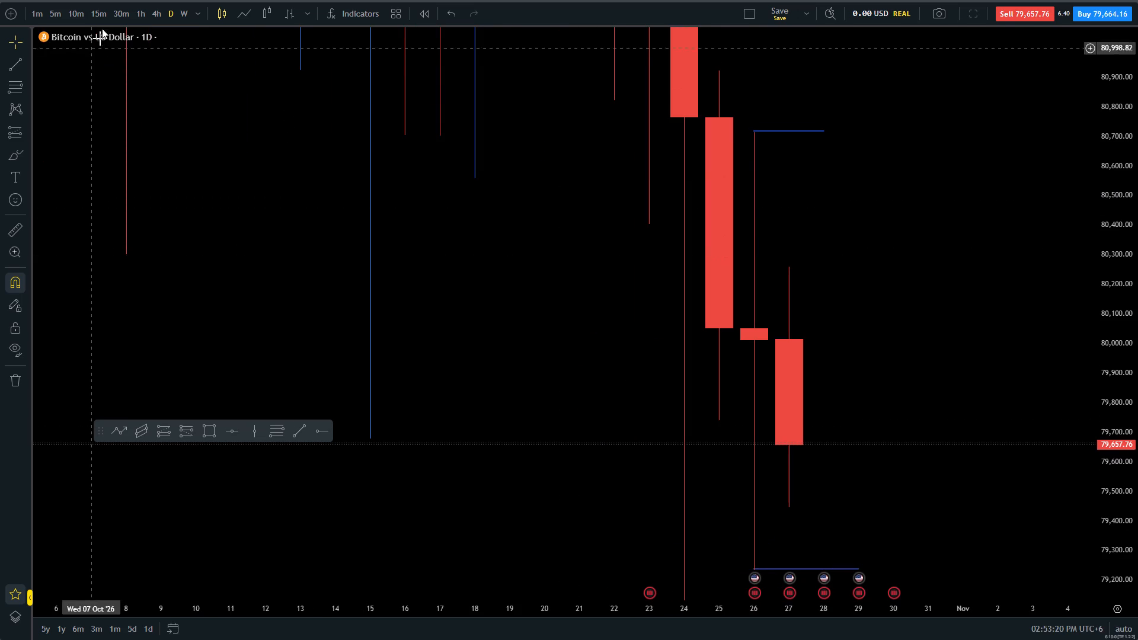
Switch the Bitcoin chart to the 1-hour timeframe and examine the candles between the 26 October high and low lines.
left_click(142, 16)
scroll(292, 94, "down", 5)
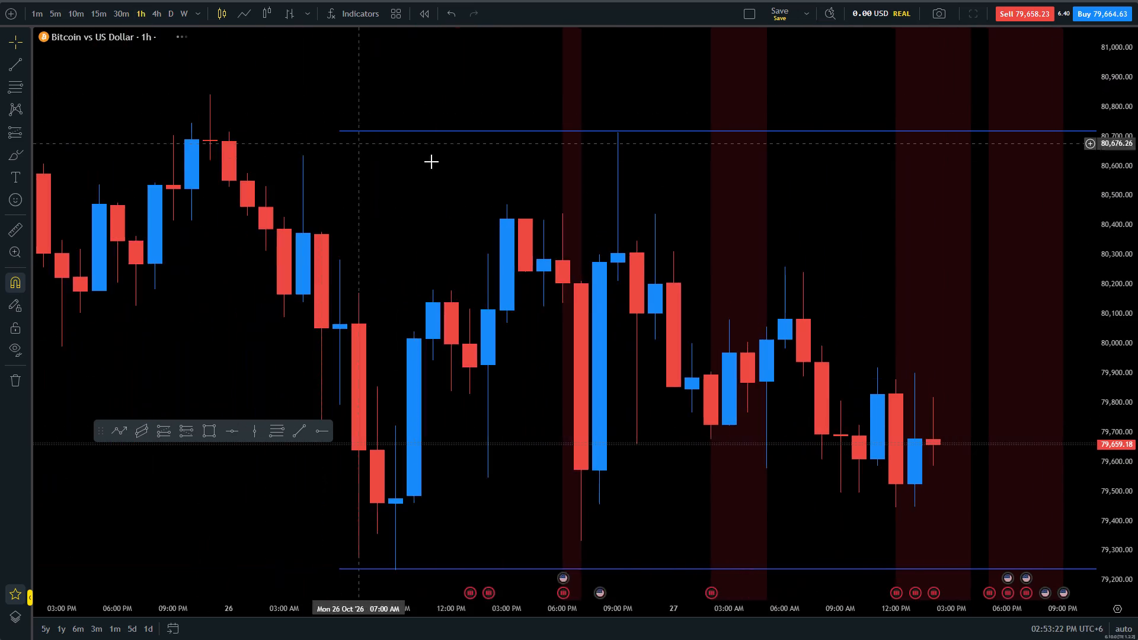
scroll(436, 163, "down", 5)
scroll(1137, 344, "up", 4)
left_click_drag(1057, 326, 927, 181)
scroll(1136, 197, "down", 4)
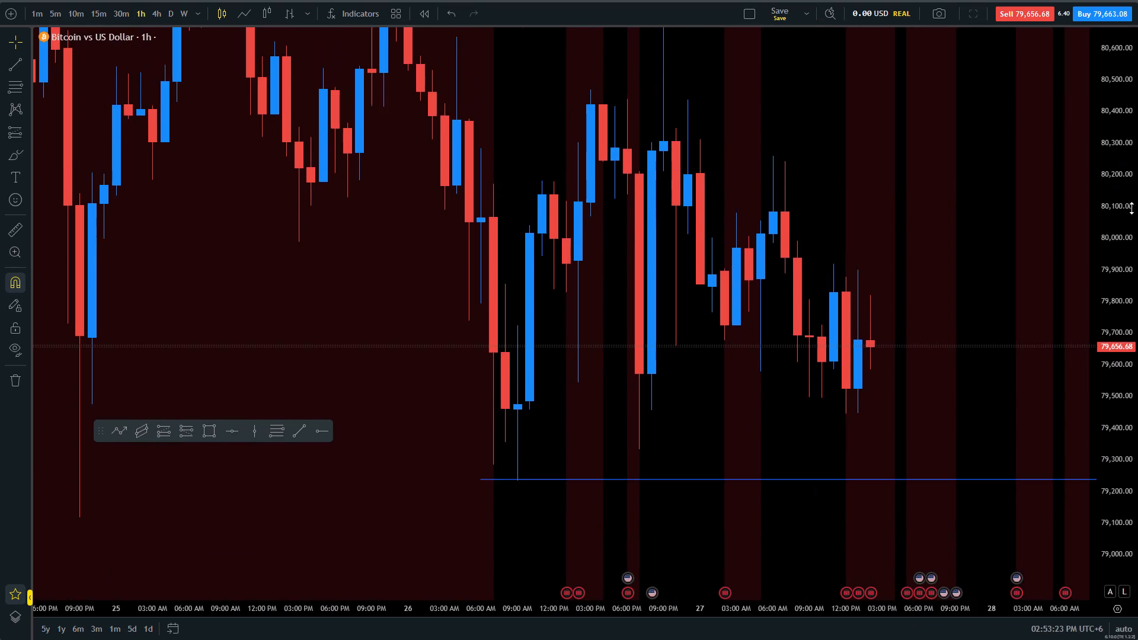
scroll(1101, 221, "down", 3)
left_click_drag(913, 224, 828, 297)
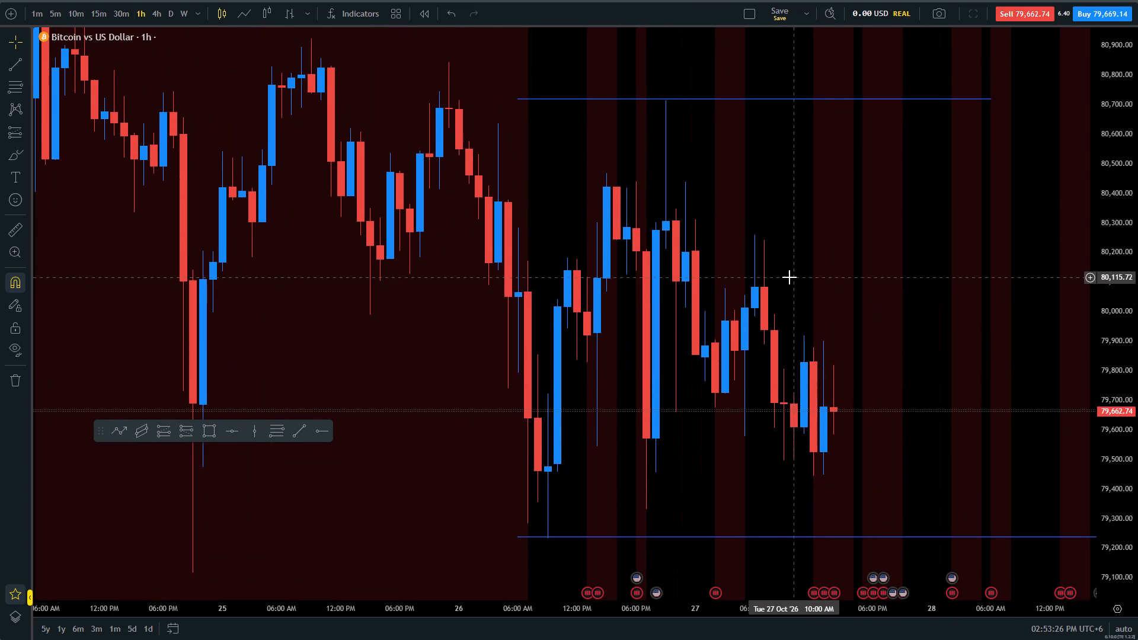
left_click_drag(781, 277, 747, 253)
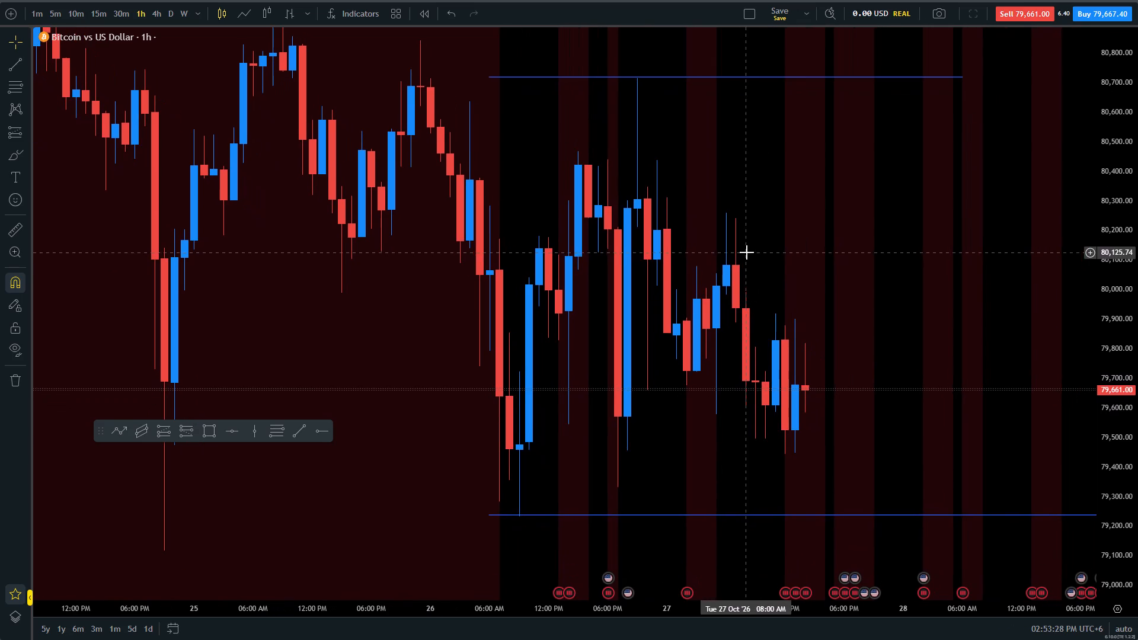
scroll(1137, 279, "down", 3)
scroll(1134, 283, "up", 3)
scroll(848, 299, "up", 3)
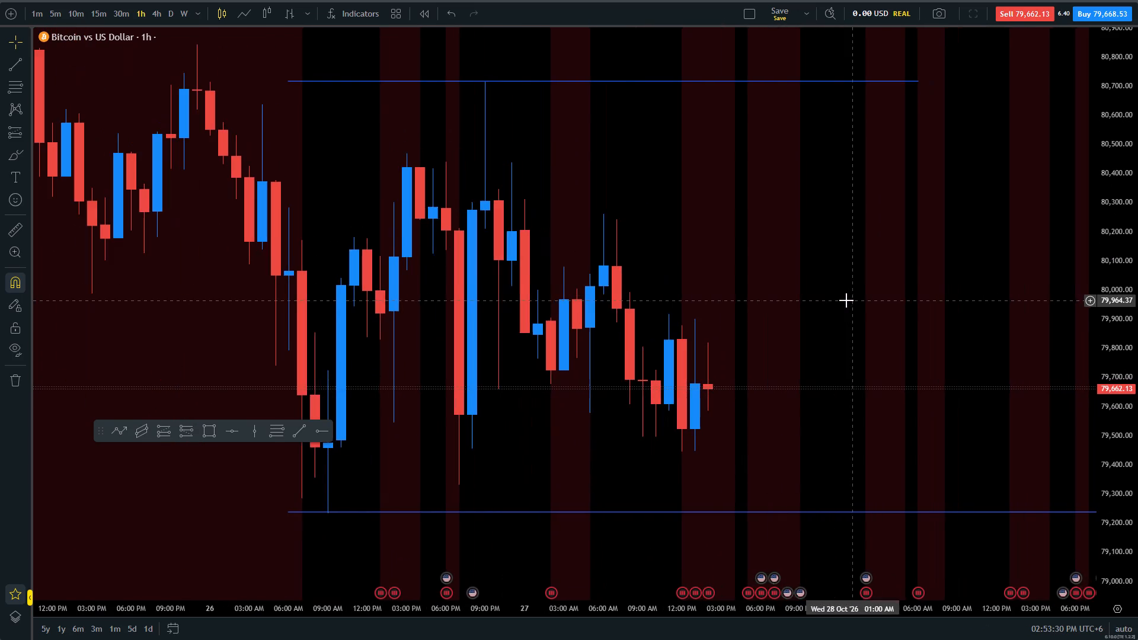
left_click_drag(760, 281, 931, 289)
scroll(891, 304, "up", 3)
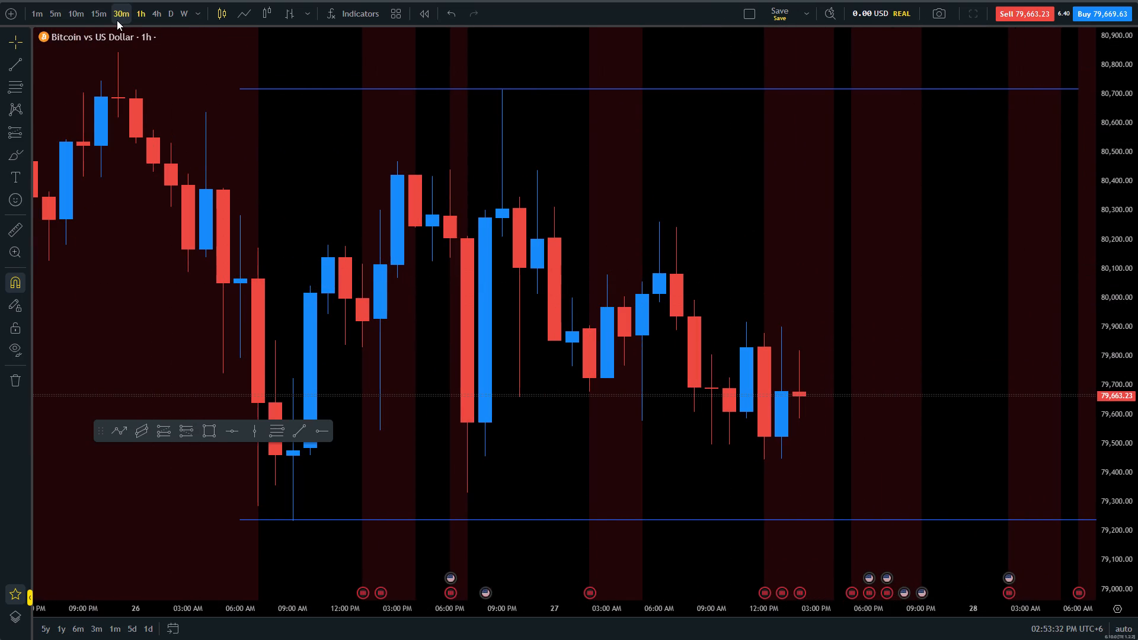
Switch to the 30-minute timeframe and back to 1 hour, and examine the candles around the 26 October lows.
left_click(117, 20)
left_click(139, 15)
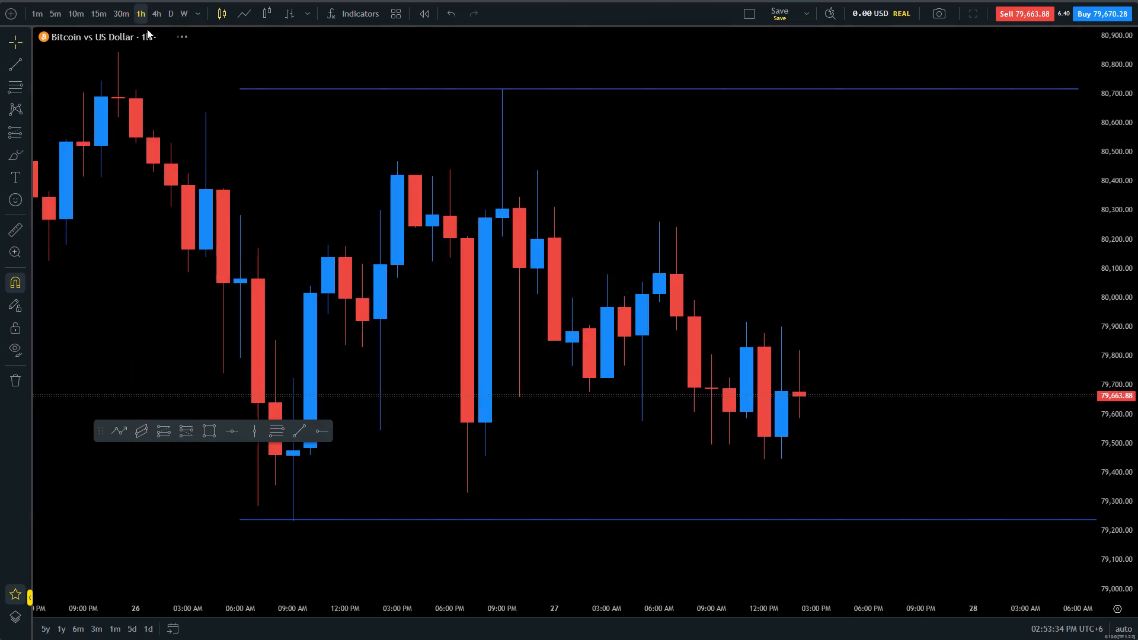
scroll(284, 165, "down", 3)
left_click_drag(377, 238, 335, 222)
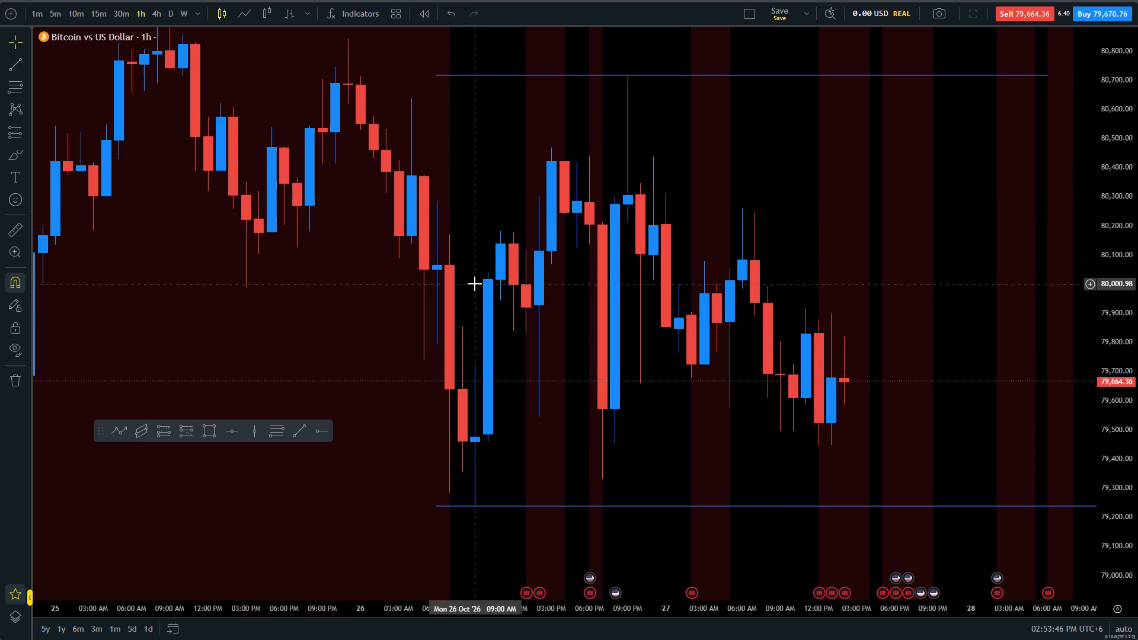
scroll(475, 284, "down", 3)
scroll(474, 285, "up", 3)
left_click_drag(532, 442, 504, 413)
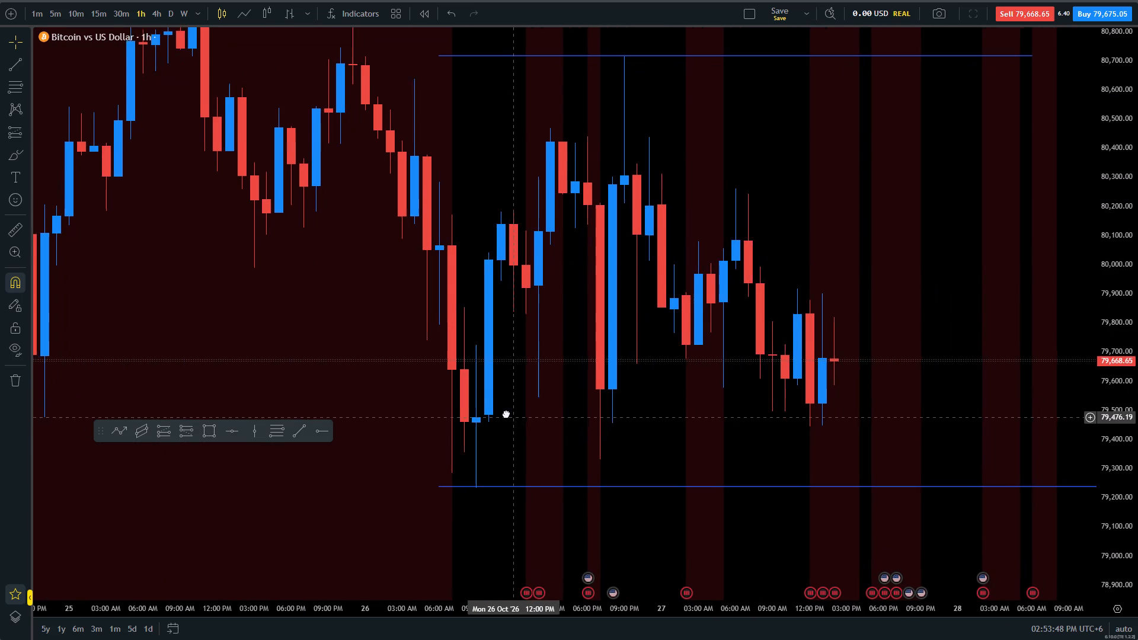
left_click_drag(504, 413, 493, 401)
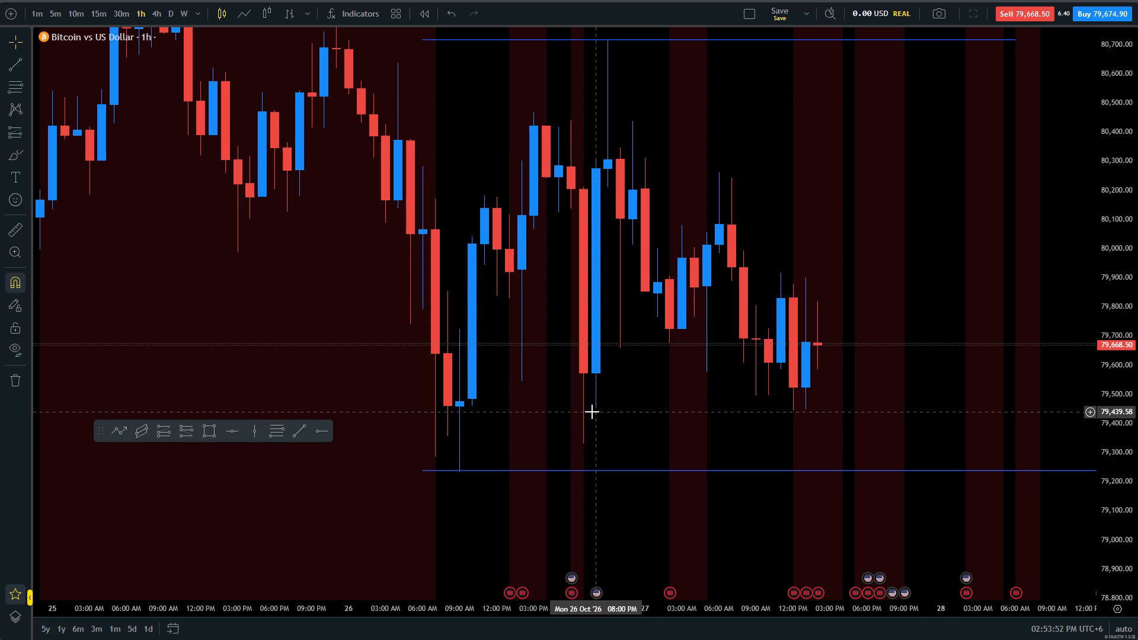
Place a horizontal ray from 26 October 10:00 AM at about 79,332, level with the 7:00 PM candle's low.
left_click(568, 443)
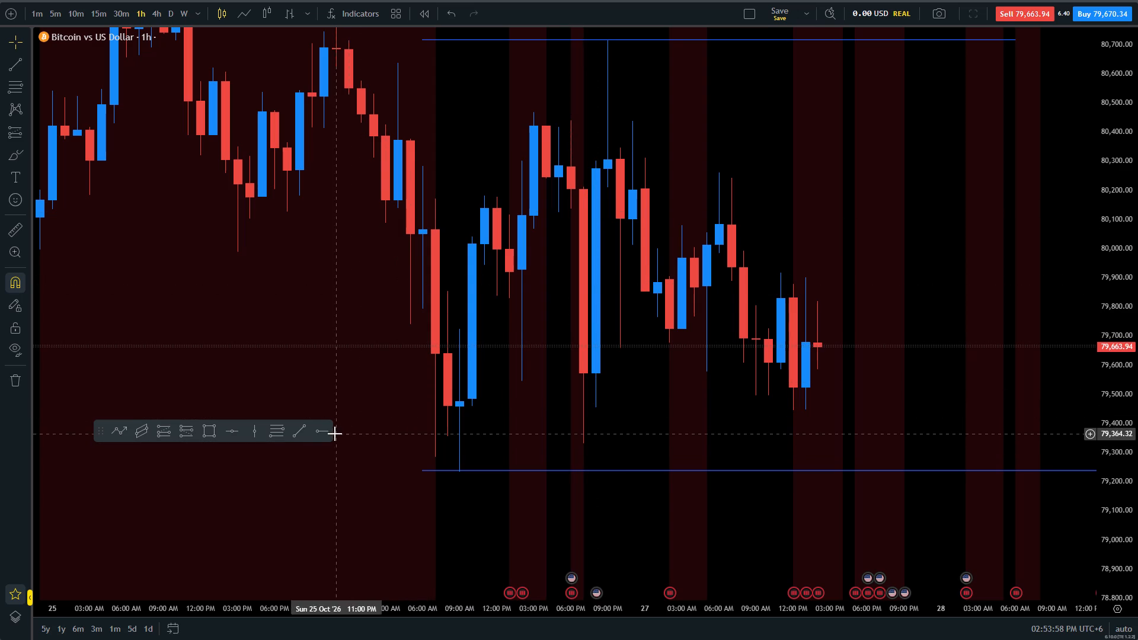
left_click(331, 434)
left_click(478, 443)
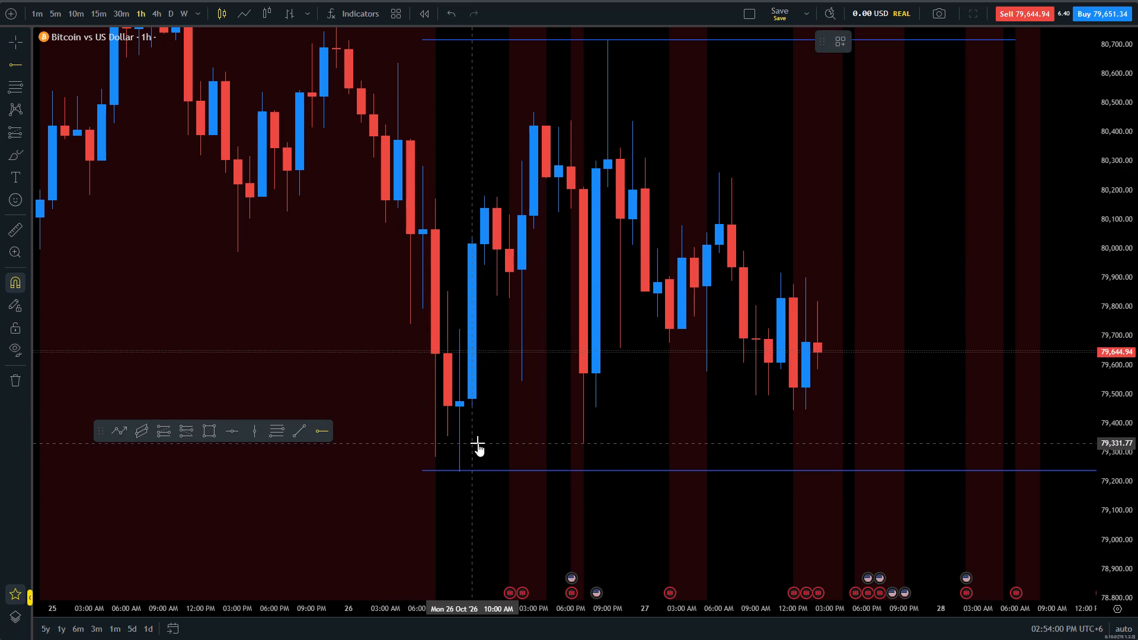
left_click_drag(363, 211, 376, 236)
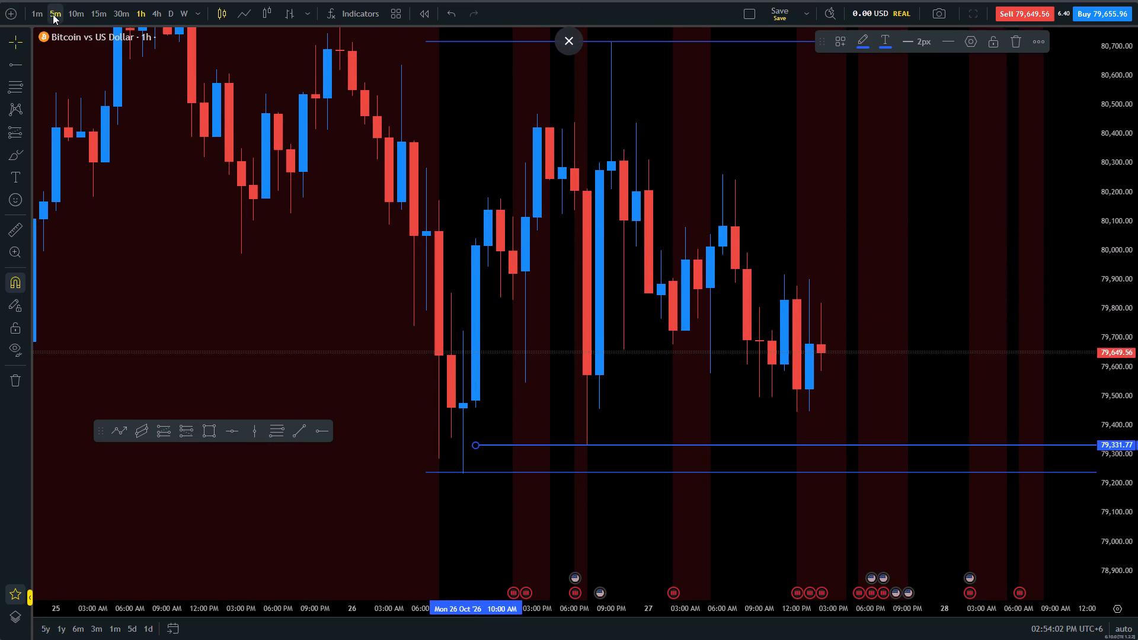
Switch the Bitcoin chart to the 5-minute timeframe and examine price since 26 October against the new ray and the high and low lines.
left_click(51, 14)
scroll(204, 134, "down", 9)
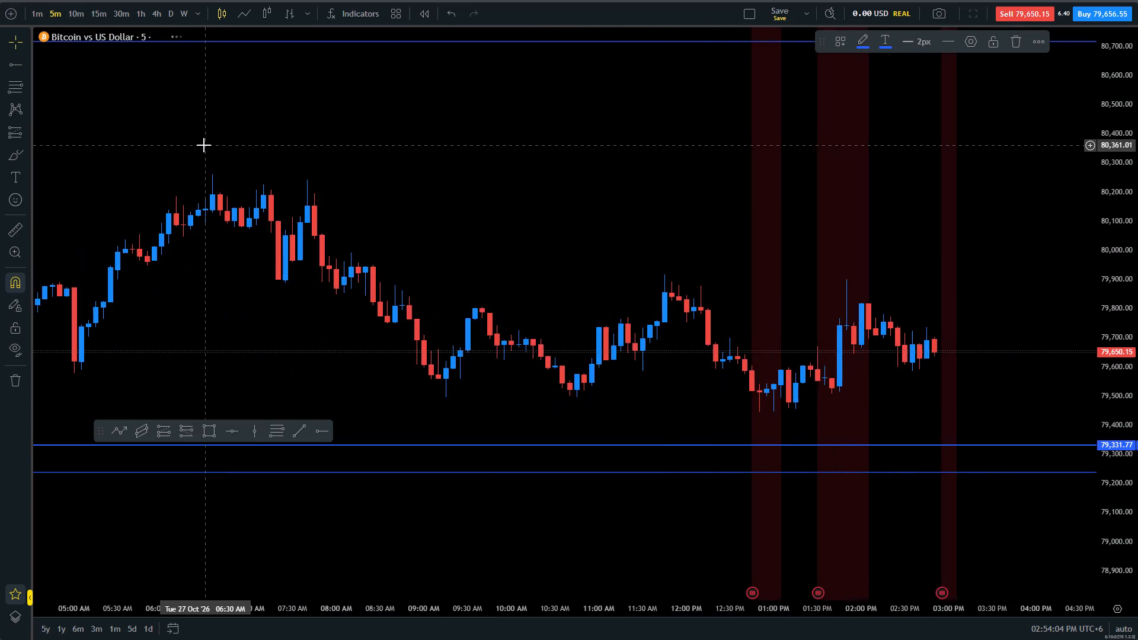
scroll(204, 145, "down", 8)
left_click_drag(200, 177, 446, 107)
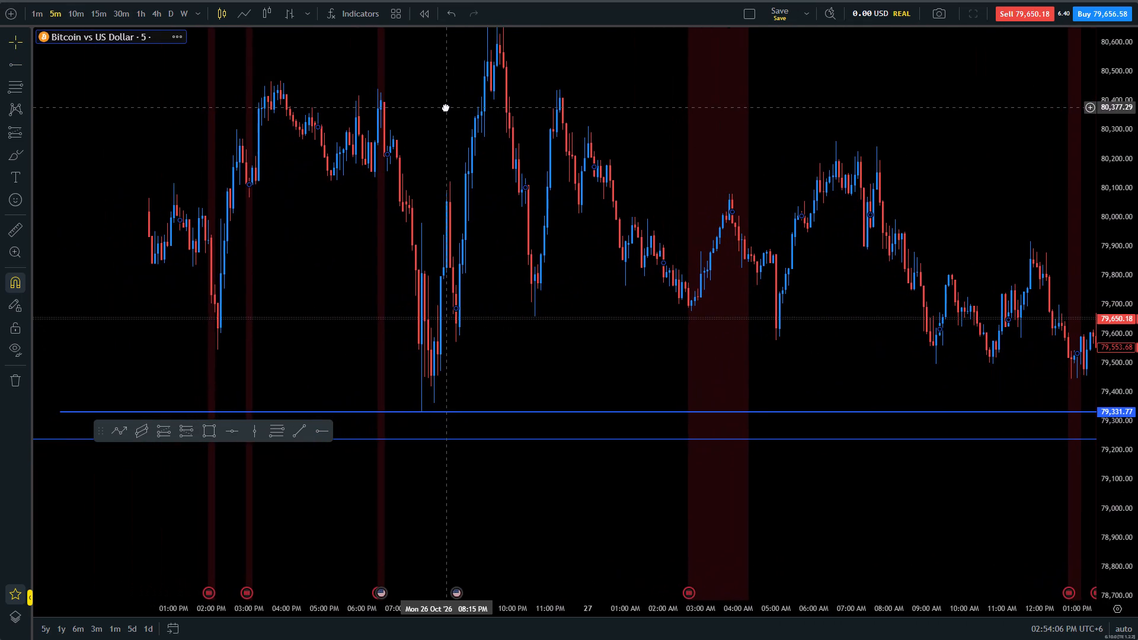
left_click_drag(446, 107, 446, 105)
scroll(1137, 231, "down", 4)
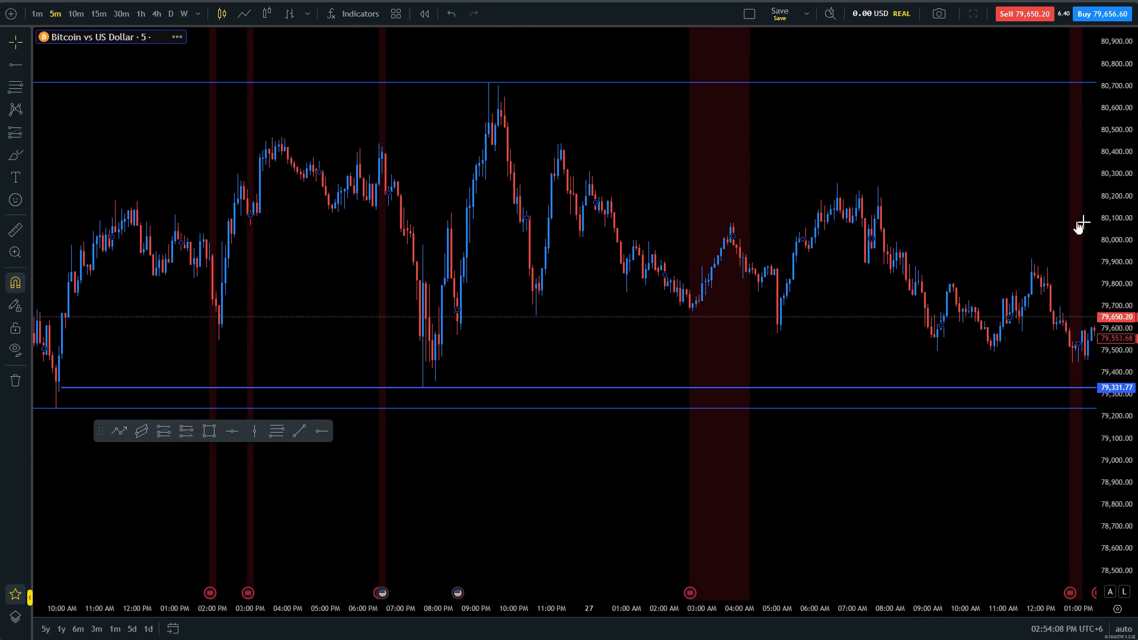
scroll(1051, 221, "up", 2)
scroll(967, 212, "up", 2)
scroll(924, 213, "down", 3)
left_click_drag(776, 261, 691, 268)
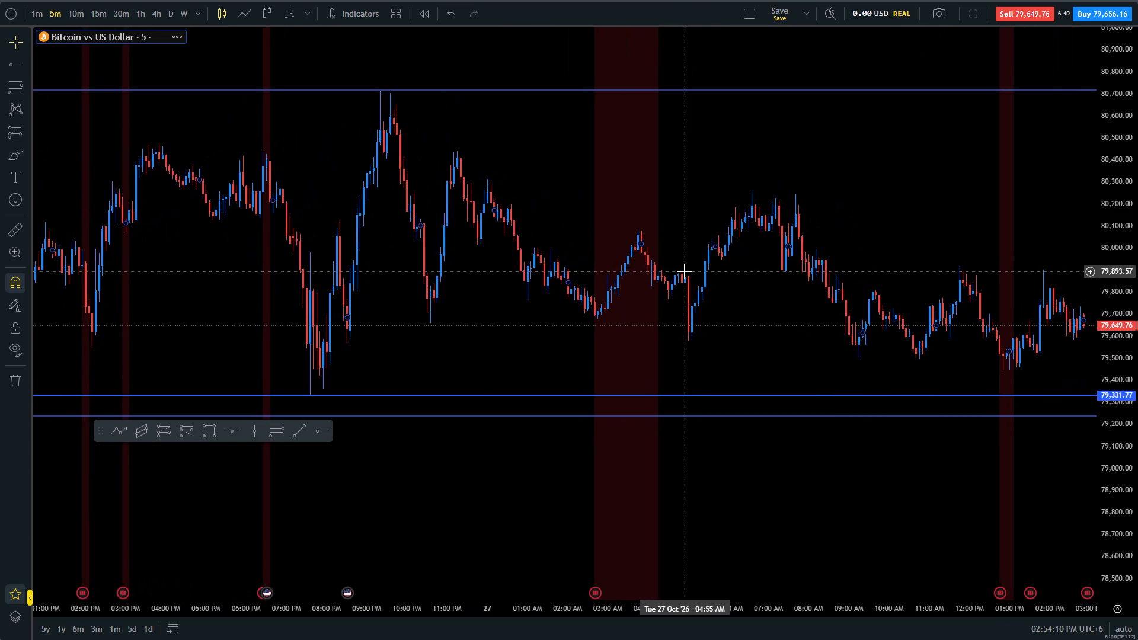
left_click_drag(685, 271, 603, 279)
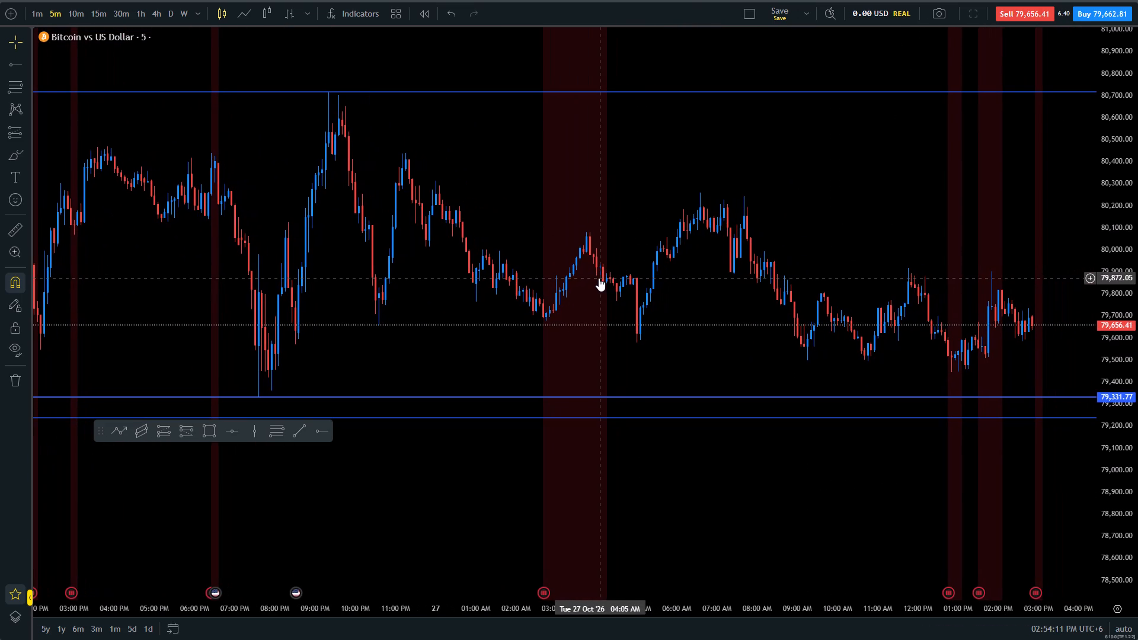
scroll(599, 278, "down", 3)
scroll(210, 231, "down", 1)
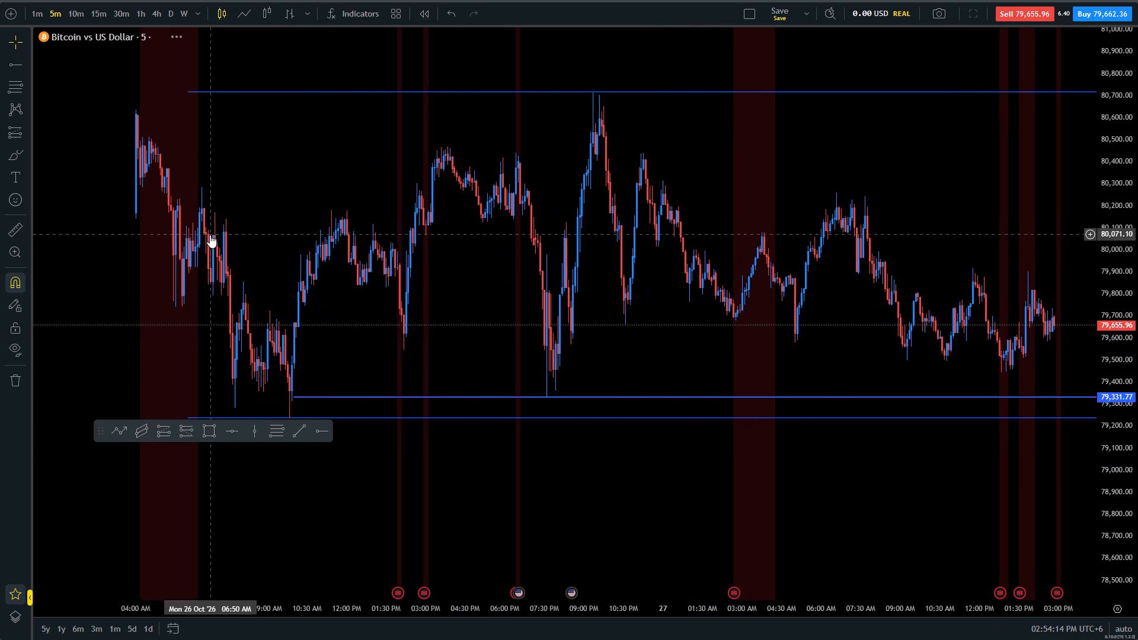
Move the lower horizontal ray's start point back to 26 October about 8:40 AM and raise it to about 79,358.
left_click_drag(295, 398, 284, 398, "shift")
double_click(284, 398)
left_click(284, 398)
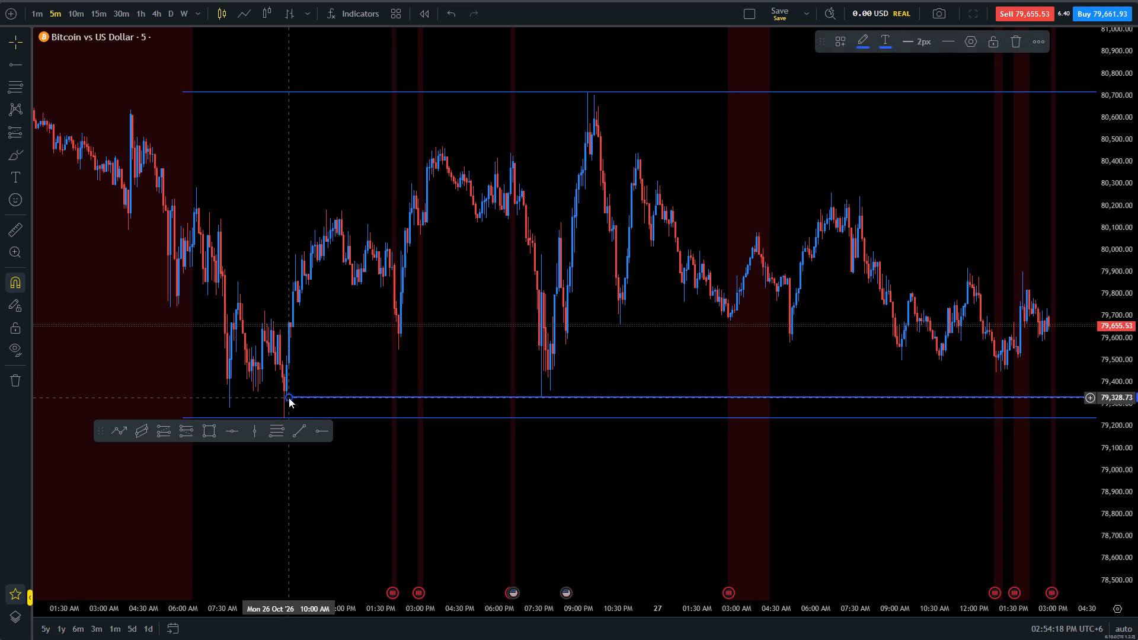
left_click(289, 398)
left_click_drag(289, 398, 273, 389)
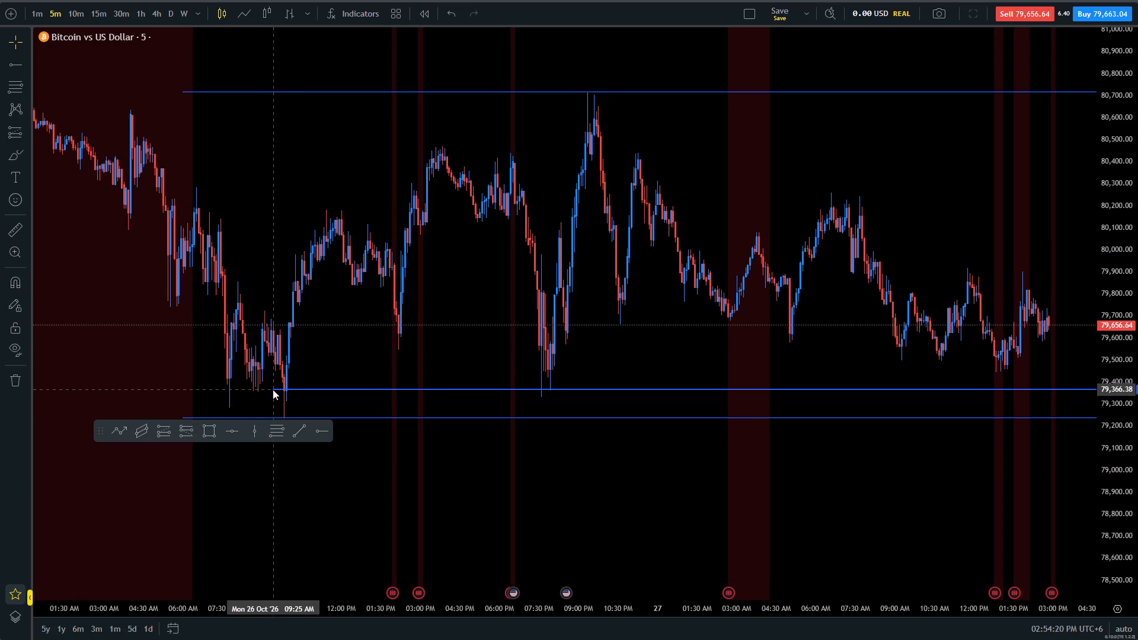
left_click_drag(273, 389, 264, 391)
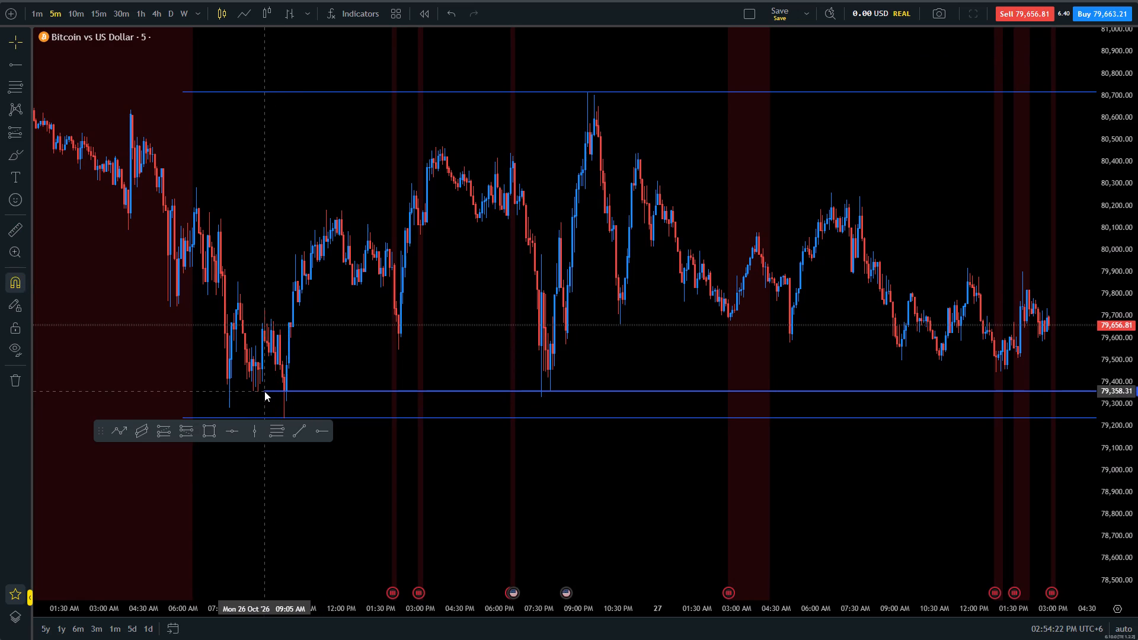
left_click_drag(264, 391, 261, 393)
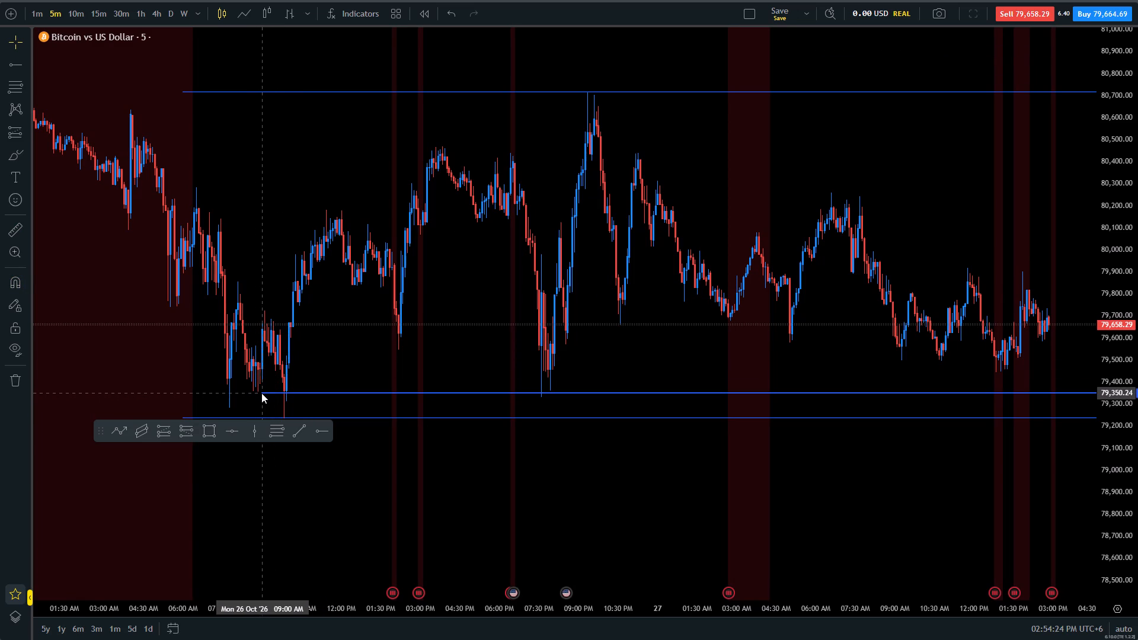
left_click_drag(261, 393, 255, 388)
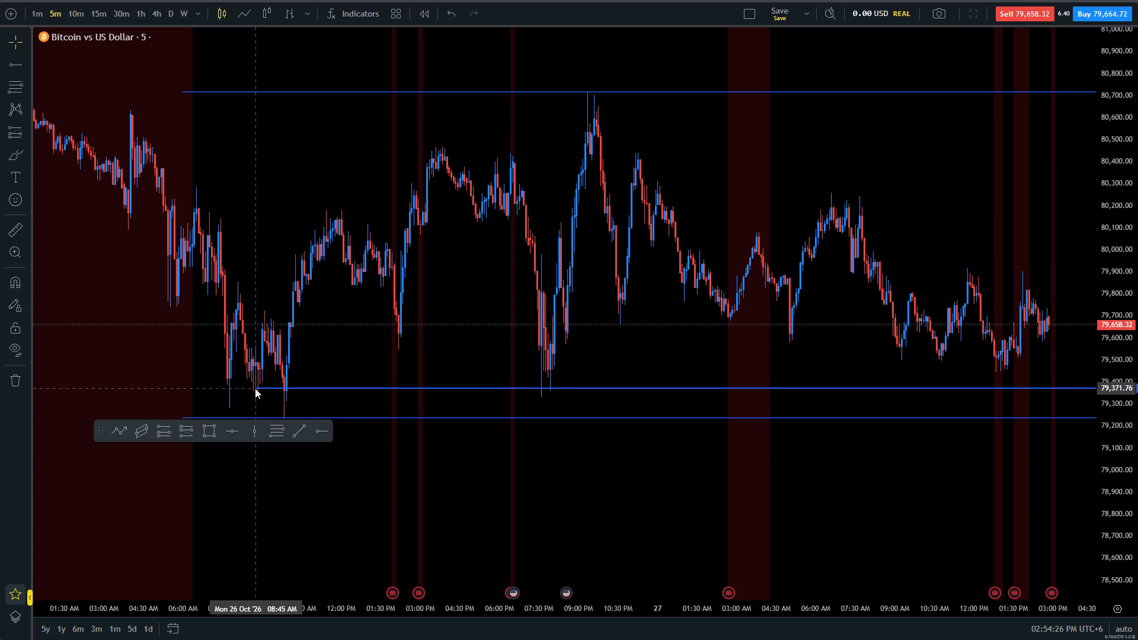
left_click_drag(255, 388, 254, 392)
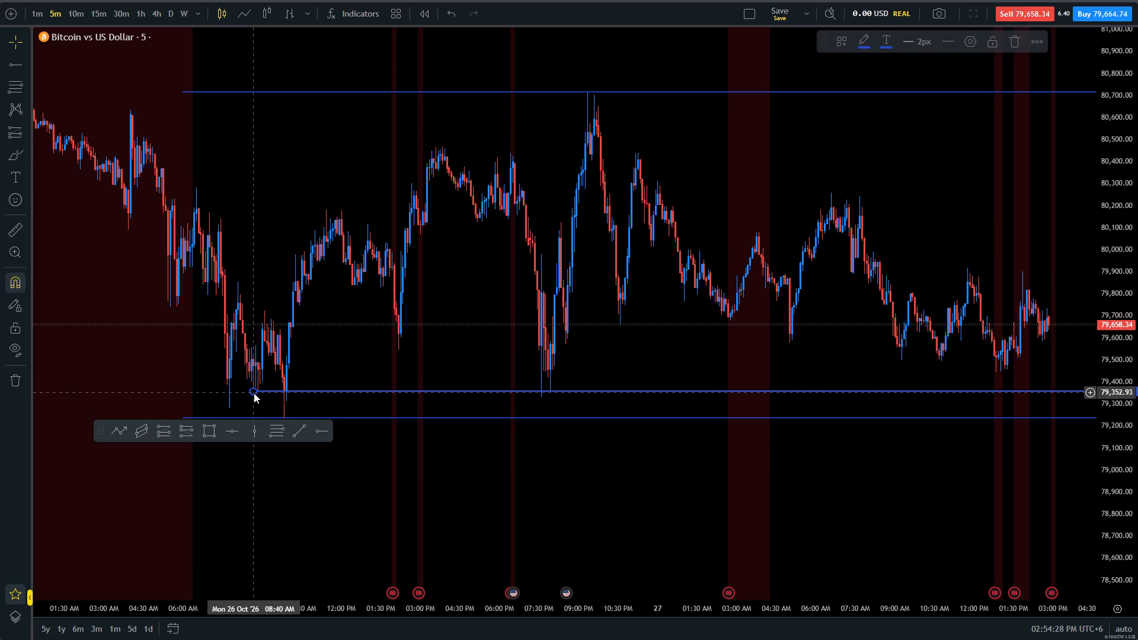
left_click_drag(378, 312, 492, 285)
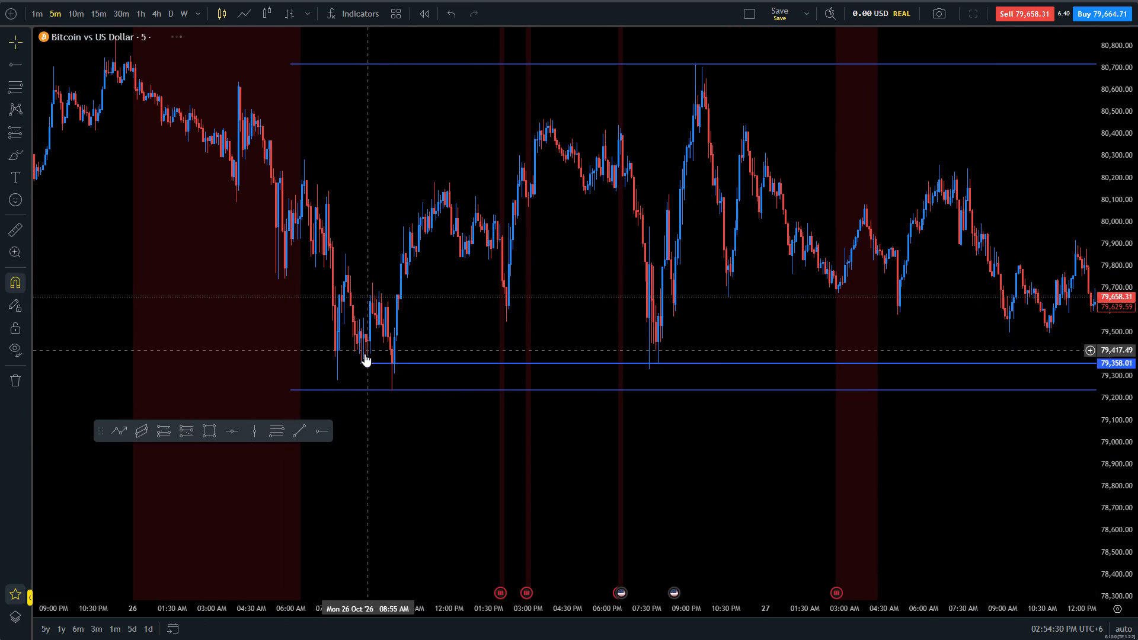
Move the lower horizontal ray's start point back to 26 October about 5:45 AM, at about 79,337.
left_click_drag(361, 362, 355, 370)
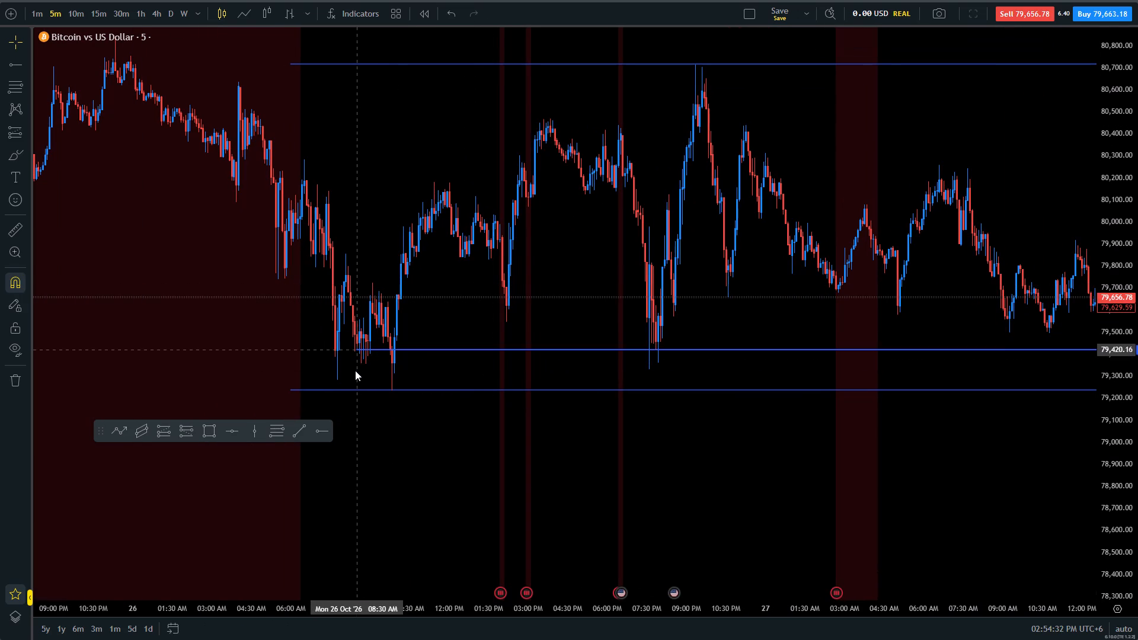
left_click_drag(355, 370, 292, 361)
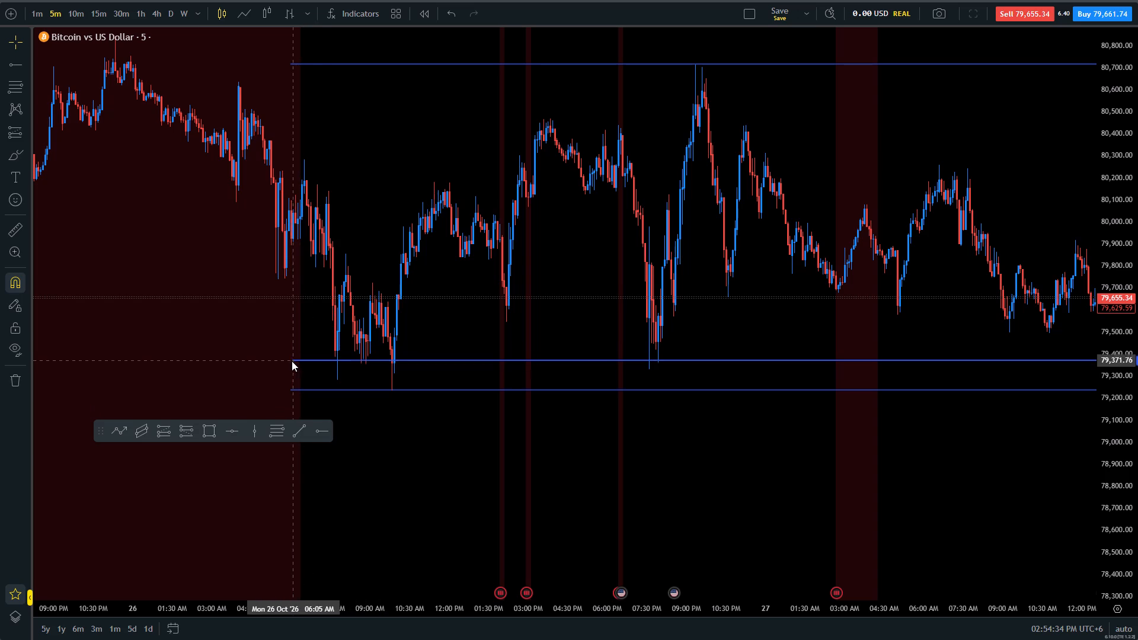
left_click_drag(292, 361, 284, 368)
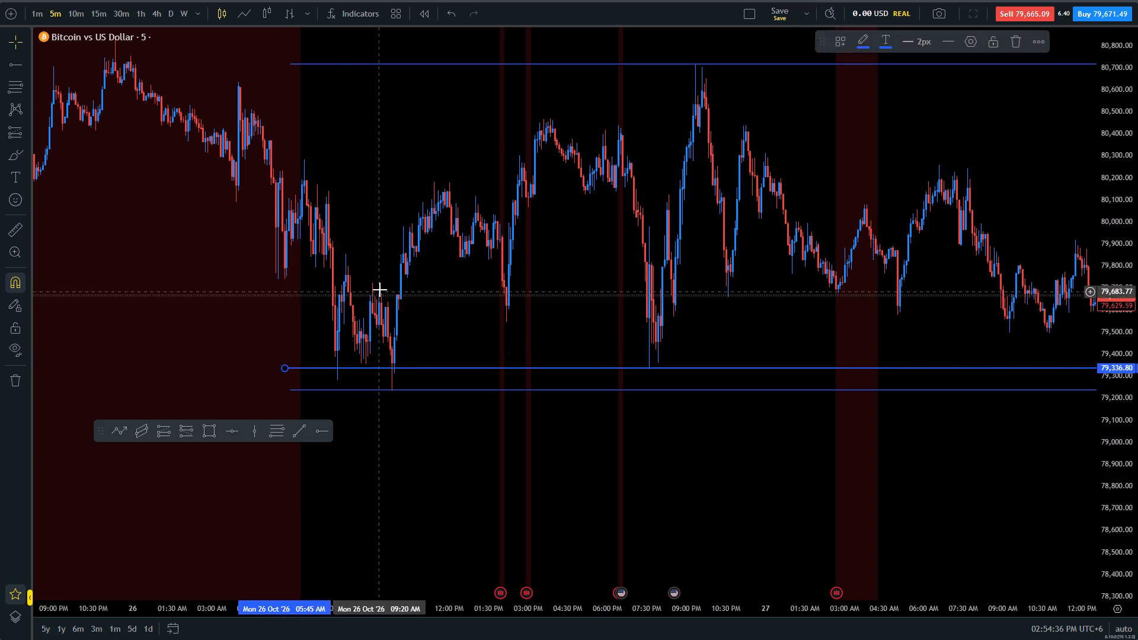
Raise the lower horizontal ray to about 79,348, near the 26 October evening lows.
left_click_drag(380, 289, 277, 276)
scroll(295, 282, "up", 3)
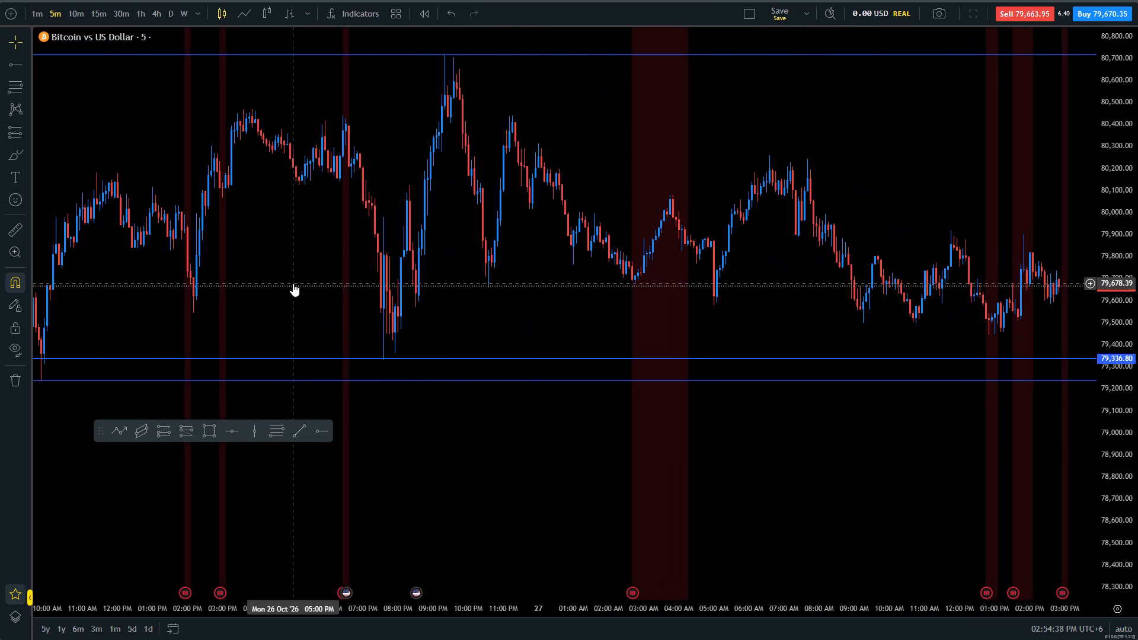
scroll(290, 290, "up", 2)
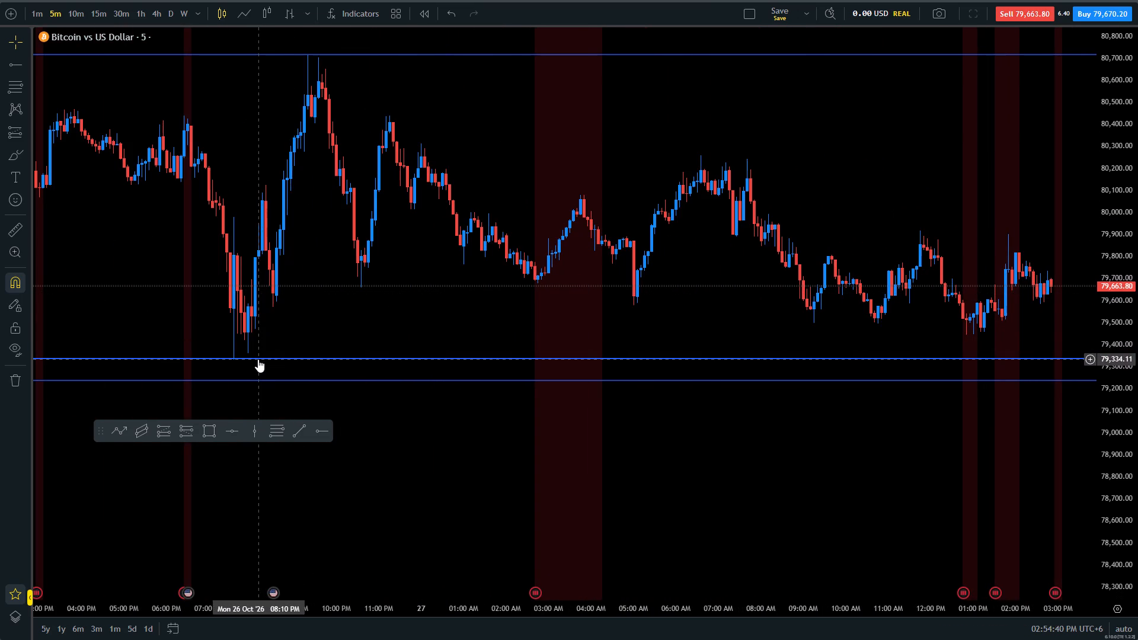
left_click(258, 359)
Switch the Bitcoin chart to the 1-minute timeframe and examine the 27 October candles above the two lower lines.
left_click_drag(378, 259, 229, 305)
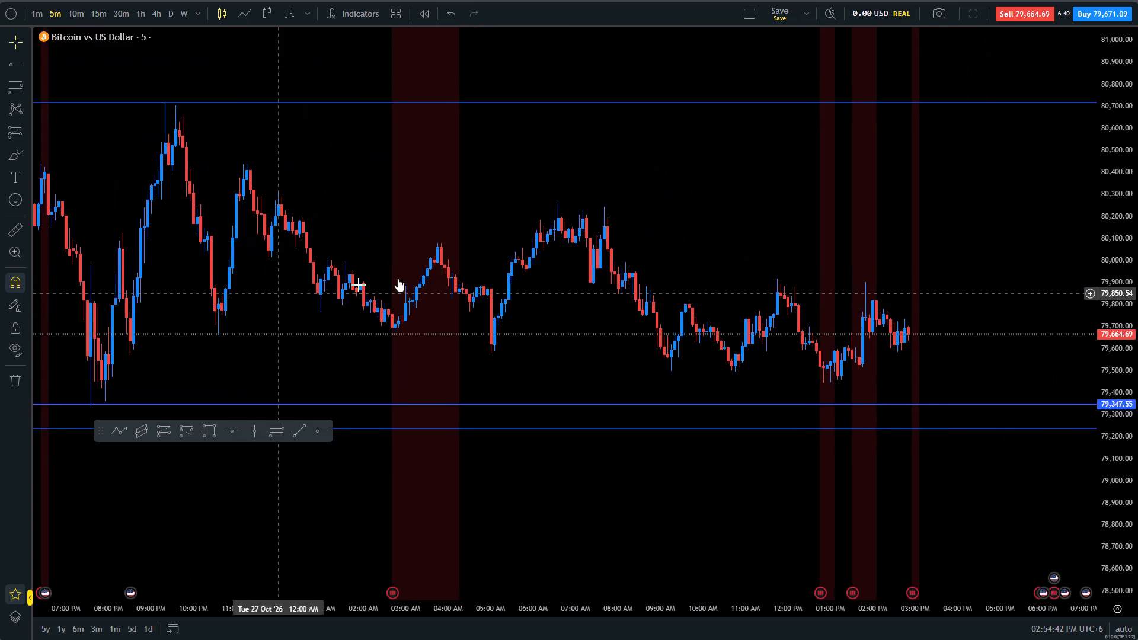
scroll(423, 274, "up", 3)
scroll(423, 274, "down", 5)
scroll(1137, 222, "up", 5)
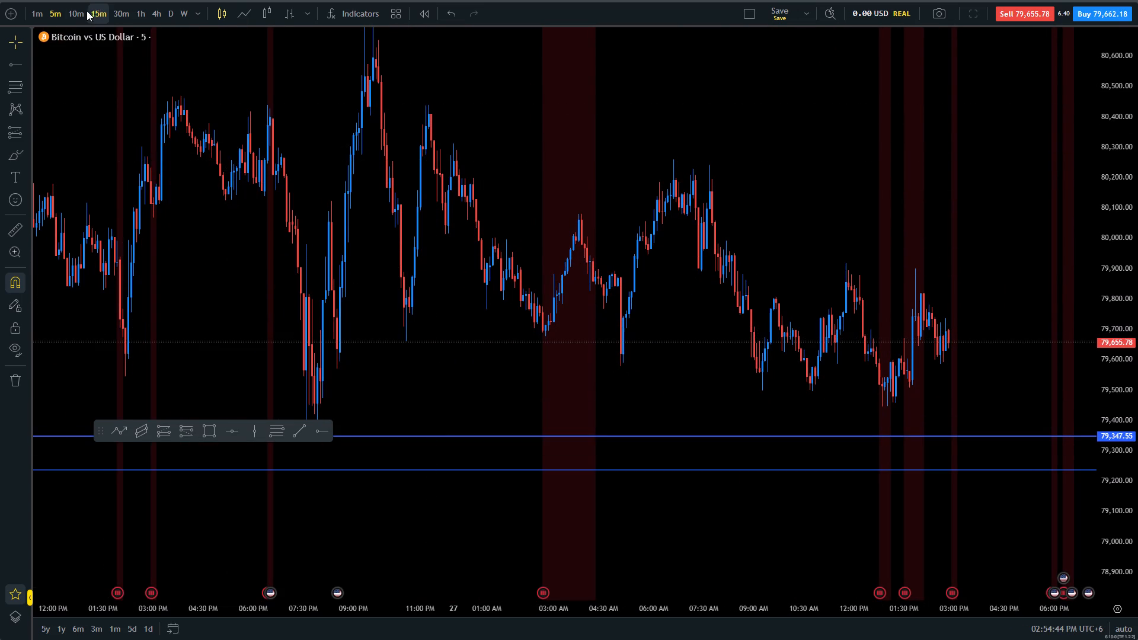
left_click(46, 10)
left_click(37, 9)
scroll(331, 158, "down", 11)
left_click_drag(558, 242, 447, 237)
scroll(447, 236, "up", 5)
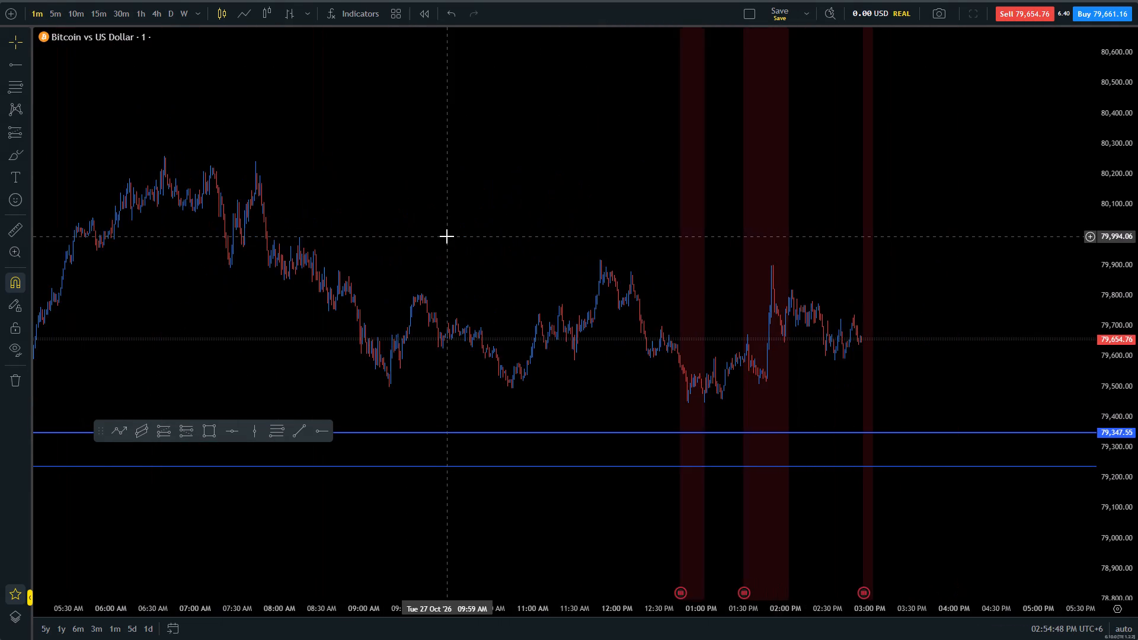
scroll(447, 236, "up", 5)
left_click_drag(440, 234, 635, 242)
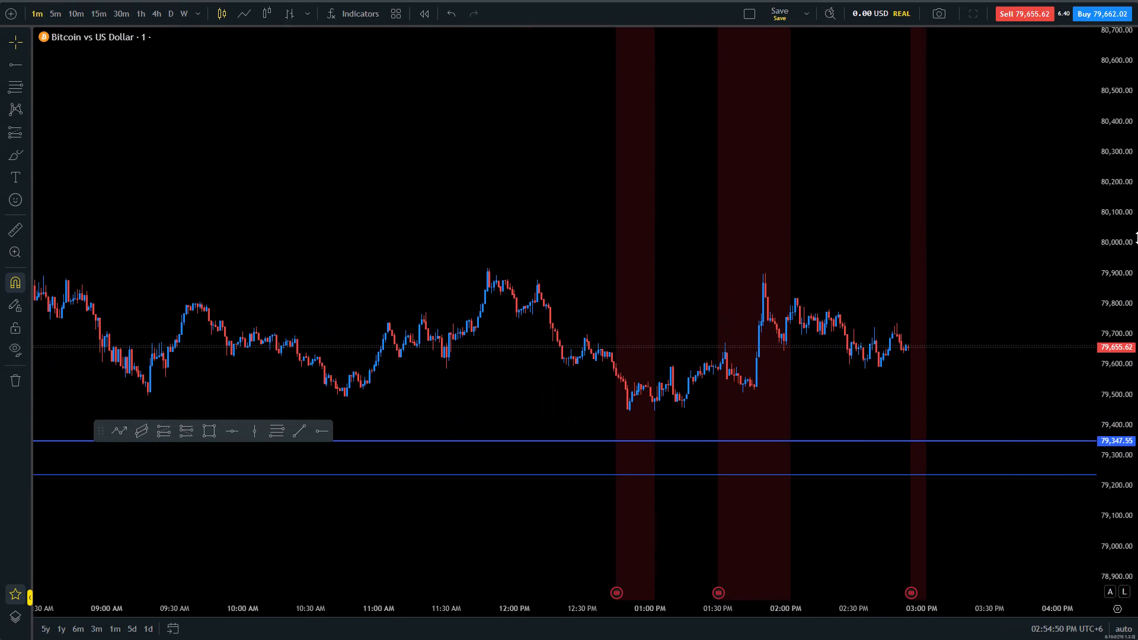
scroll(1137, 238, "up", 7)
left_click_drag(895, 235, 869, 204)
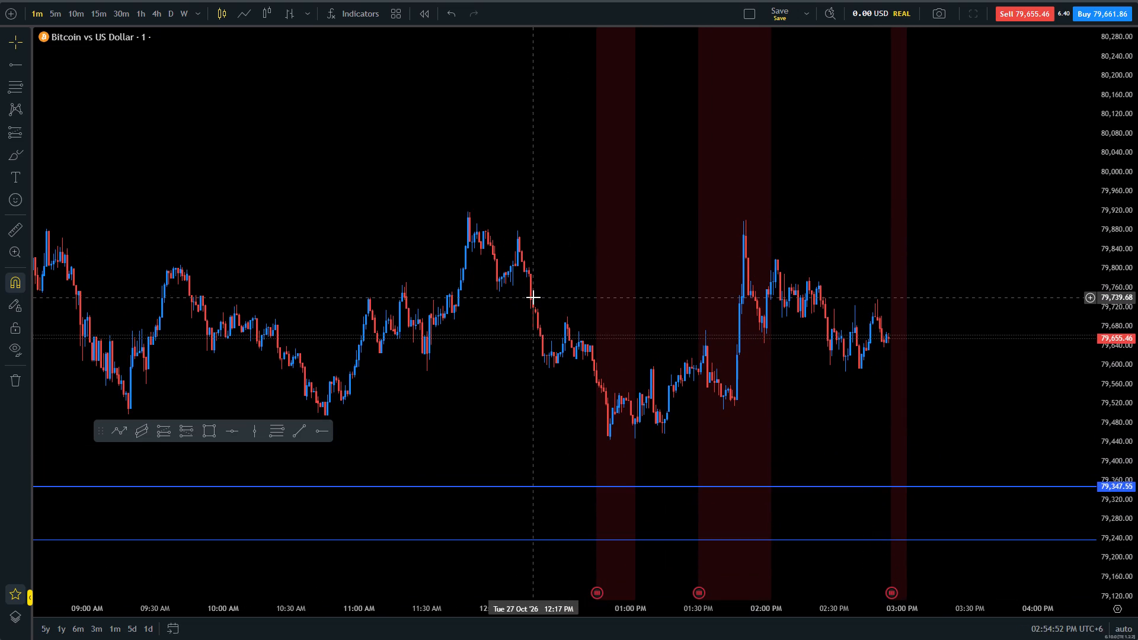
Go back through the 1-minute candles to the 26 October evening and examine the 7:30 to 8:00 PM lows against the ray.
scroll(529, 300, "down", 3)
left_click_drag(566, 328, 718, 287)
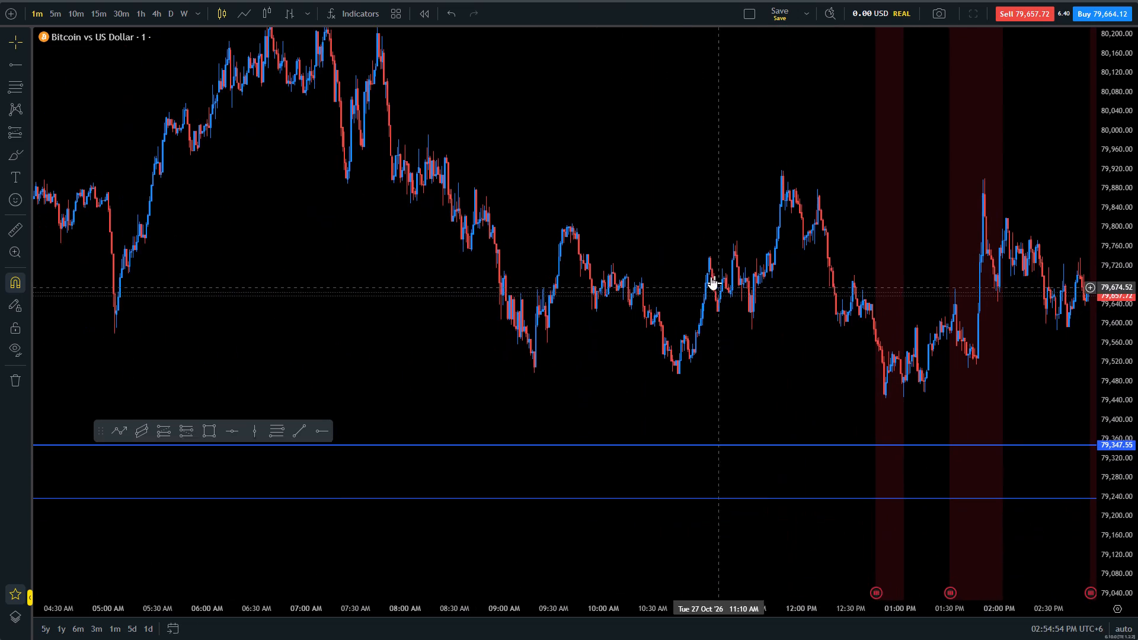
scroll(698, 274, "down", 8)
left_click_drag(471, 267, 814, 235)
scroll(641, 287, "up", 5)
left_click_drag(453, 284, 914, 271)
scroll(733, 277, "up", 6)
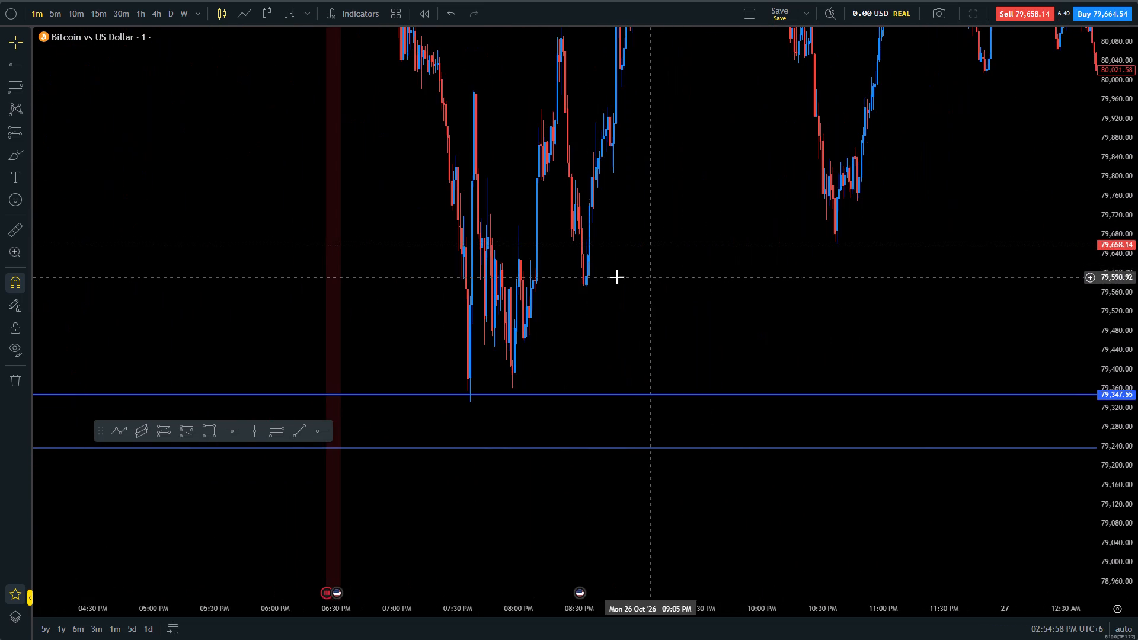
left_click_drag(539, 255, 773, 293)
scroll(686, 292, "up", 4)
left_click_drag(622, 287, 847, 306)
scroll(1137, 258, "down", 3)
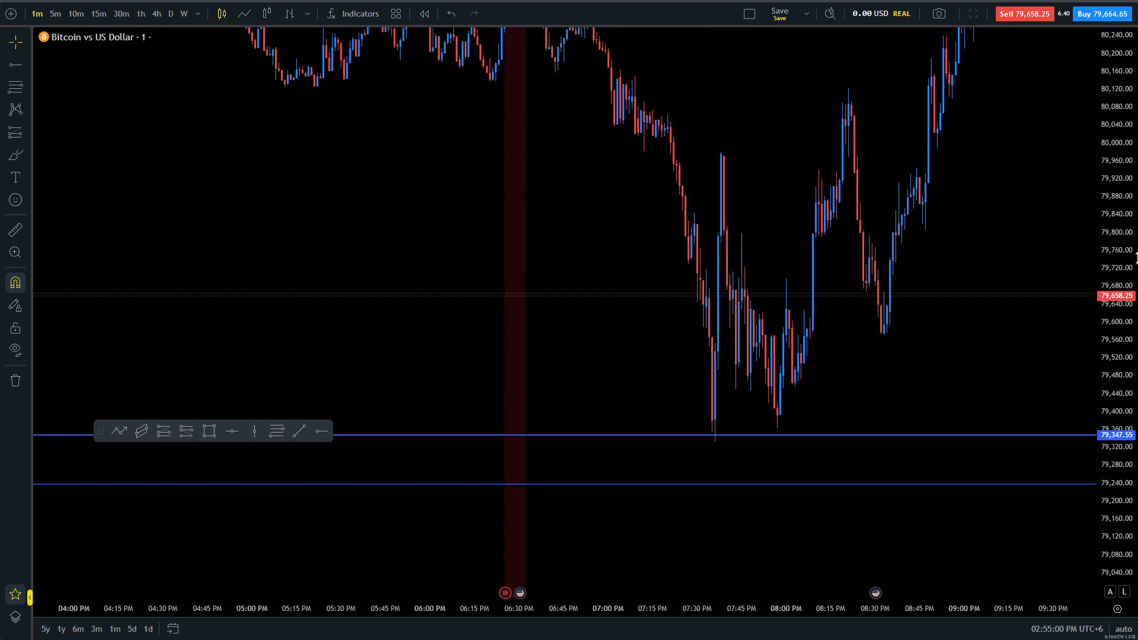
scroll(588, 311, "up", 4)
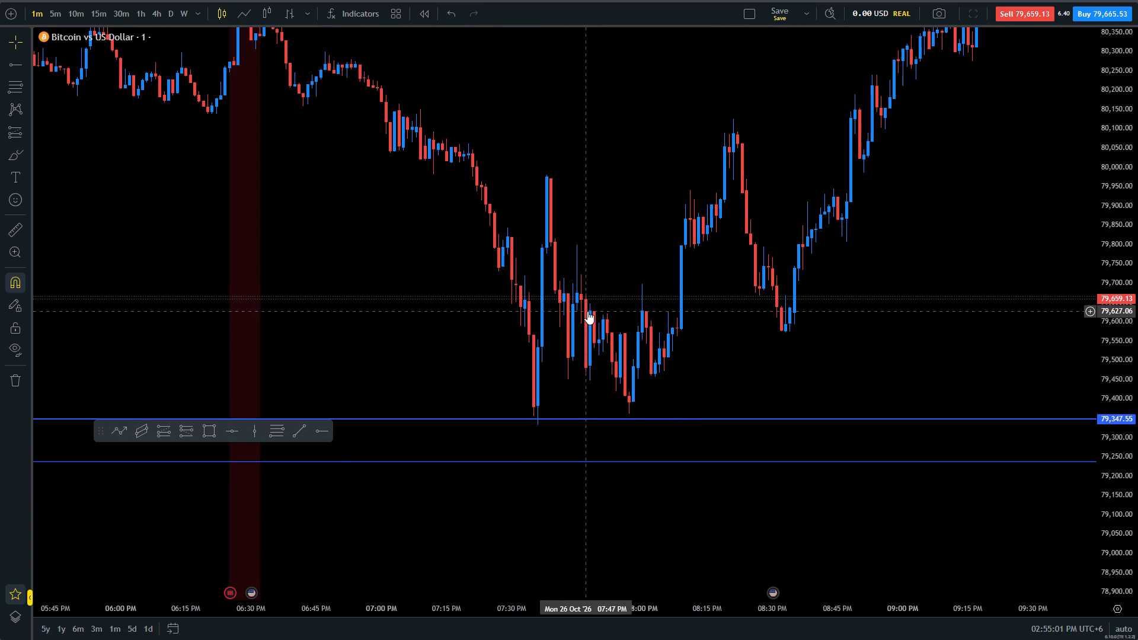
Follow the 1-minute candles from the 26 October evening lows forward into the early hours of 27 October.
left_click_drag(587, 311, 455, 299)
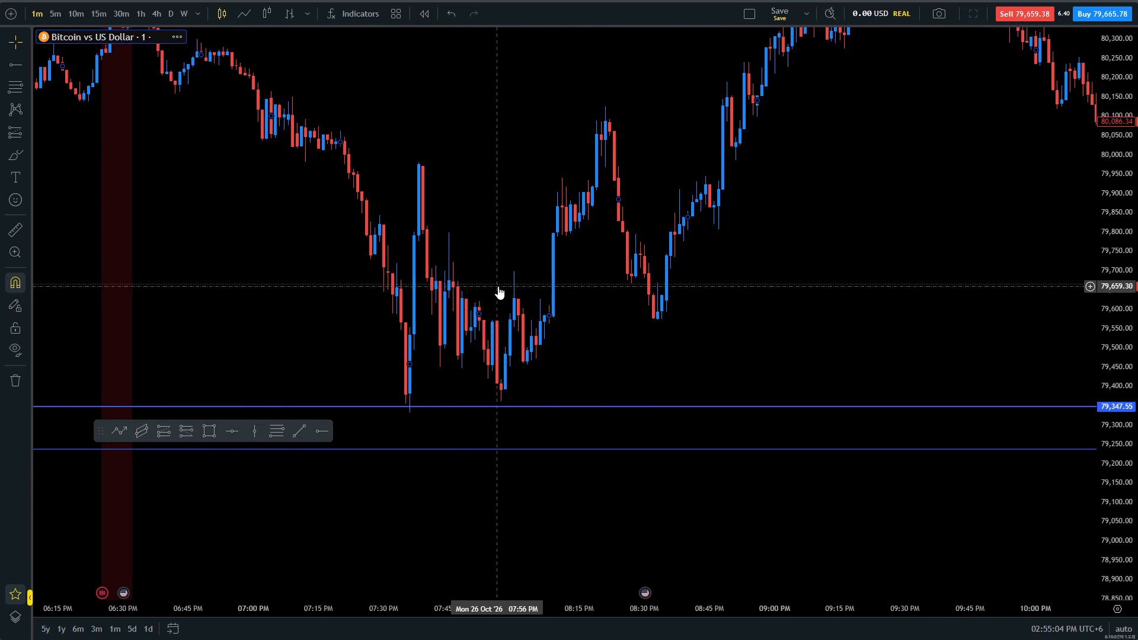
left_click_drag(591, 291, 505, 308)
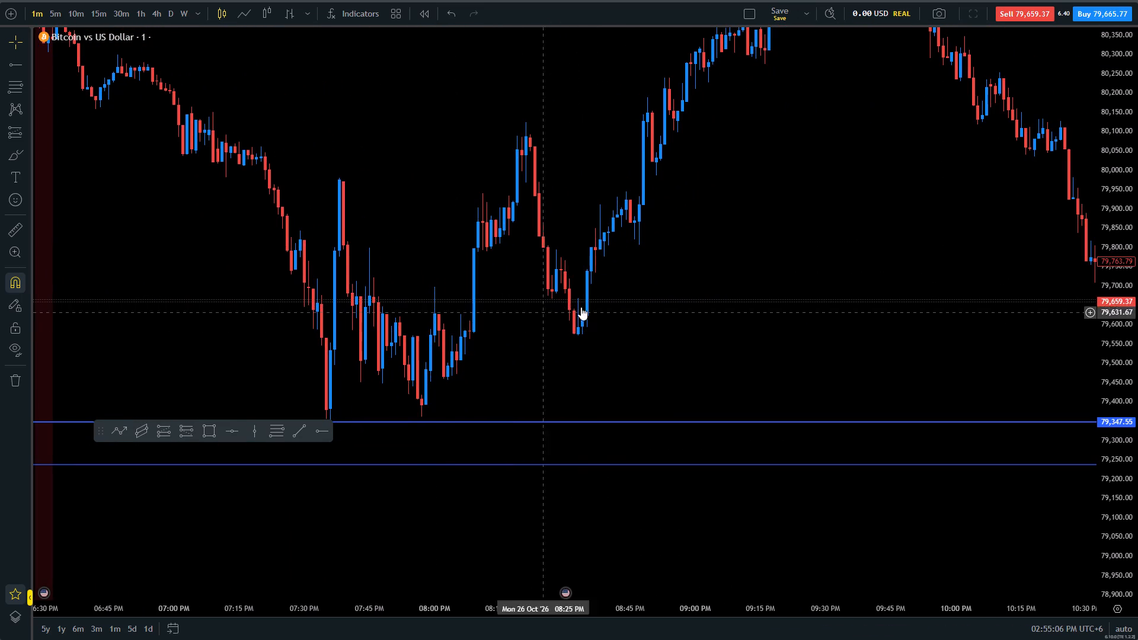
left_click_drag(612, 297, 505, 266)
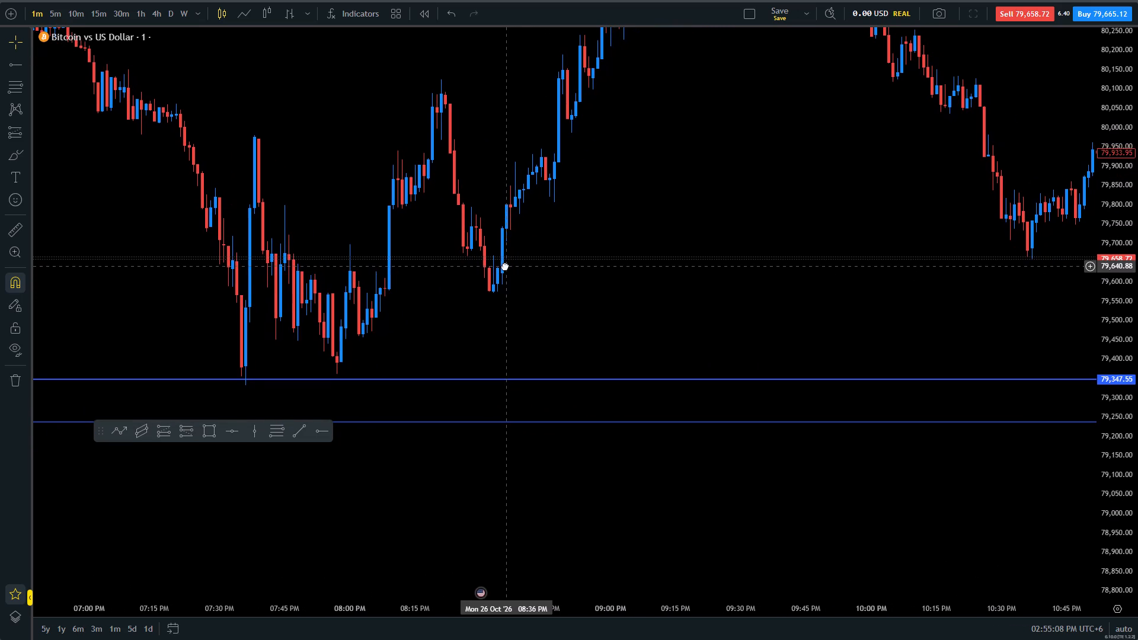
left_click_drag(505, 266, 419, 274)
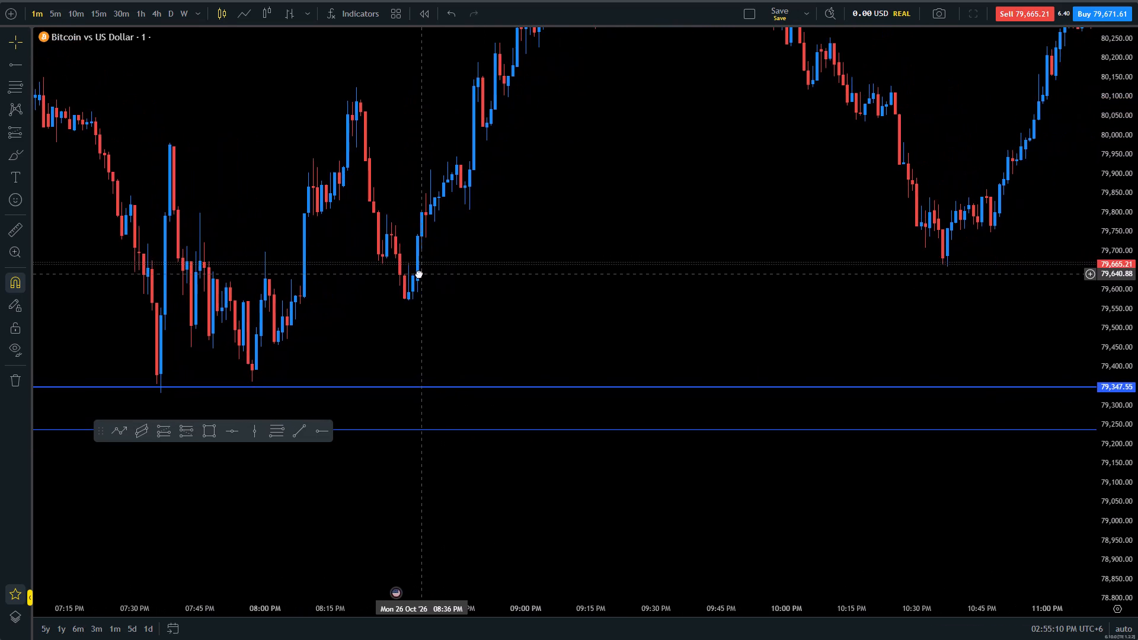
left_click_drag(419, 274, 418, 274)
left_click_drag(728, 262, 574, 286)
left_click_drag(510, 291, 274, 296)
left_click_drag(517, 247, 1124, 192)
left_click_drag(1028, 195, 928, 218)
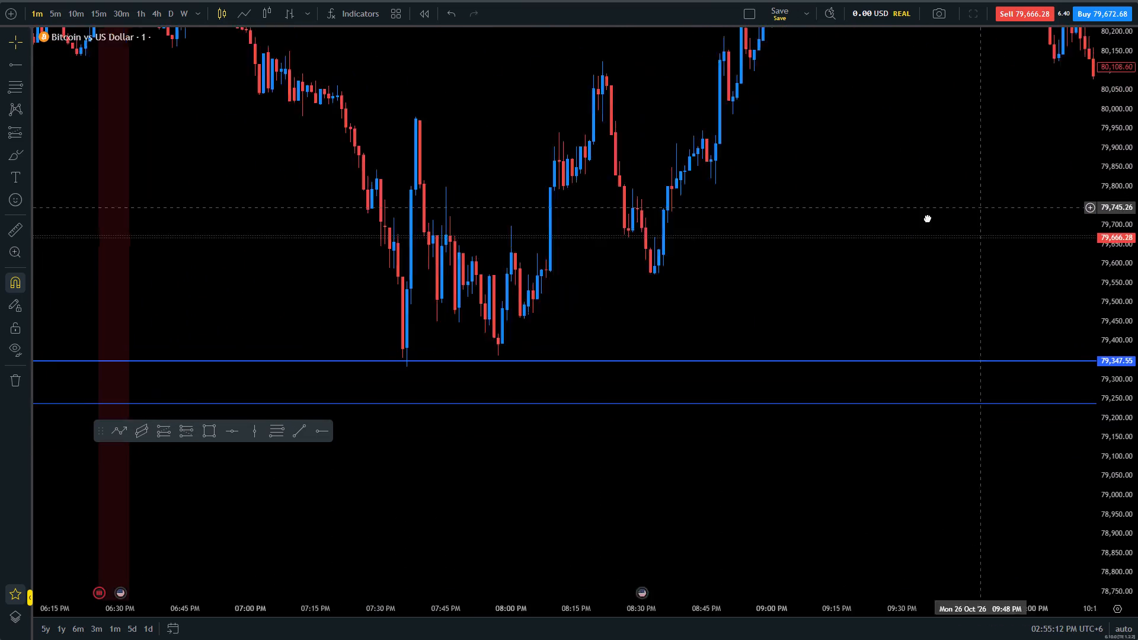
left_click_drag(928, 218, 669, 257)
left_click_drag(929, 228, 491, 291)
left_click_drag(1039, 162, 661, 219)
left_click_drag(942, 188, 781, 211)
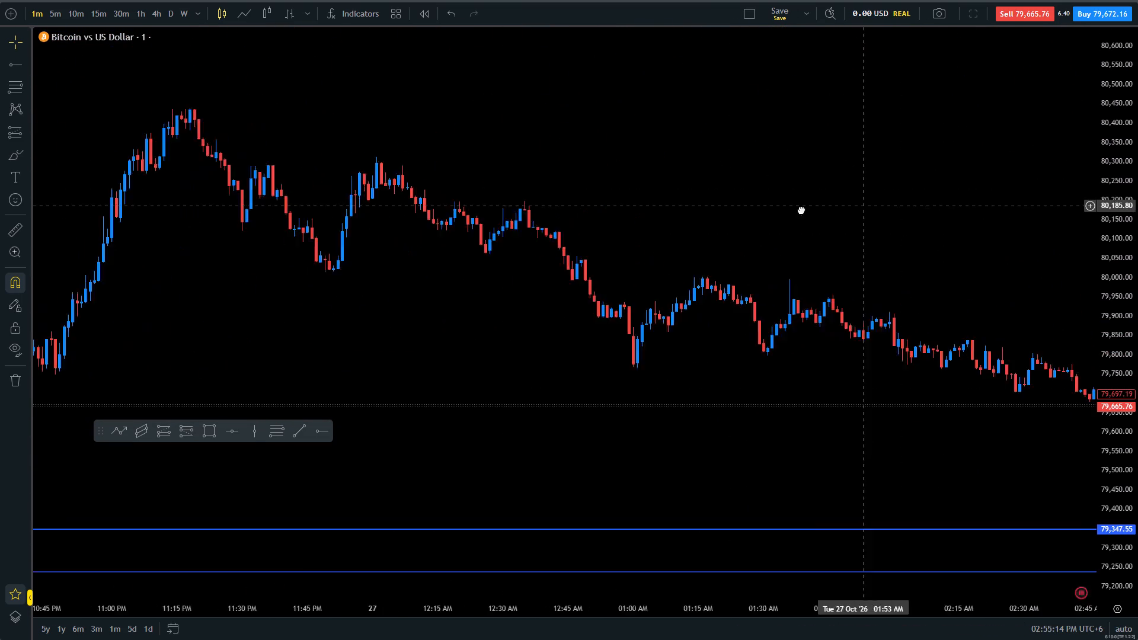
left_click_drag(781, 211, 649, 211)
Examine the 1-minute price swings from late 26 October through about 8:00 AM on 27 October.
scroll(718, 183, "down", 10)
scroll(721, 191, "up", 4)
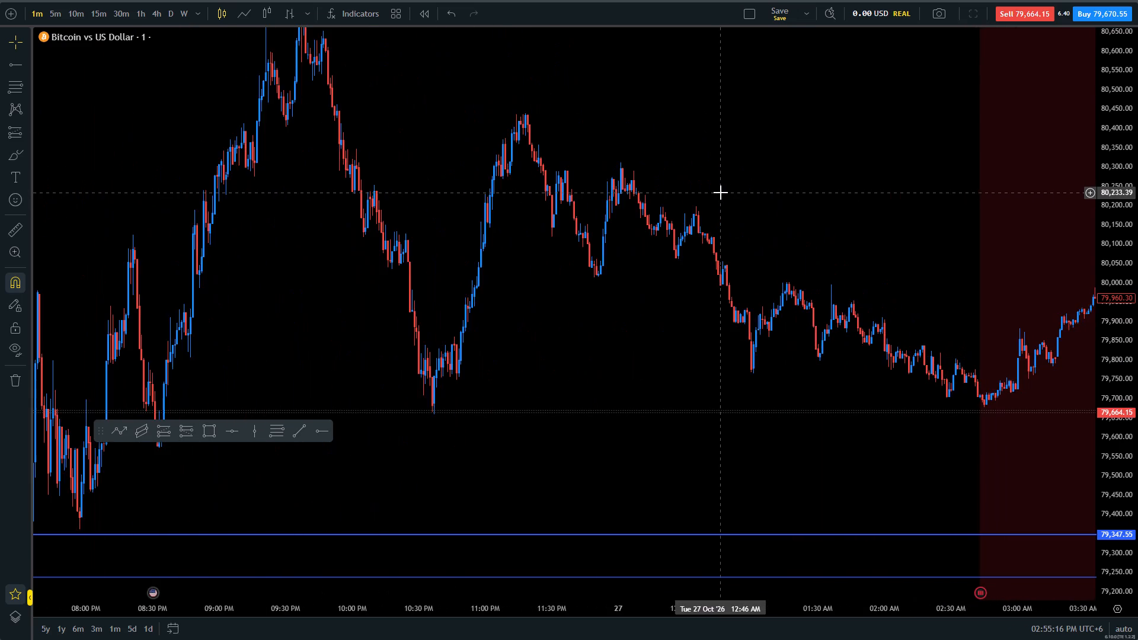
scroll(721, 193, "up", 3)
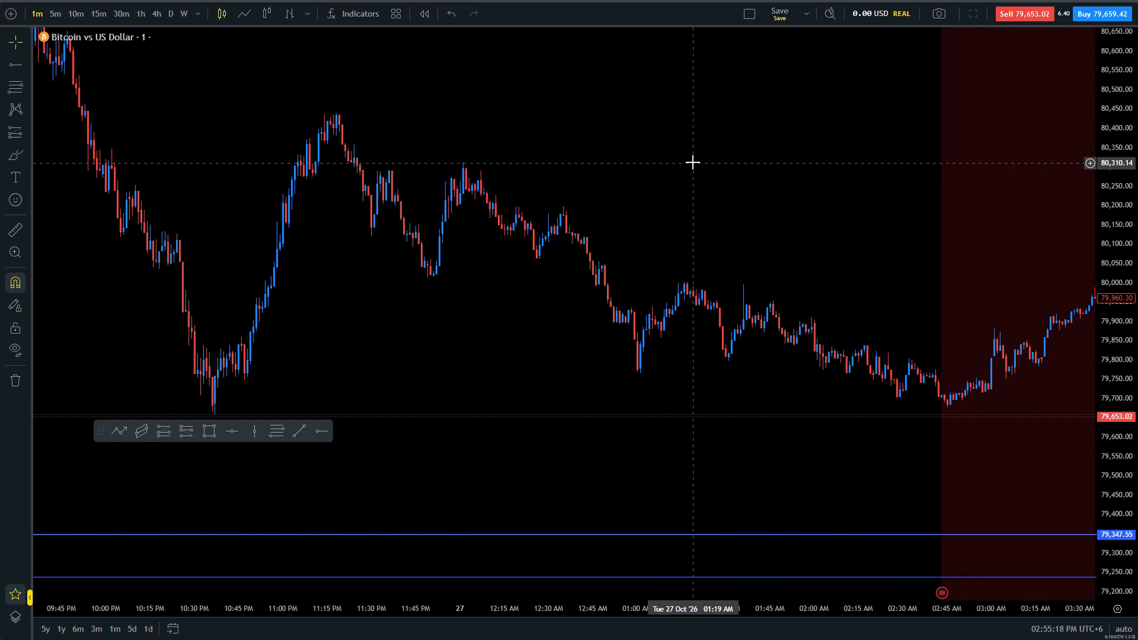
left_click_drag(692, 162, 600, 197)
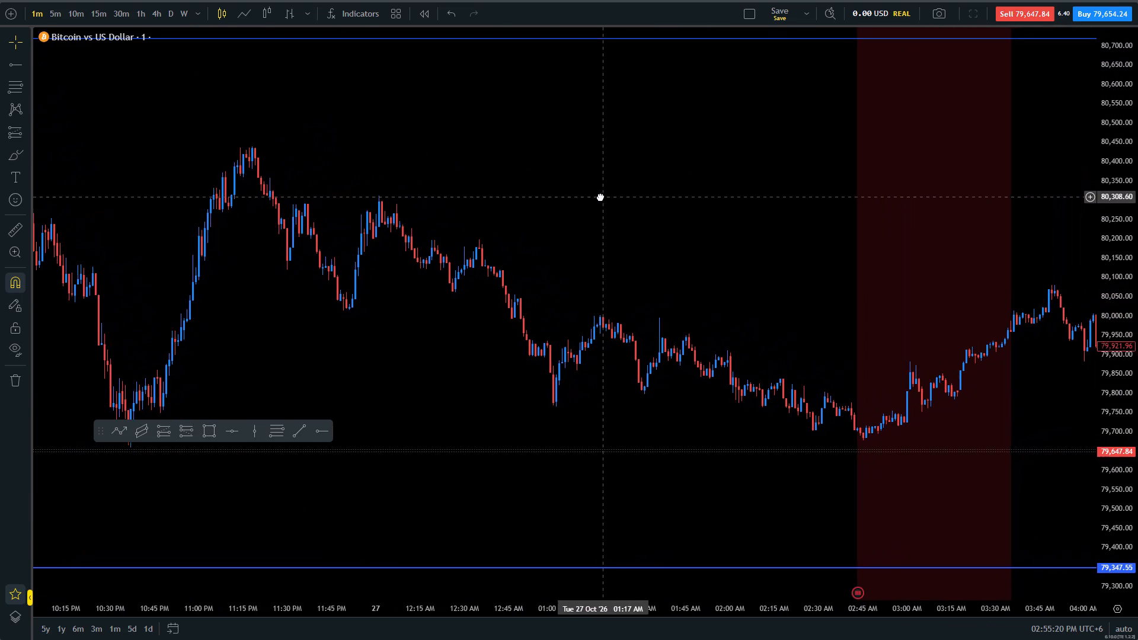
left_click_drag(600, 197, 585, 202)
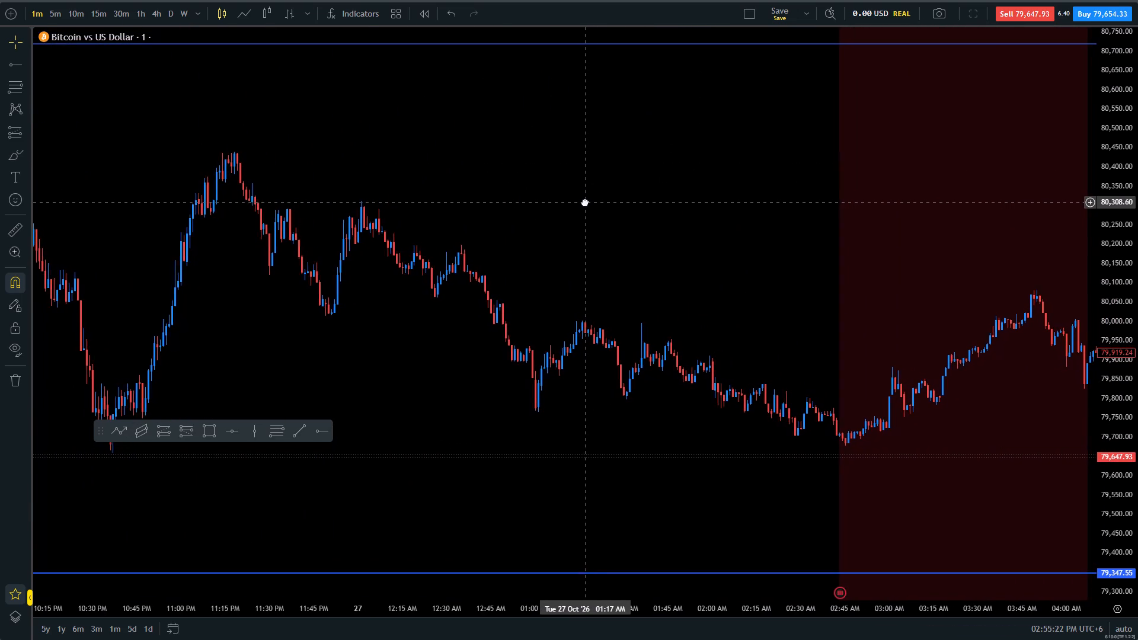
left_click_drag(585, 202, 588, 201)
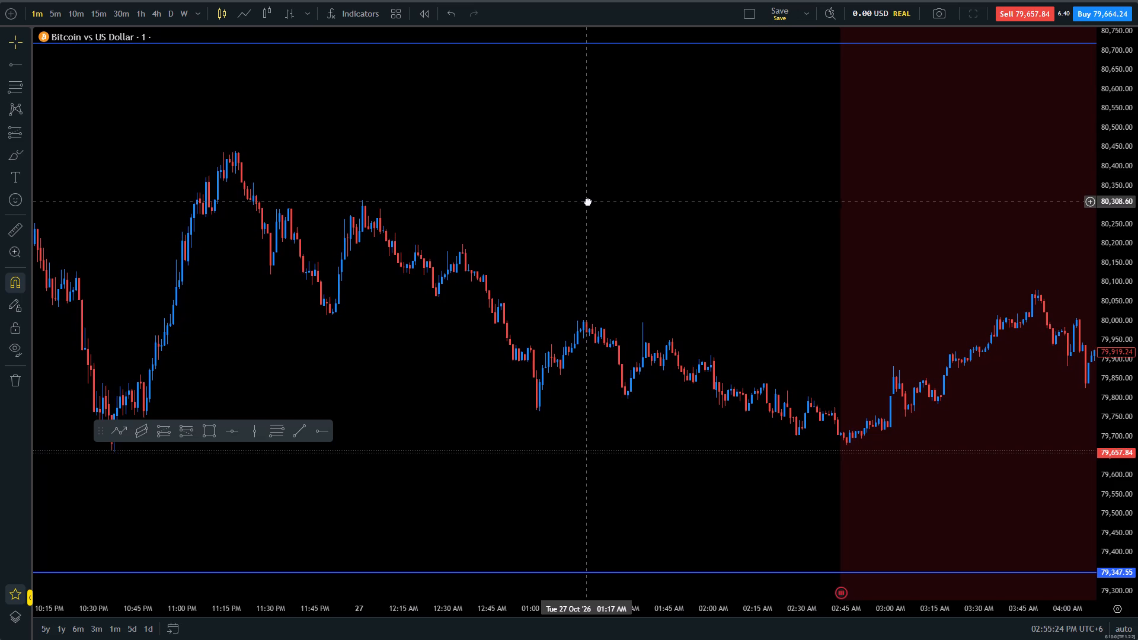
left_click_drag(588, 201, 590, 204)
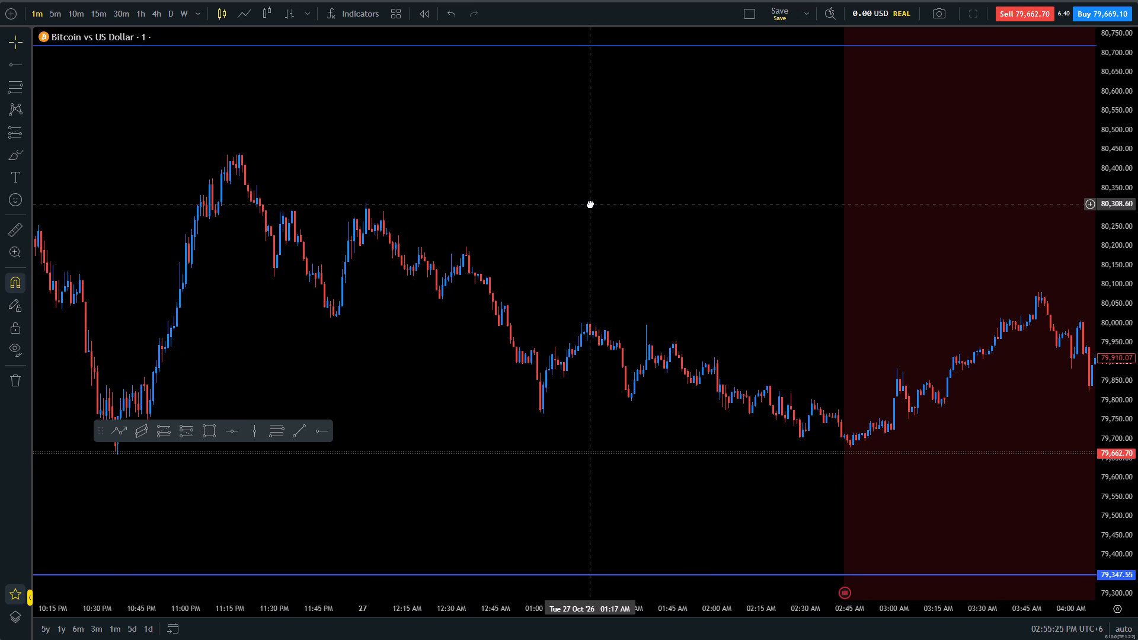
left_click_drag(590, 204, 485, 206)
left_click_drag(792, 277, 539, 236)
left_click_drag(728, 264, 535, 251)
left_click_drag(723, 261, 512, 265)
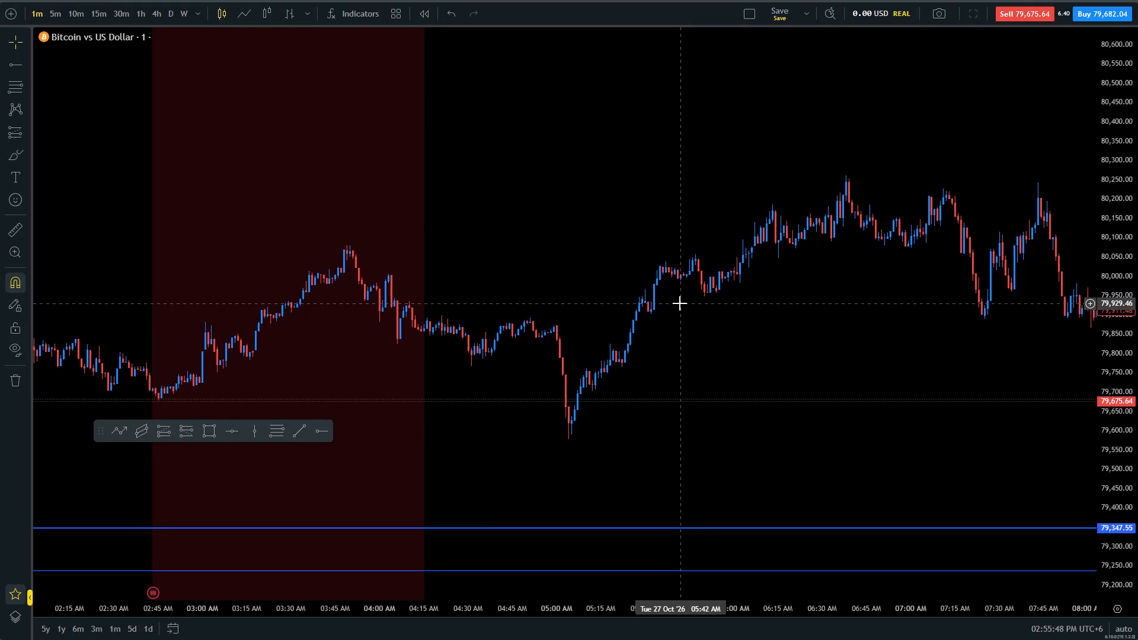
Follow the 1-minute candles through the morning of 27 October towards the current price.
left_click_drag(680, 303, 647, 316)
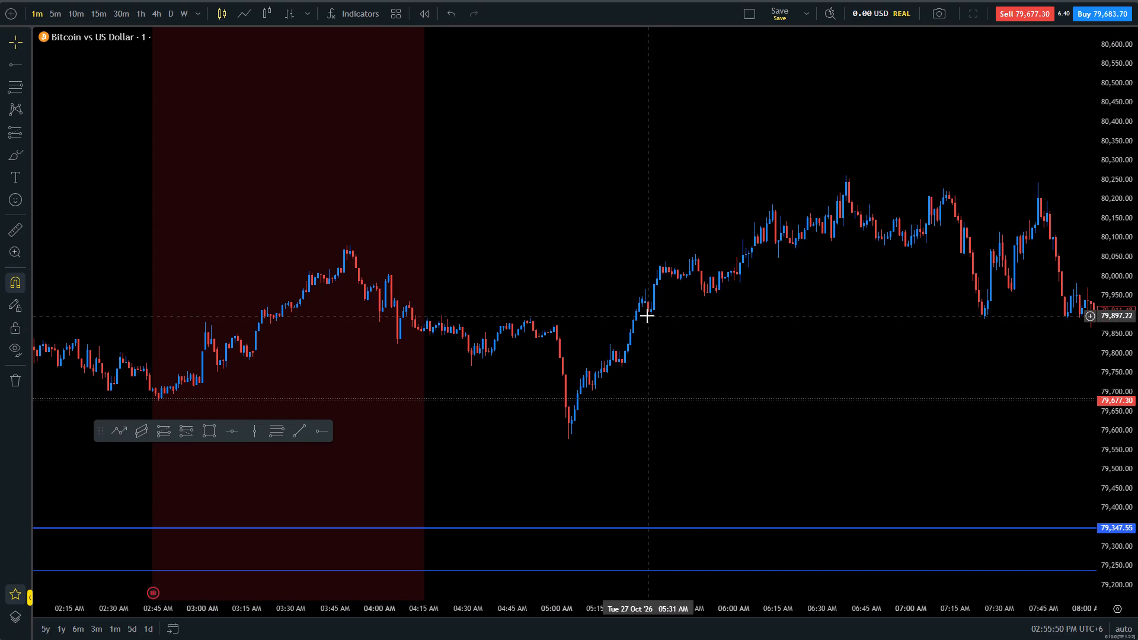
left_click_drag(647, 316, 488, 322)
left_click_drag(756, 398, 539, 310)
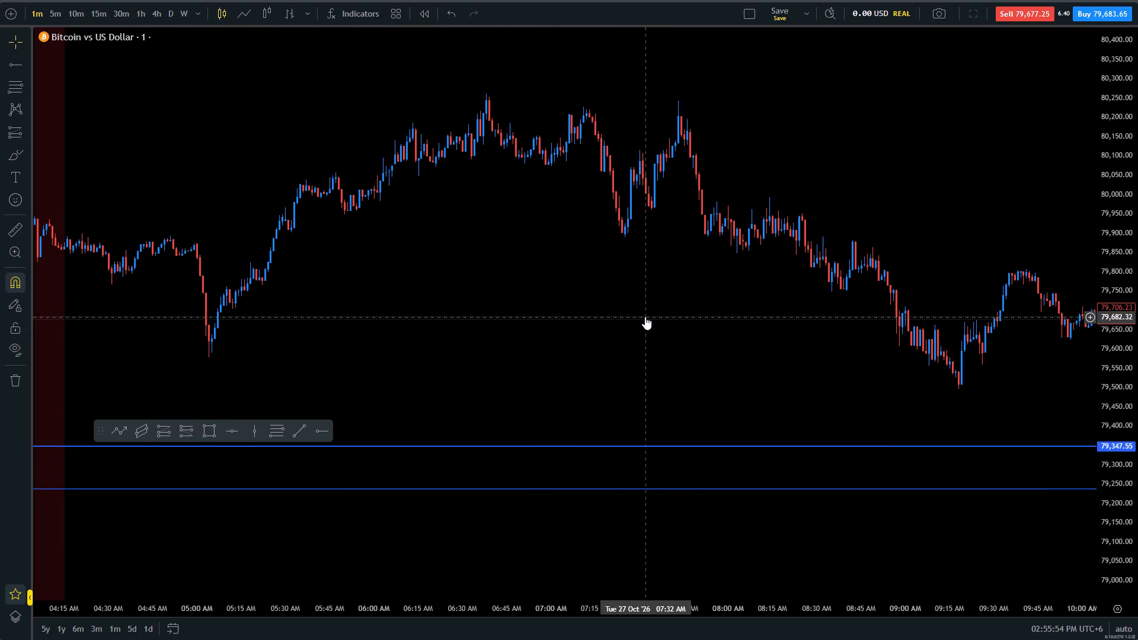
left_click_drag(644, 318, 462, 356)
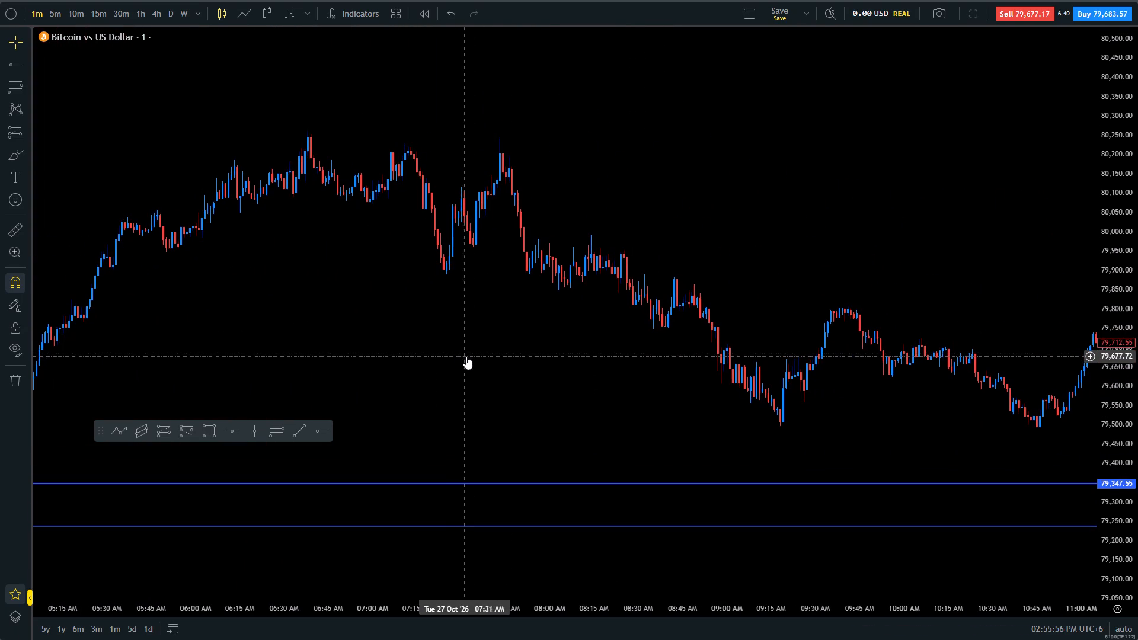
left_click_drag(715, 360, 477, 351)
left_click_drag(696, 359, 411, 372)
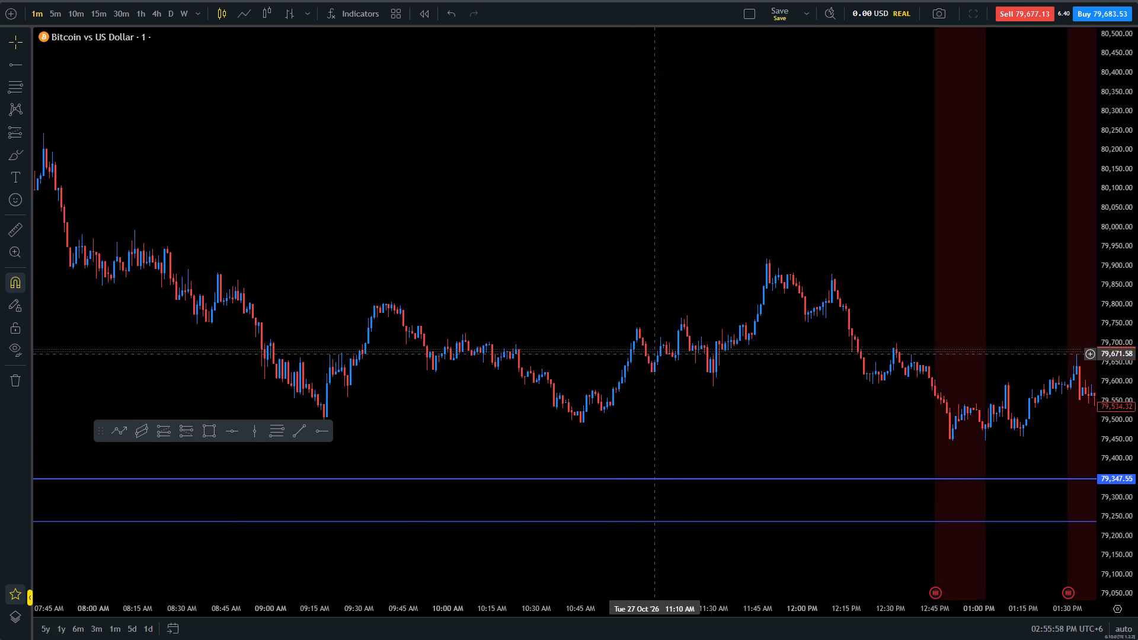
left_click_drag(659, 357, 325, 376)
Examine the latest 1-minute candles up to about 3:00 PM on 27 October against the two lower lines.
scroll(1088, 232, "up", 4)
scroll(1137, 137, "up", 3)
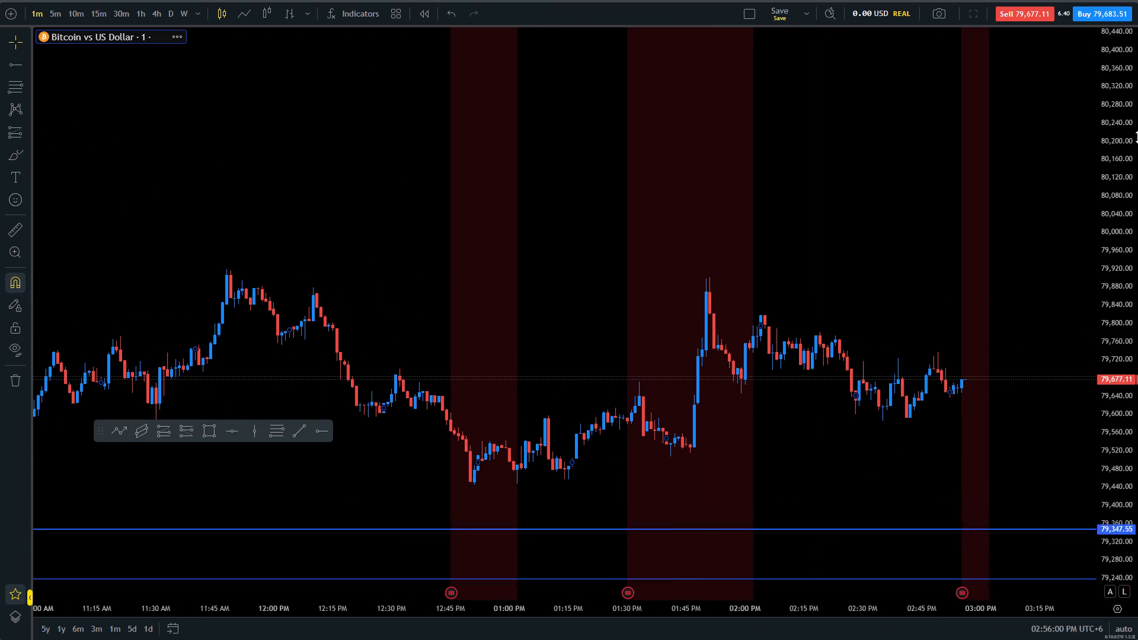
scroll(1137, 137, "up", 1)
left_click_drag(651, 184, 743, 208)
left_click_drag(744, 209, 637, 65)
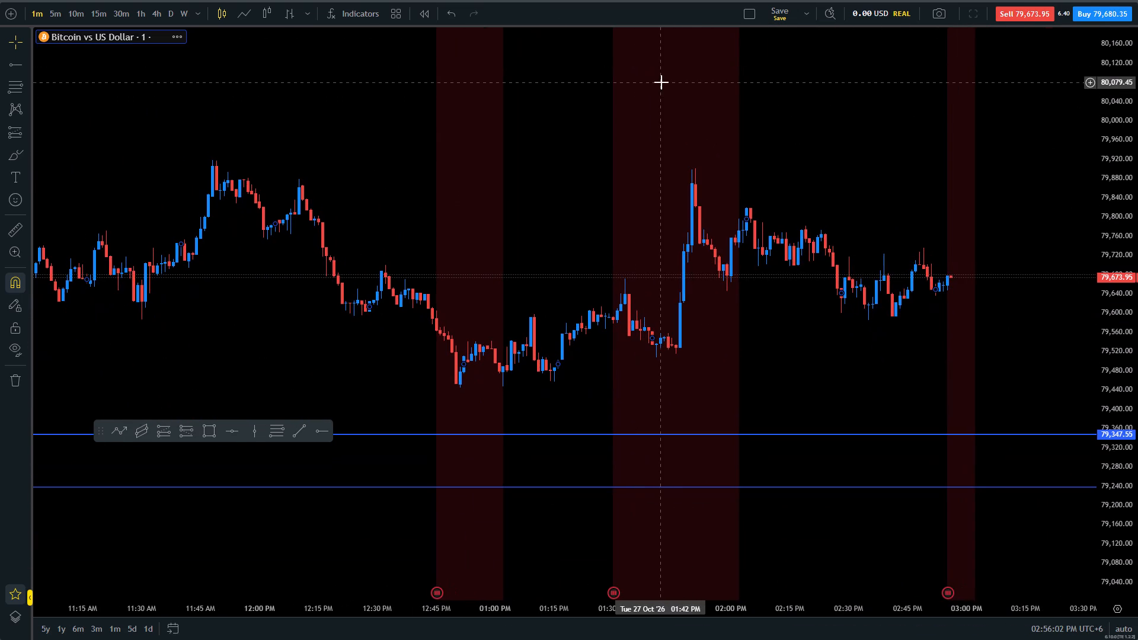
scroll(663, 142, "down", 3)
scroll(663, 146, "up", 4)
left_click_drag(771, 203, 789, 244)
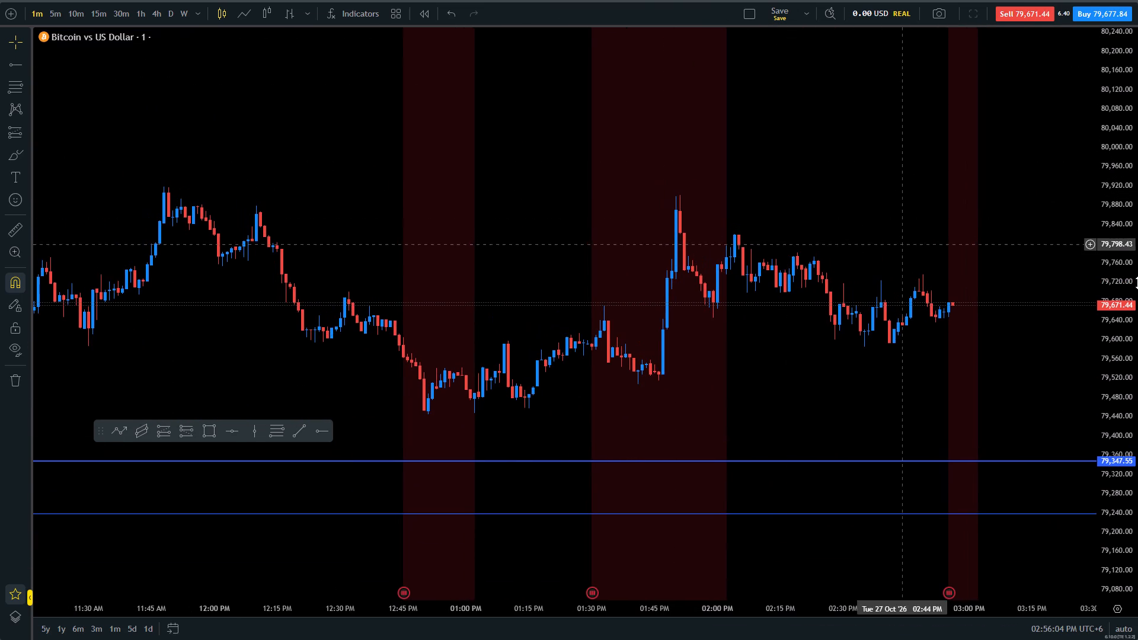
scroll(1137, 283, "up", 3)
left_click_drag(733, 258, 665, 217)
scroll(631, 200, "down", 5)
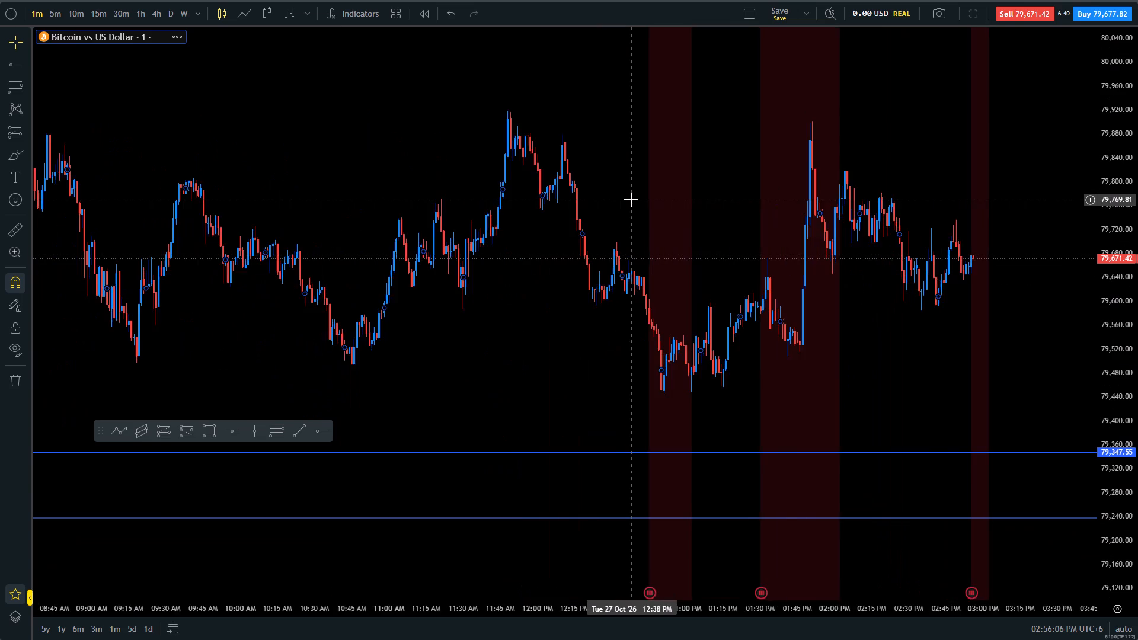
Examine the 1-minute price swings of 27 October from the early hours to about 3:00 PM against the two lower lines.
scroll(631, 200, "down", 13)
scroll(620, 204, "up", 3)
left_click_drag(466, 207, 691, 214)
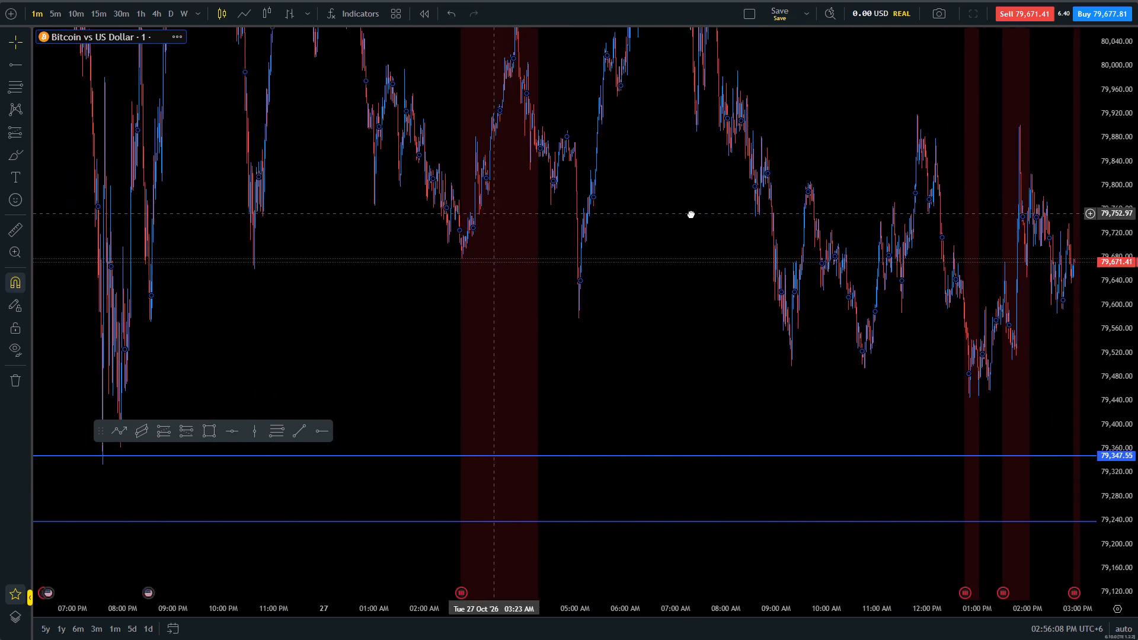
left_click_drag(691, 214, 891, 194)
scroll(481, 249, "up", 5)
left_click_drag(705, 203, 175, 337)
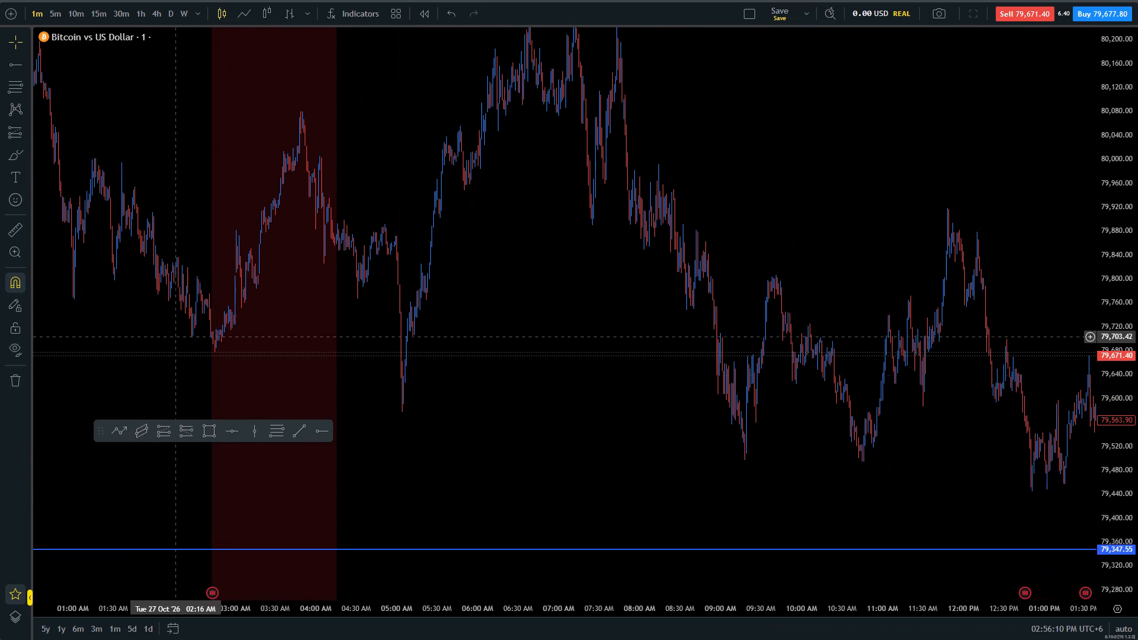
left_click_drag(263, 409, 249, 351)
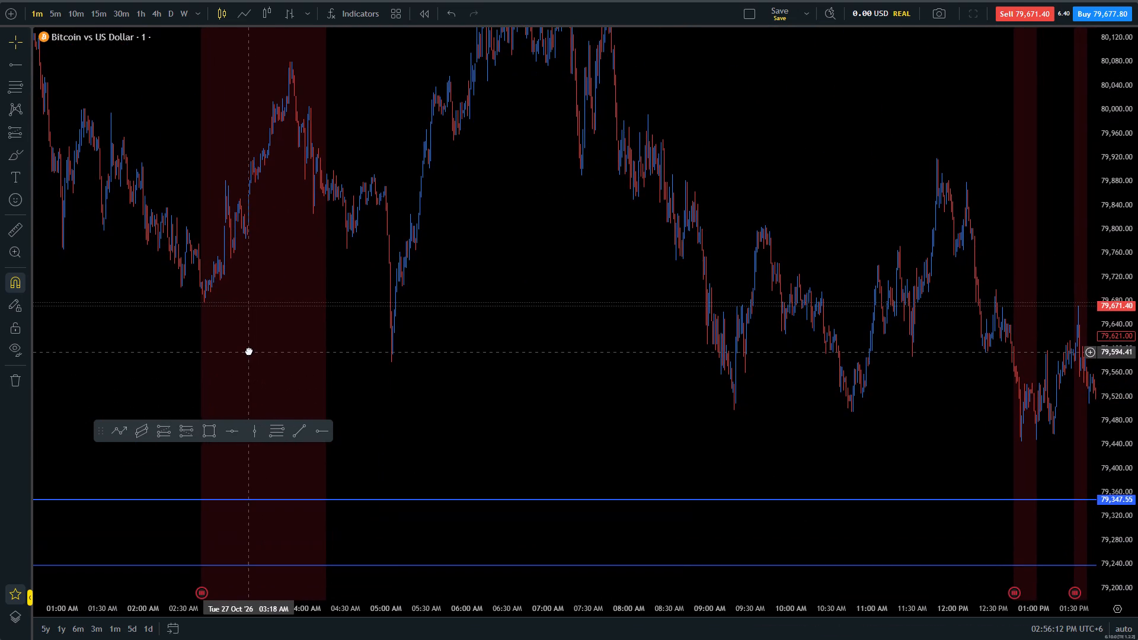
left_click_drag(249, 351, 249, 350)
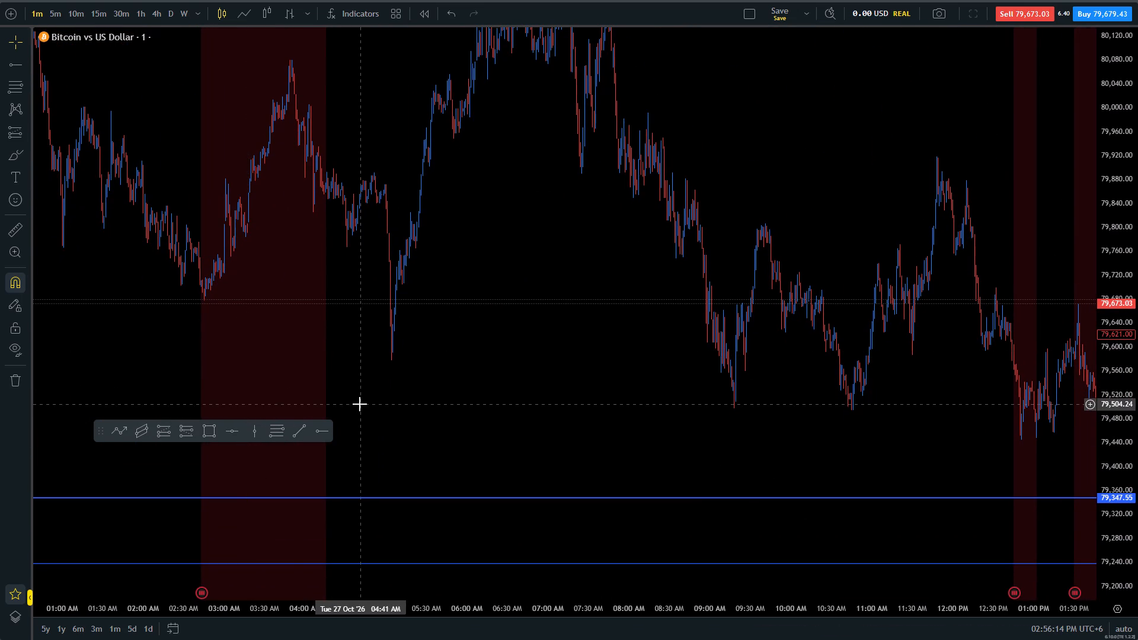
left_click_drag(353, 405, 190, 356)
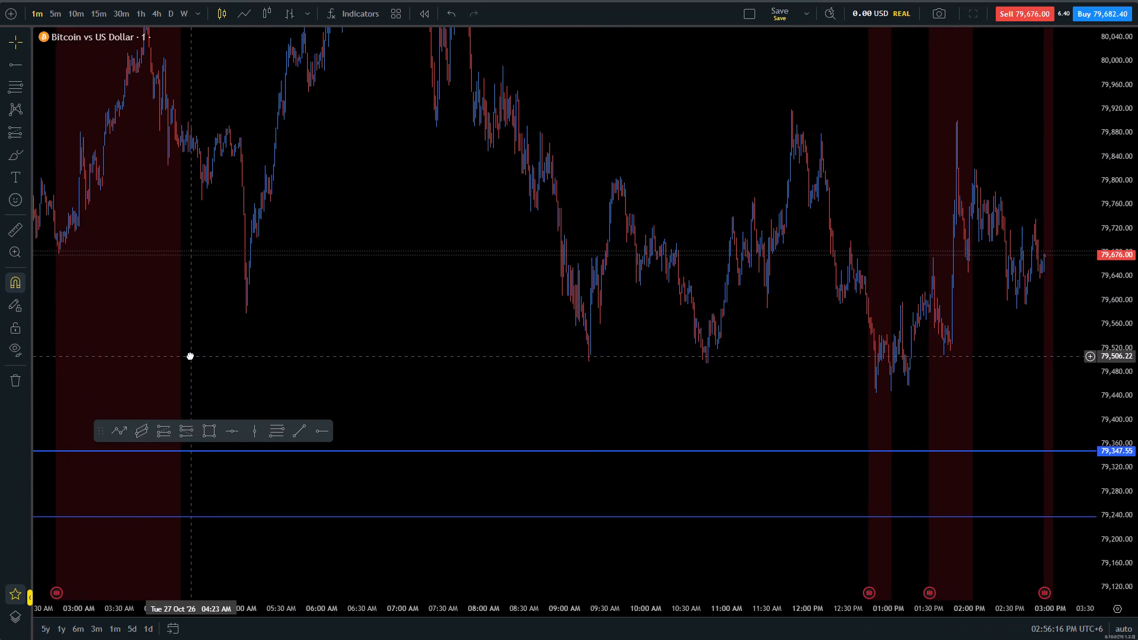
left_click_drag(190, 356, 175, 348)
left_click_drag(160, 350, 177, 356)
scroll(177, 356, "up", 11)
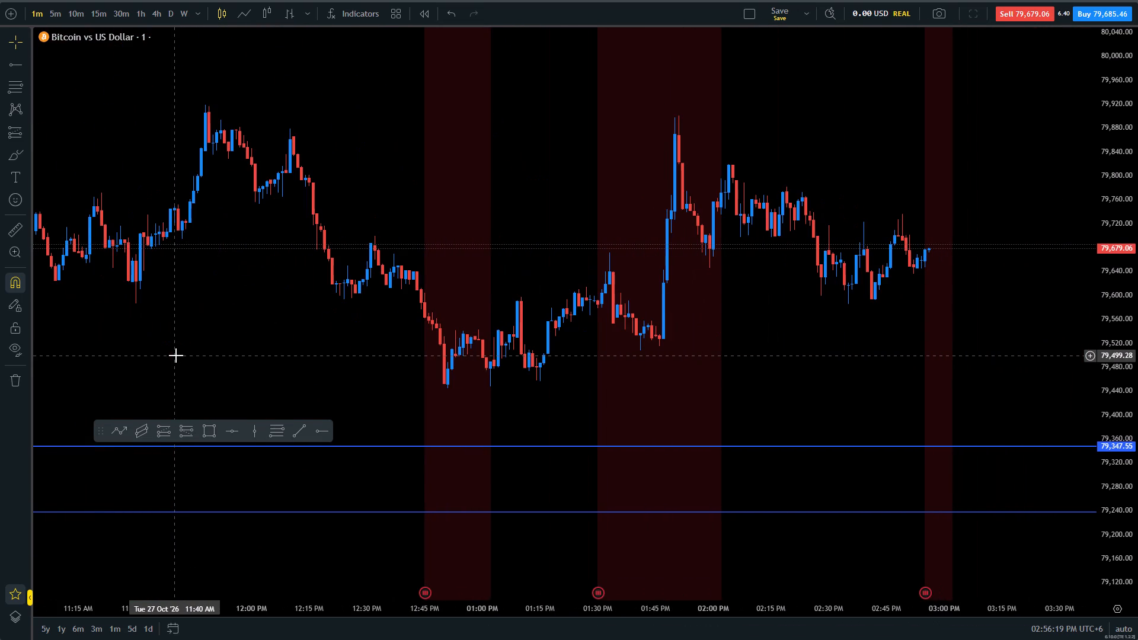
left_click_drag(204, 321, 197, 375)
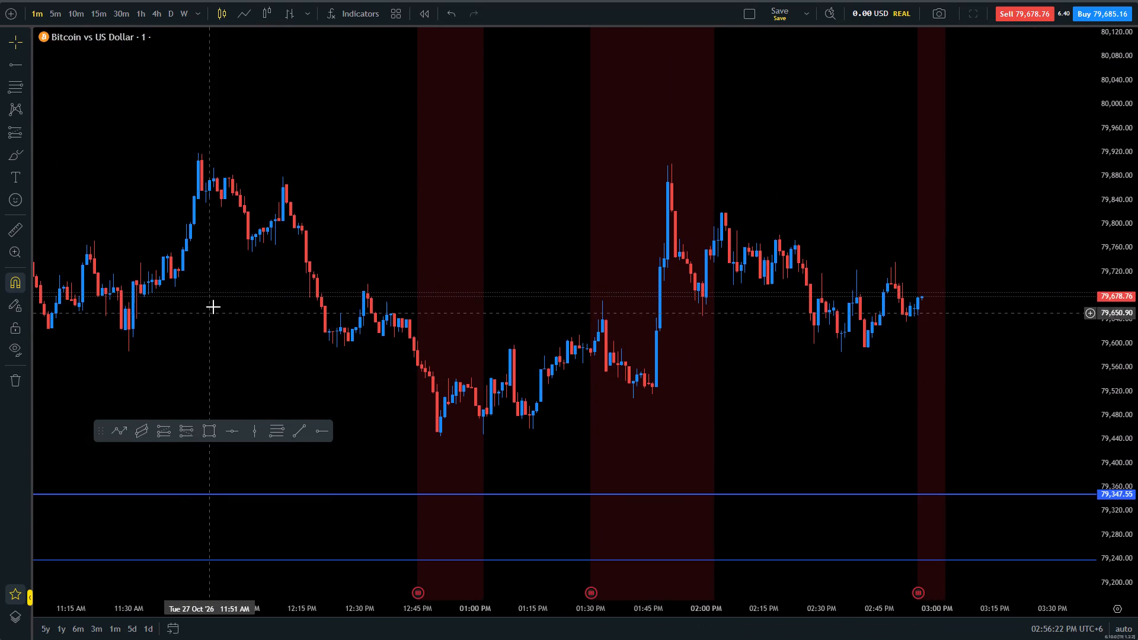
left_click_drag(214, 304, 408, 280)
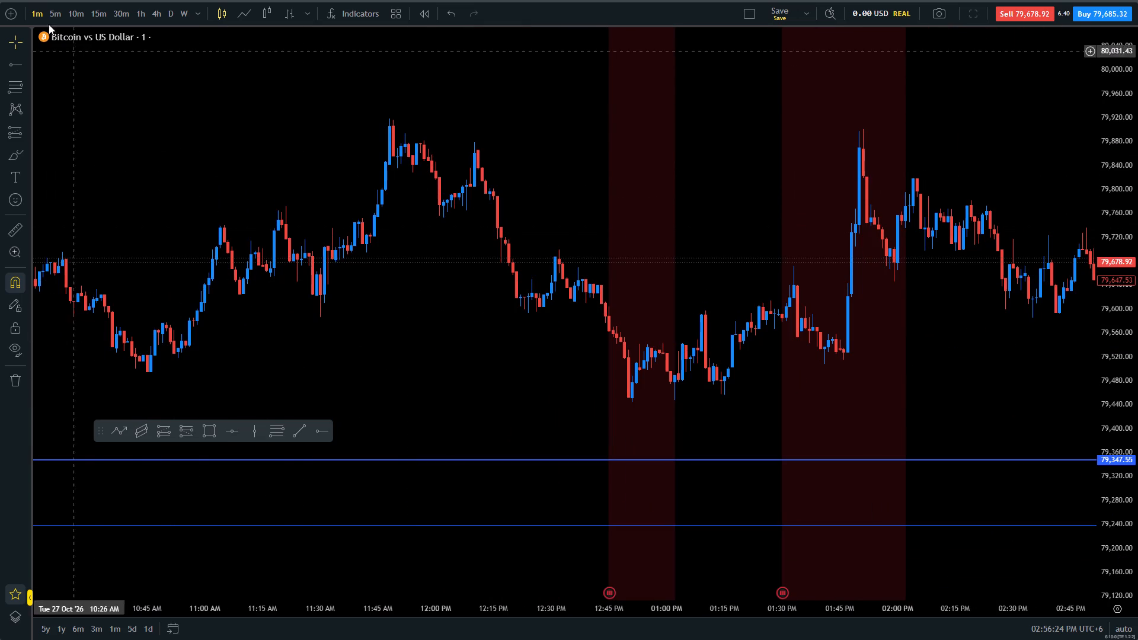
On the 5-minute chart, draw a trend line from the 1:50 PM high near 79,901 down to about 79,650 at 3:15 PM.
left_click(55, 16)
left_click_drag(271, 149, 108, 149)
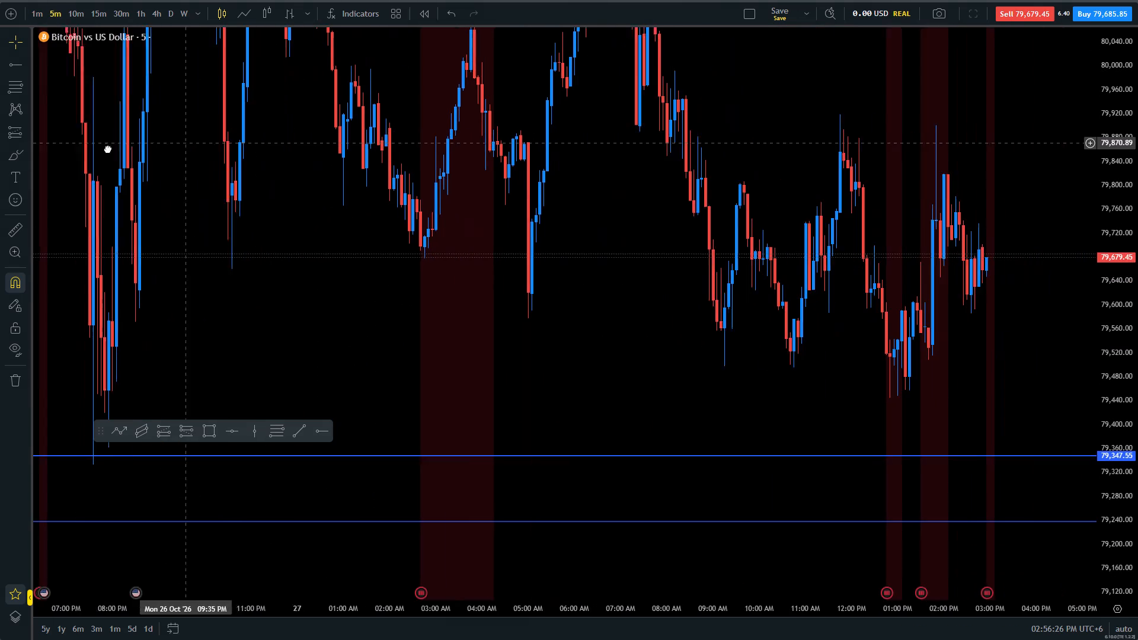
left_click_drag(108, 149, 44, 131)
scroll(68, 126, "down", 4)
scroll(487, 170, "up", 5)
scroll(1137, 12, "down", 4)
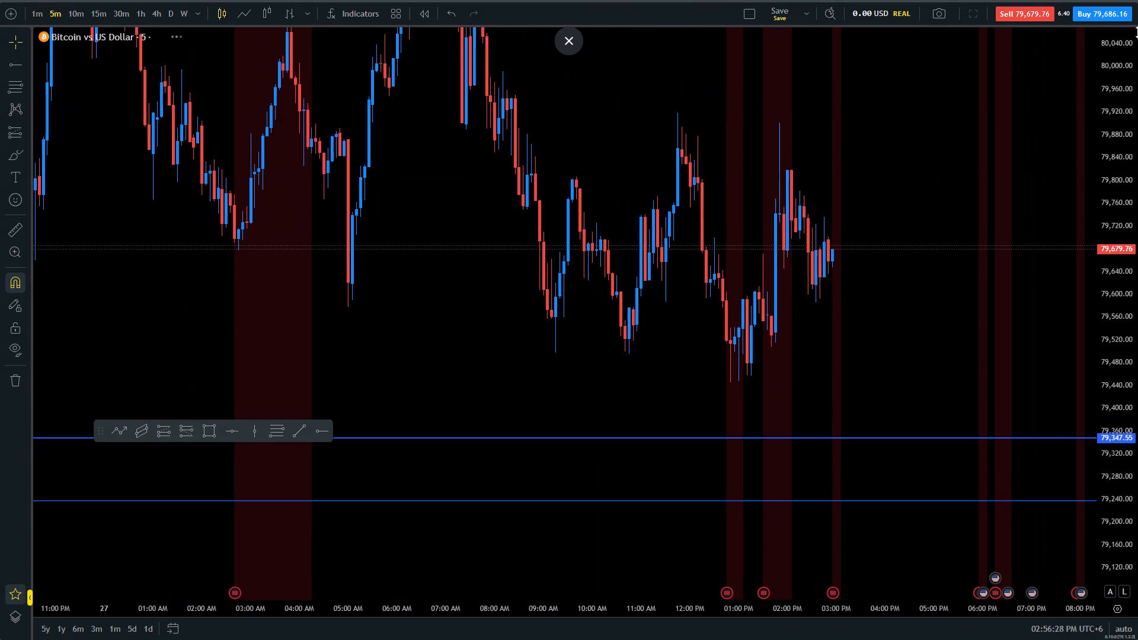
scroll(1137, 35, "down", 7)
scroll(1136, 41, "up", 4)
left_click_drag(980, 23, 846, 92)
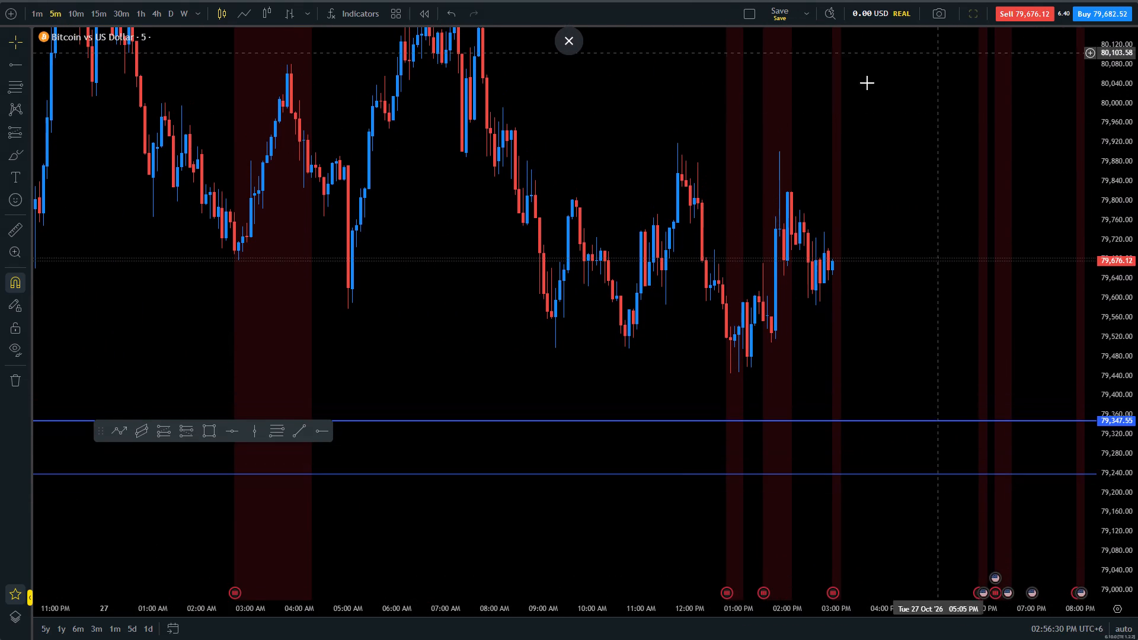
left_click_drag(846, 92, 681, 143)
left_click(292, 439)
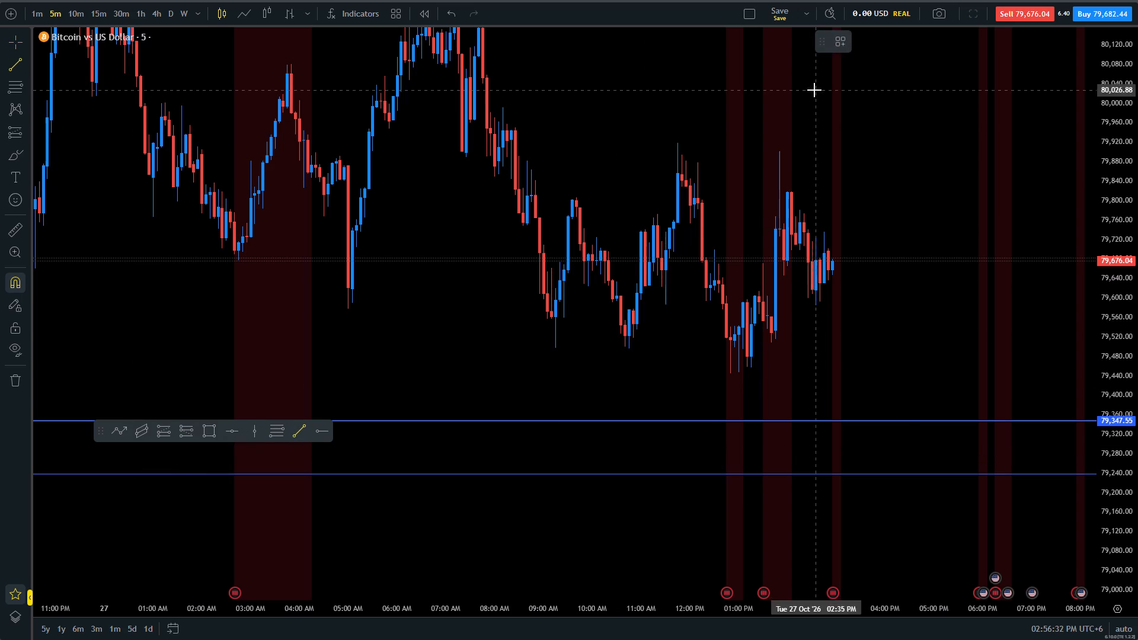
left_click(779, 129)
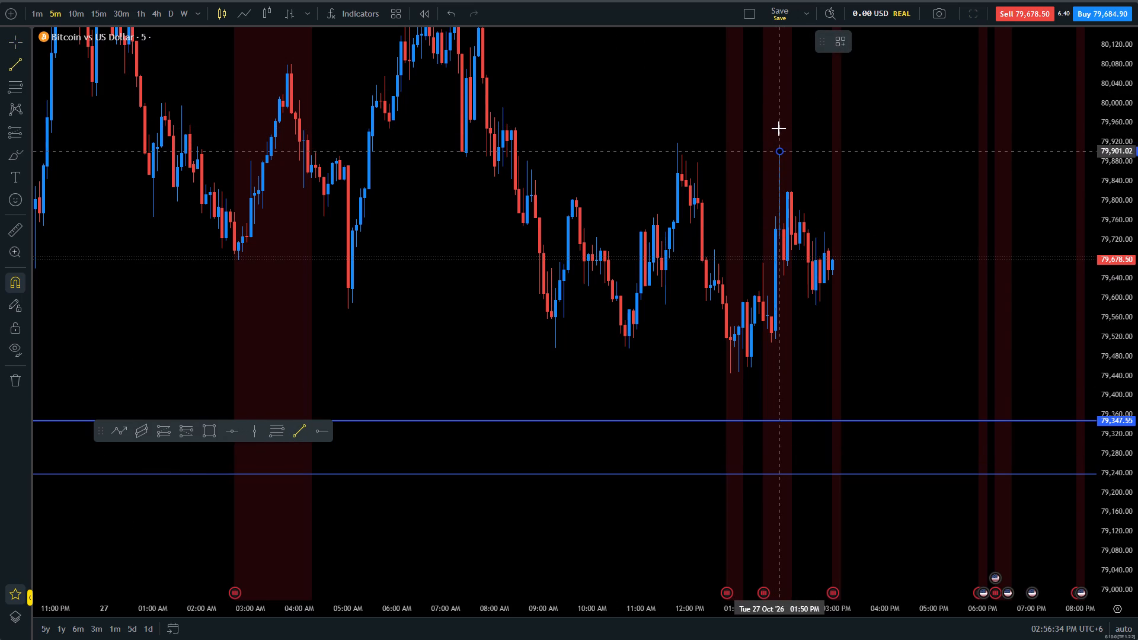
left_click(848, 273)
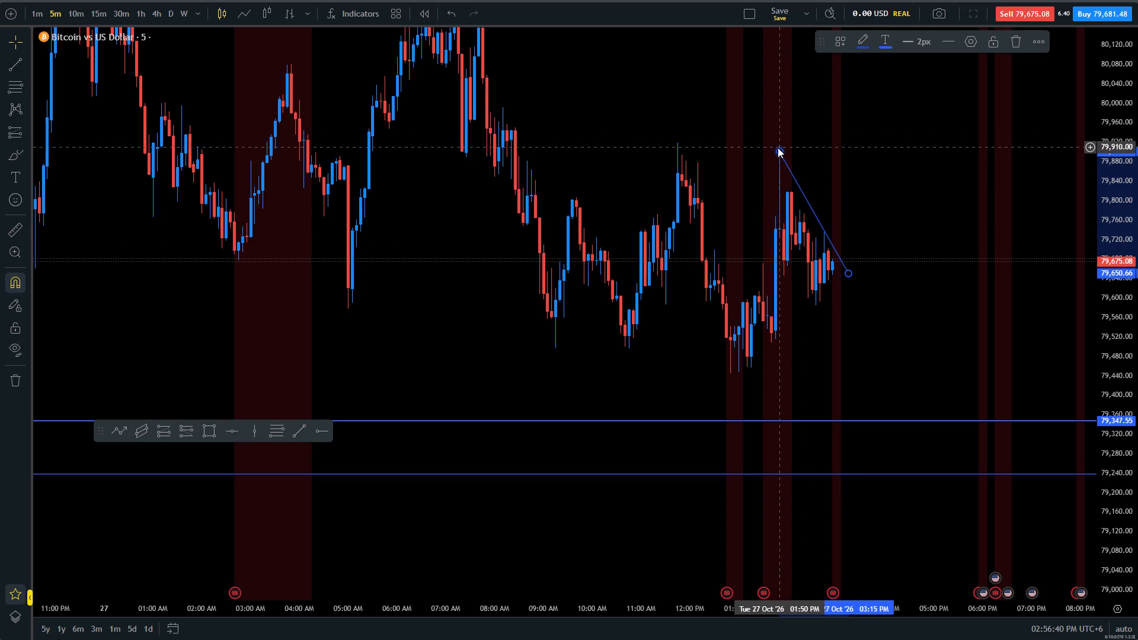
Re-anchor the descending trend line at the 2:00 PM high near 79,820 and extend its end to about 79,580 at 3:45 PM.
left_click_drag(778, 148, 765, 153)
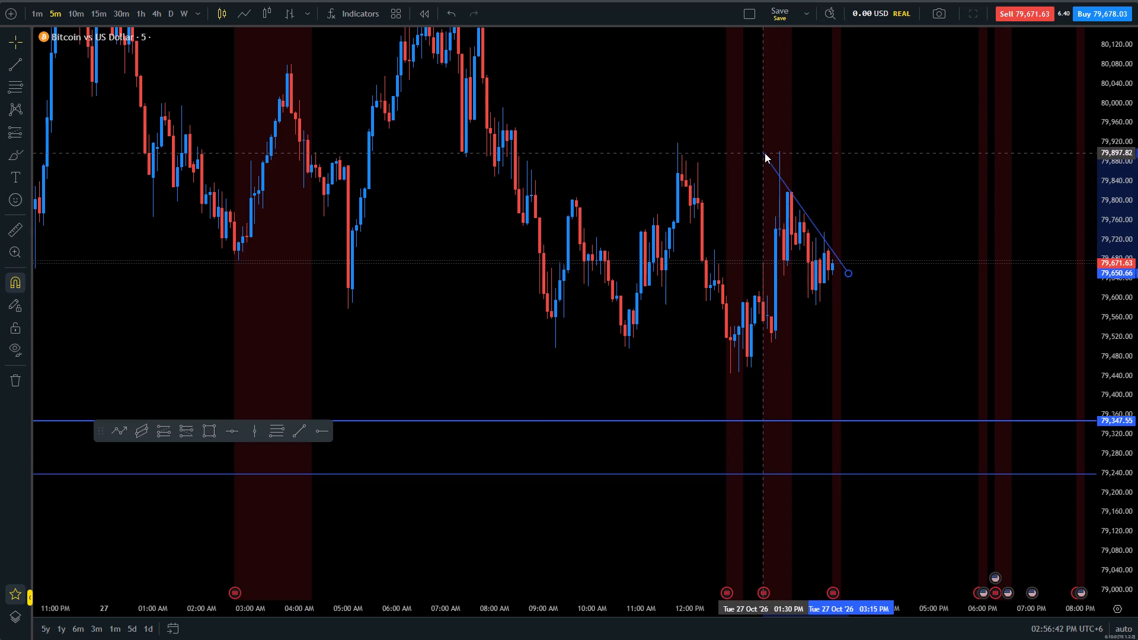
left_click_drag(765, 153, 790, 175)
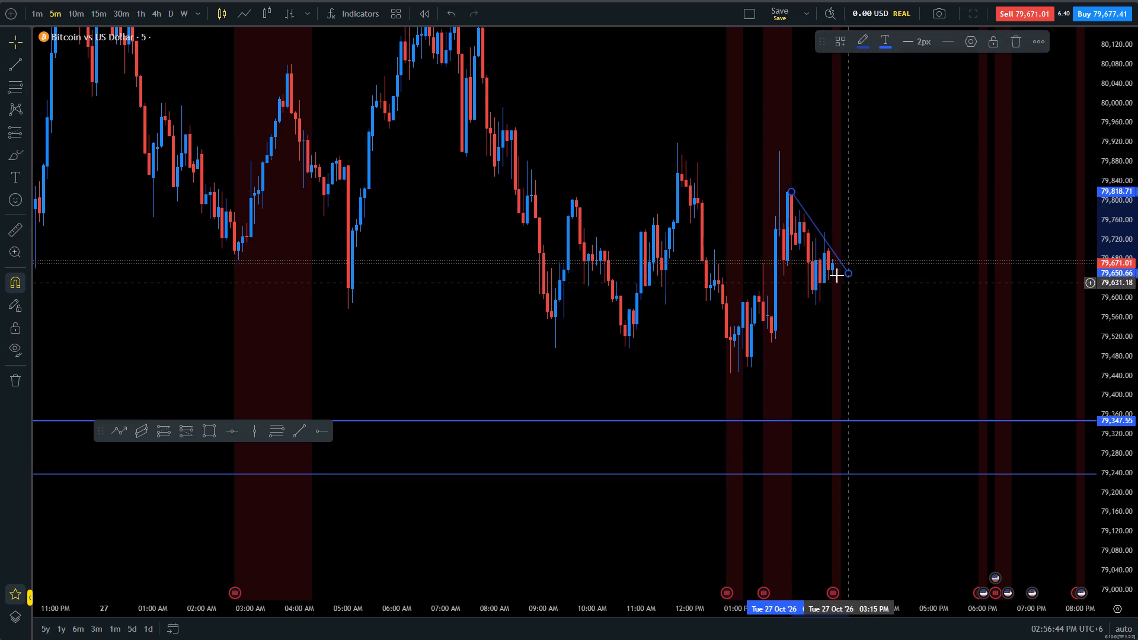
left_click_drag(845, 267, 837, 267)
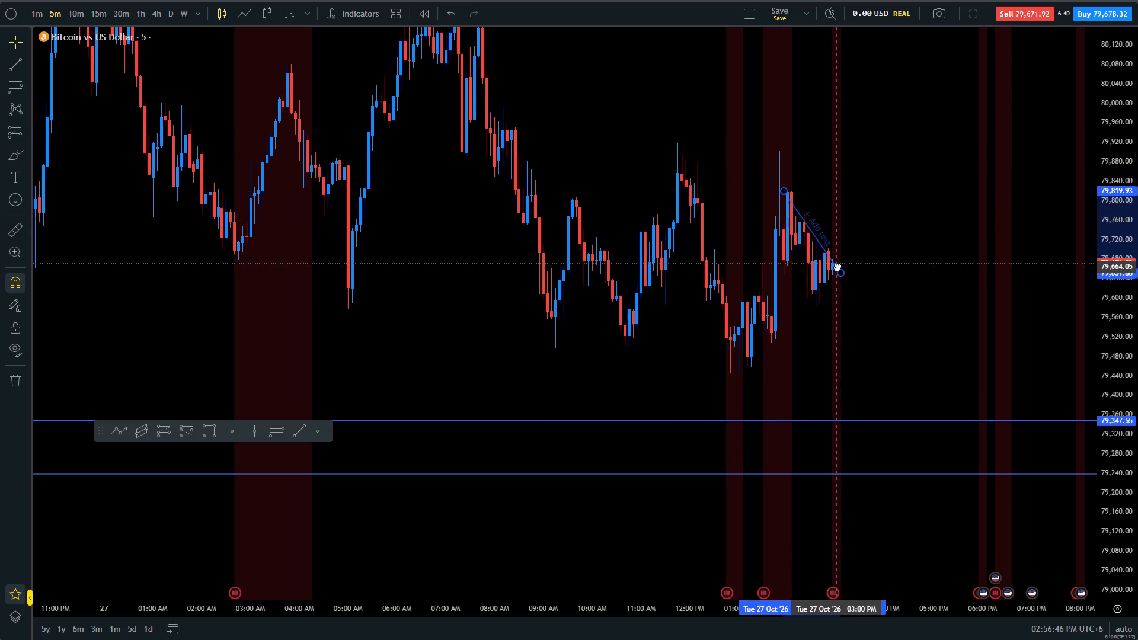
left_click_drag(837, 267, 839, 267)
left_click_drag(842, 270, 853, 270)
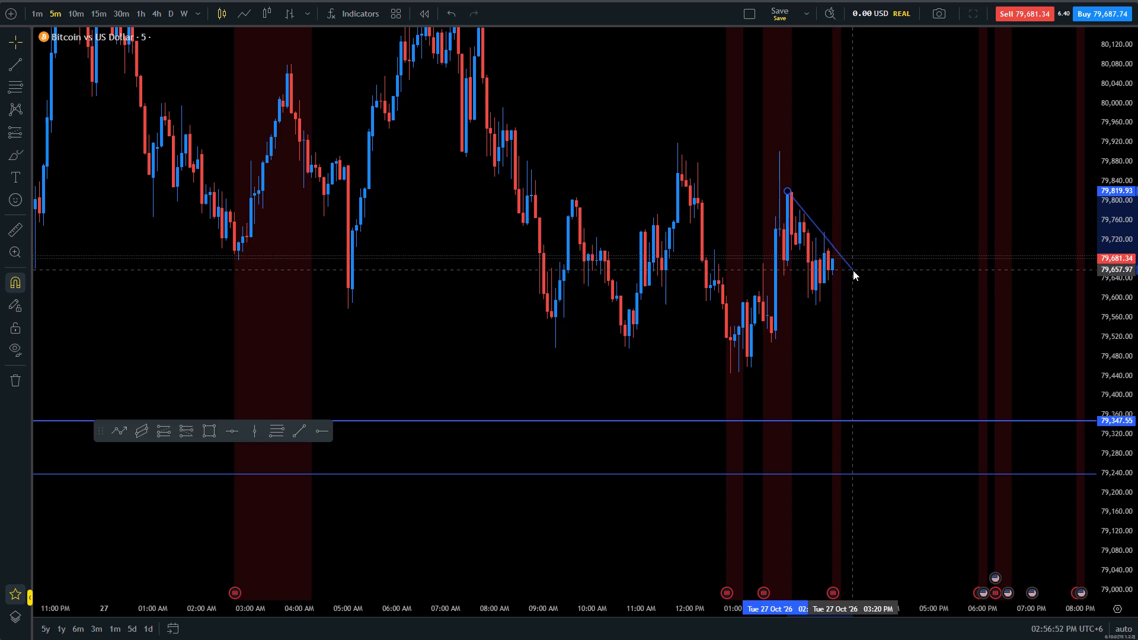
left_click_drag(853, 270, 873, 305)
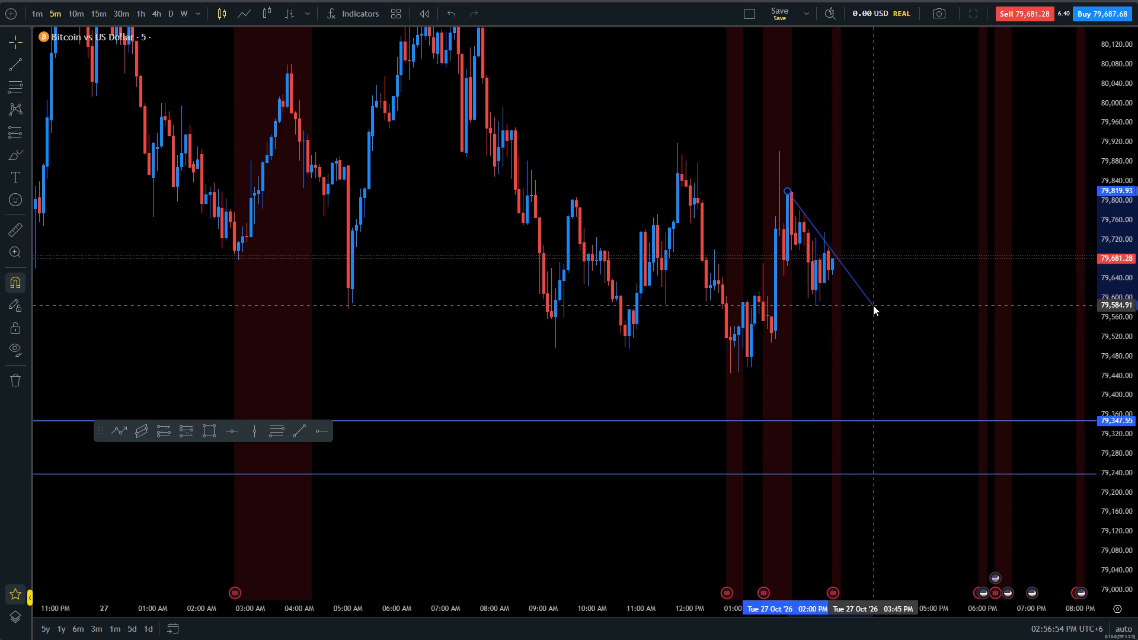
left_click_drag(873, 305, 871, 308)
On the 1-minute chart, raise the descending trend line's far end slightly to about 79,600 near 3:45 PM.
left_click_drag(805, 326, 724, 279)
scroll(686, 239, "up", 4)
left_click_drag(827, 111, 1072, 97)
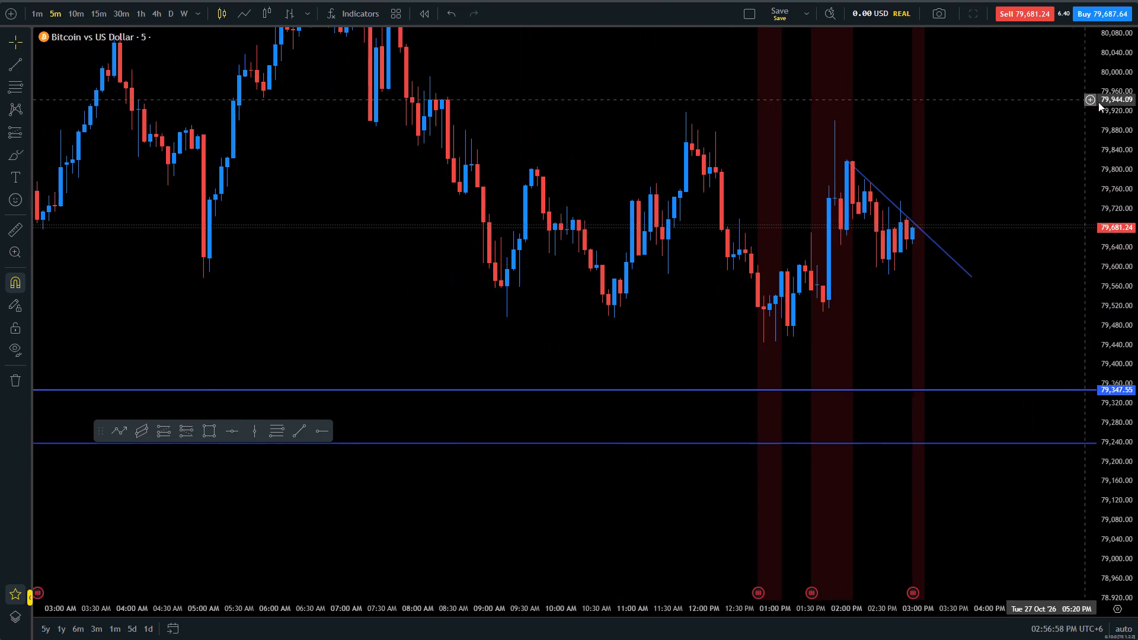
scroll(1137, 166, "up", 4)
left_click(42, 12)
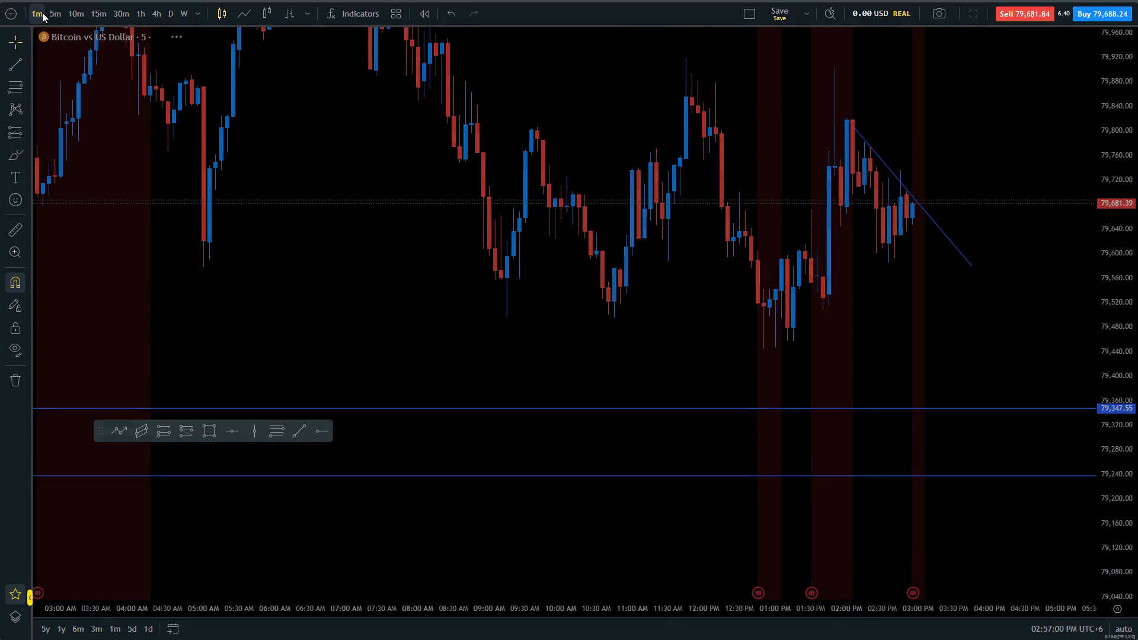
scroll(59, 27, "down", 5)
left_click_drag(268, 168, 118, 191)
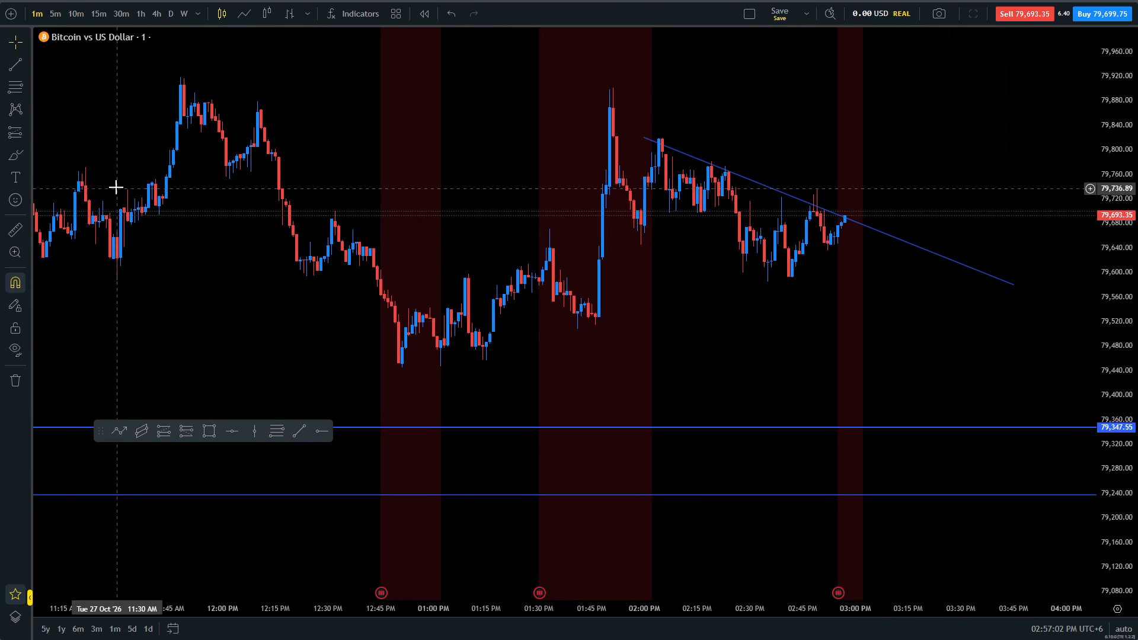
left_click_drag(116, 181, 62, 212)
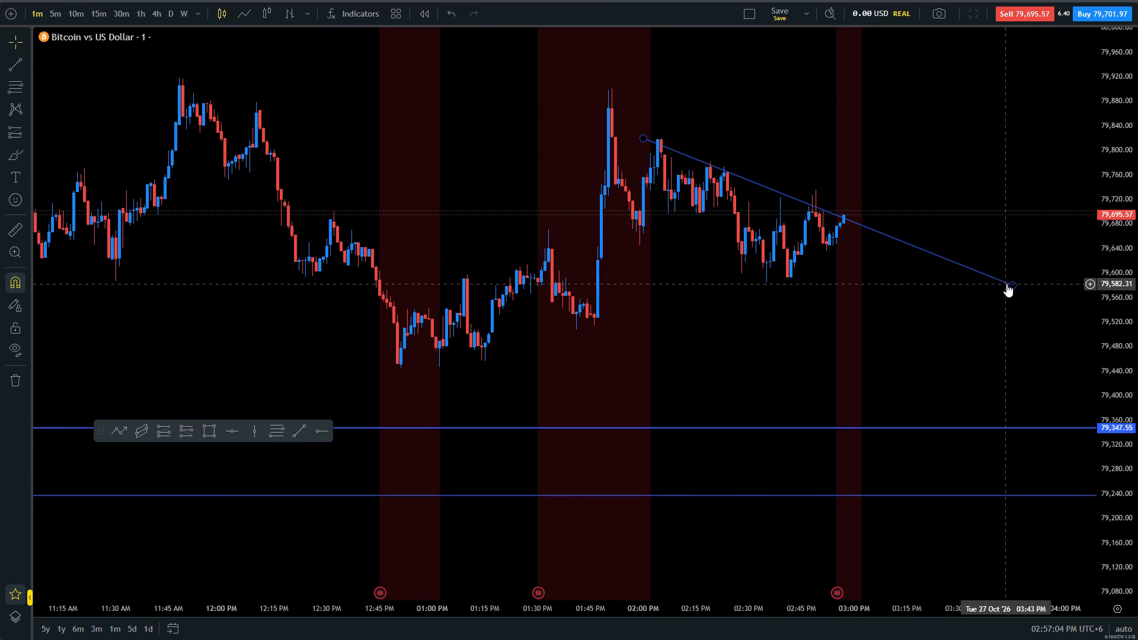
left_click_drag(1014, 284, 1018, 274)
Start a path at the 12:31 PM high, tracing swings through 12:51 PM near 79,445, 1:10 PM near 79,591, 1:15 PM and 1:33 PM near 79,671.
left_click_drag(785, 273, 795, 229)
left_click_drag(773, 185, 773, 212)
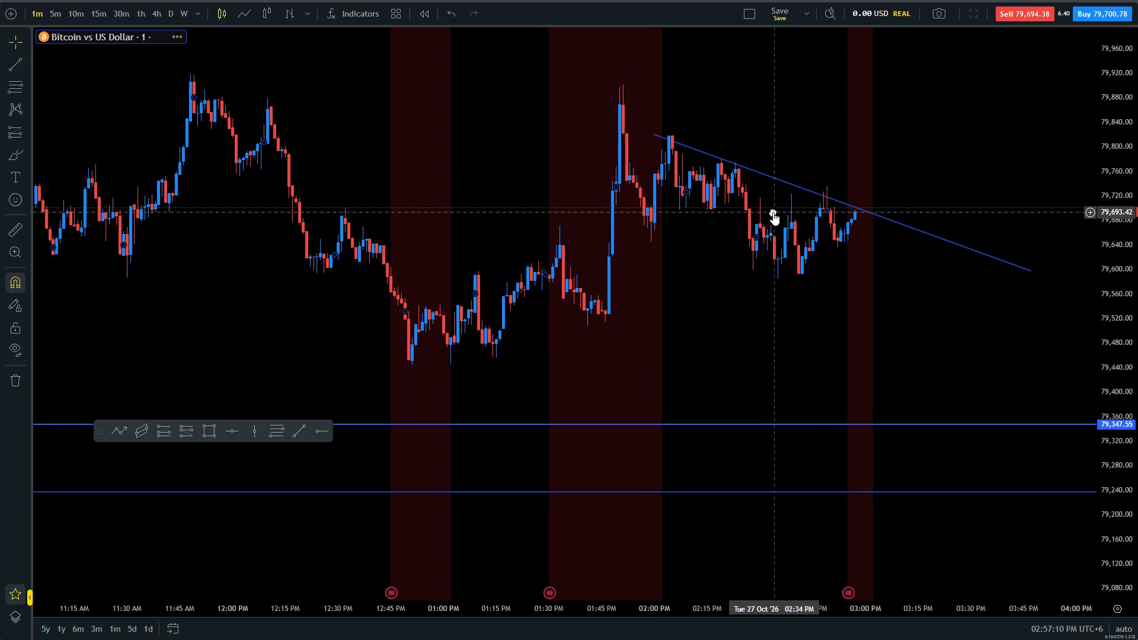
scroll(748, 207, "up", 3)
scroll(1137, 338, "up", 5)
left_click_drag(391, 283, 603, 217)
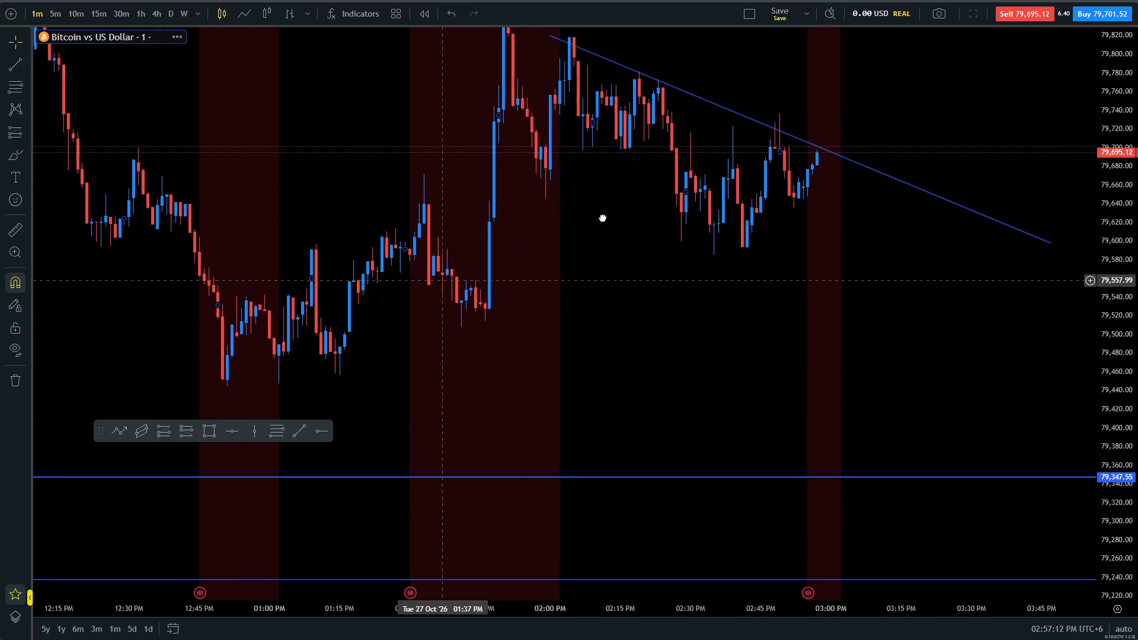
left_click_drag(603, 217, 627, 376)
left_click_drag(546, 339, 459, 343)
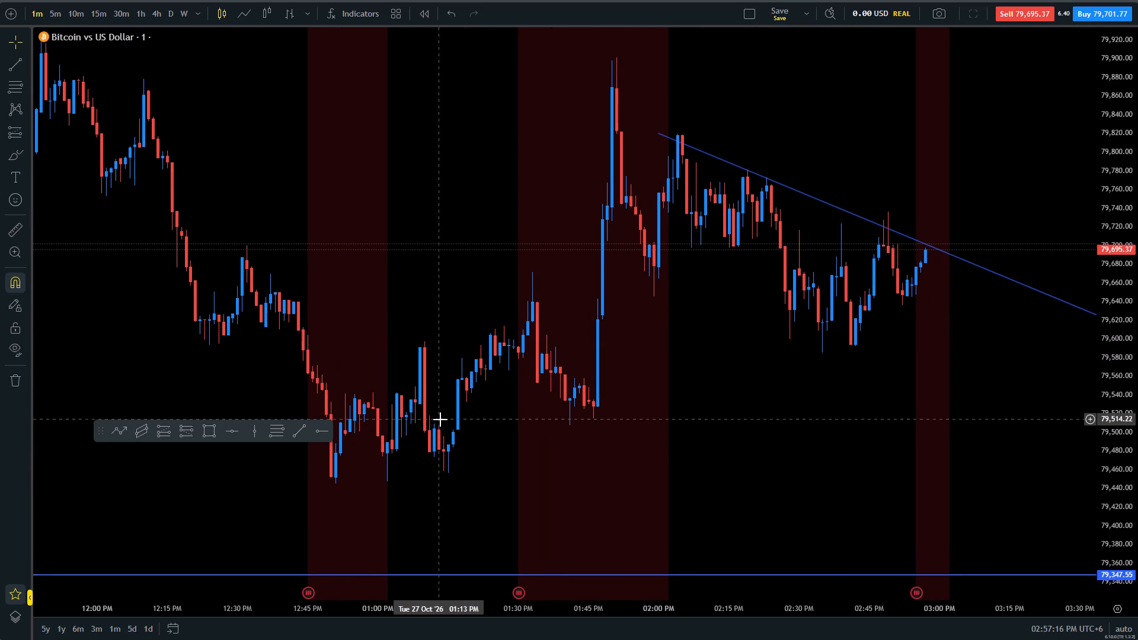
left_click_drag(353, 380, 492, 371)
left_click(117, 431)
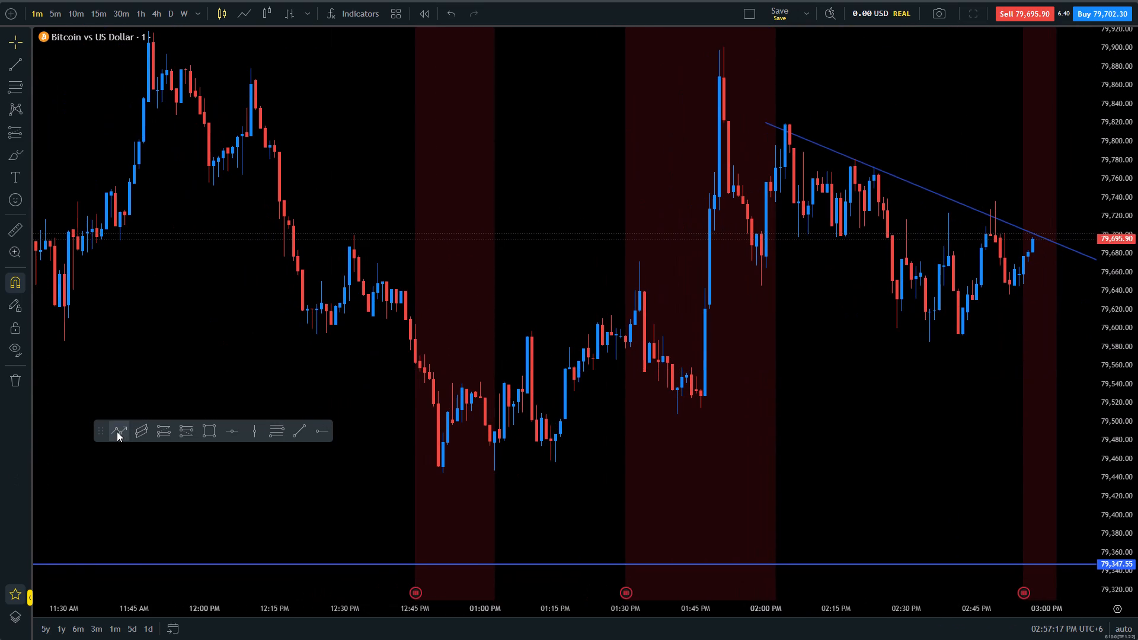
left_click(351, 246)
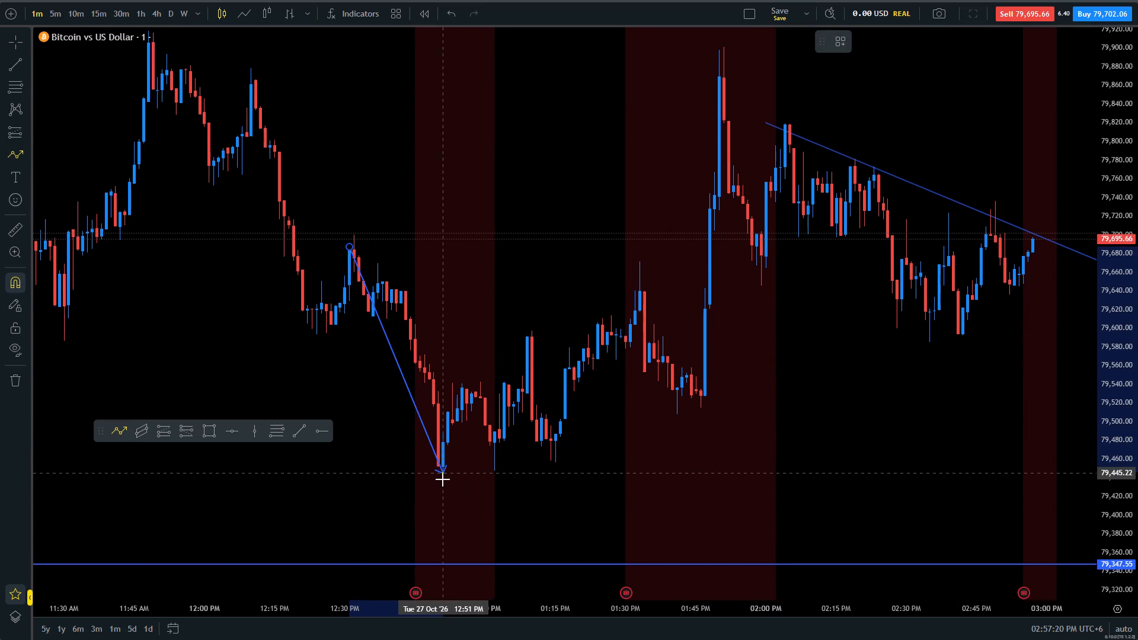
left_click(443, 479)
left_click(530, 335)
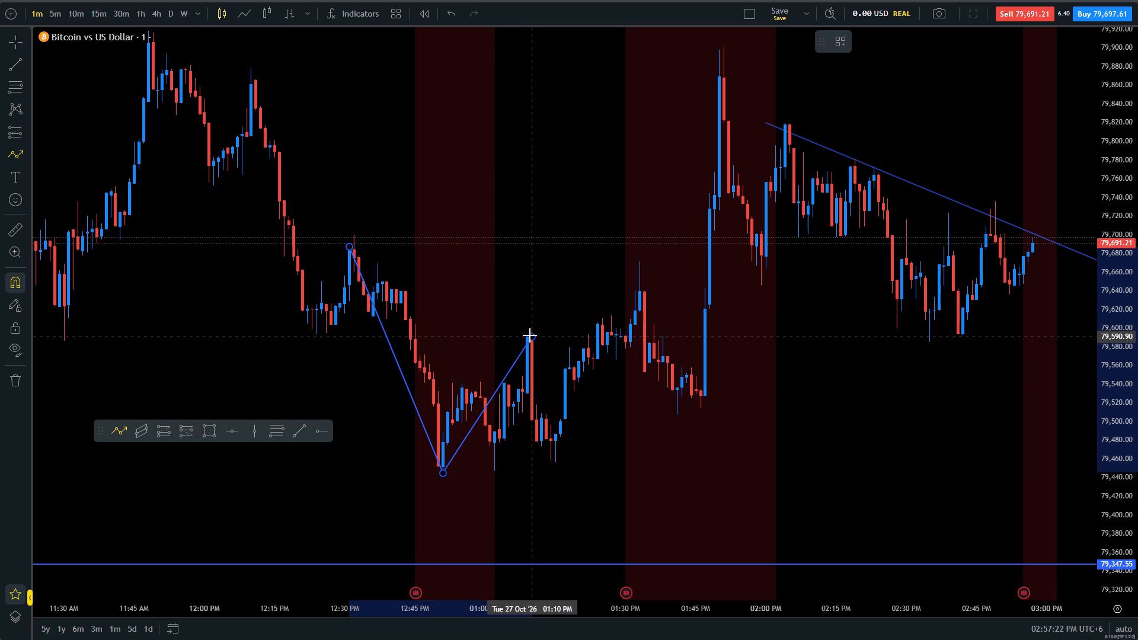
left_click(553, 471)
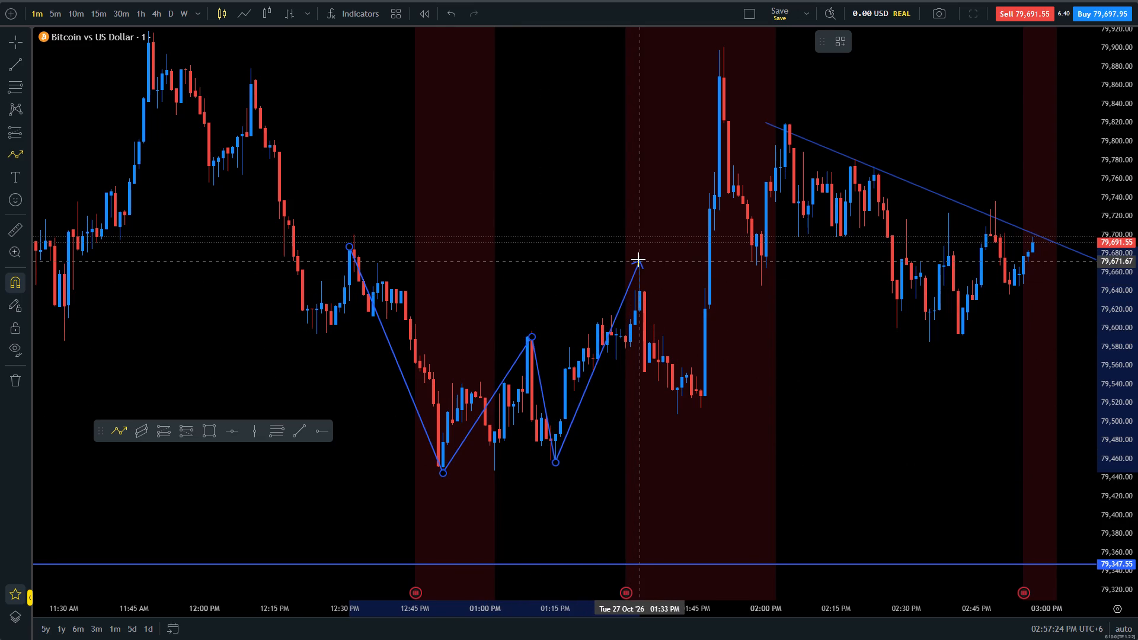
left_click(639, 260)
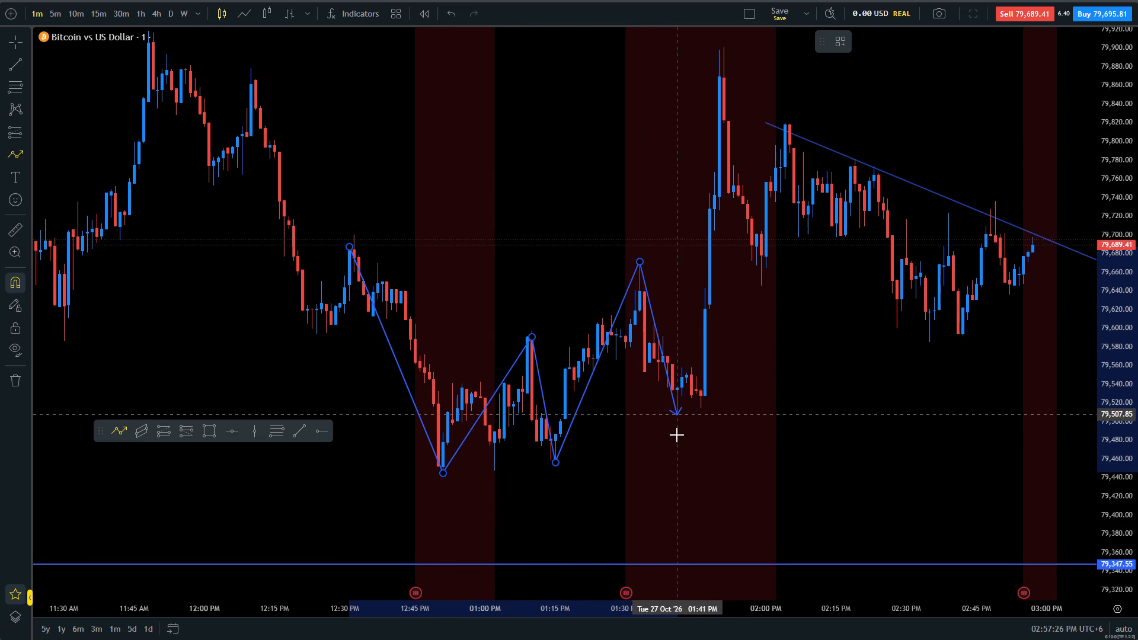
Extend the swing path through 1:41 PM near 79,508, the high near 79,900, the low near 79,645, 2:05 PM, 2:08 PM and the high near 79,780.
left_click_drag(679, 439, 675, 430)
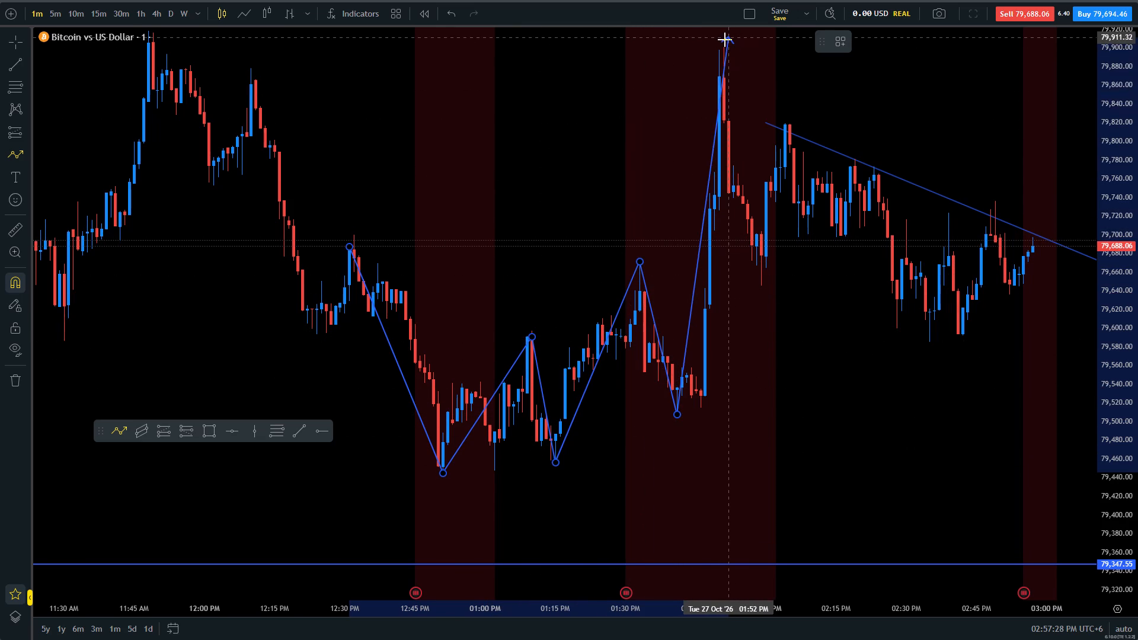
left_click(724, 41)
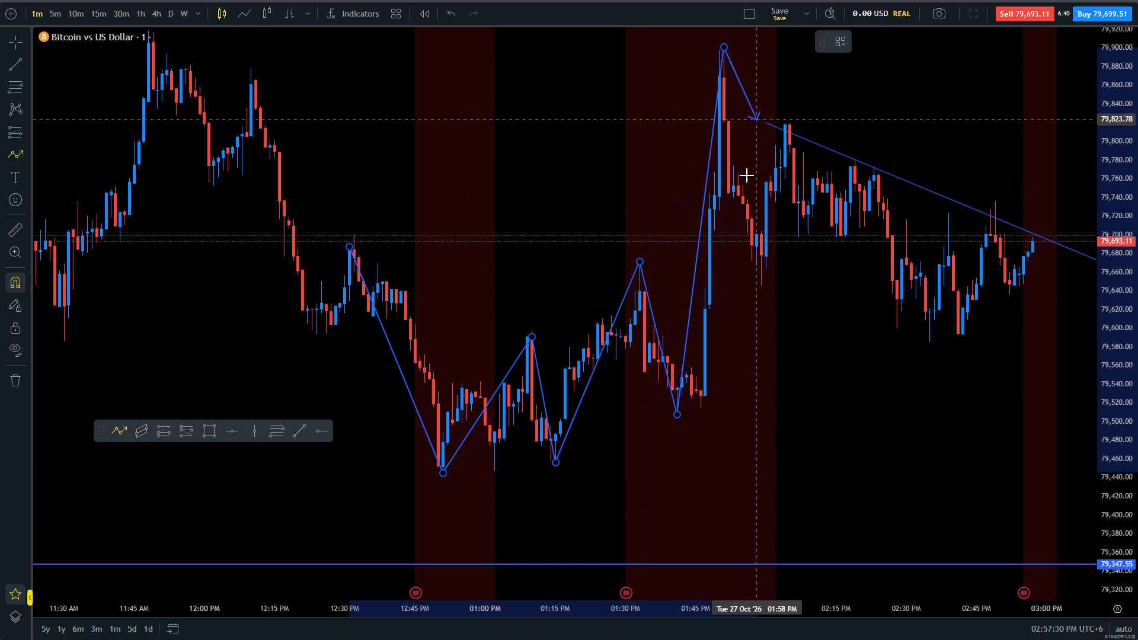
left_click(761, 295)
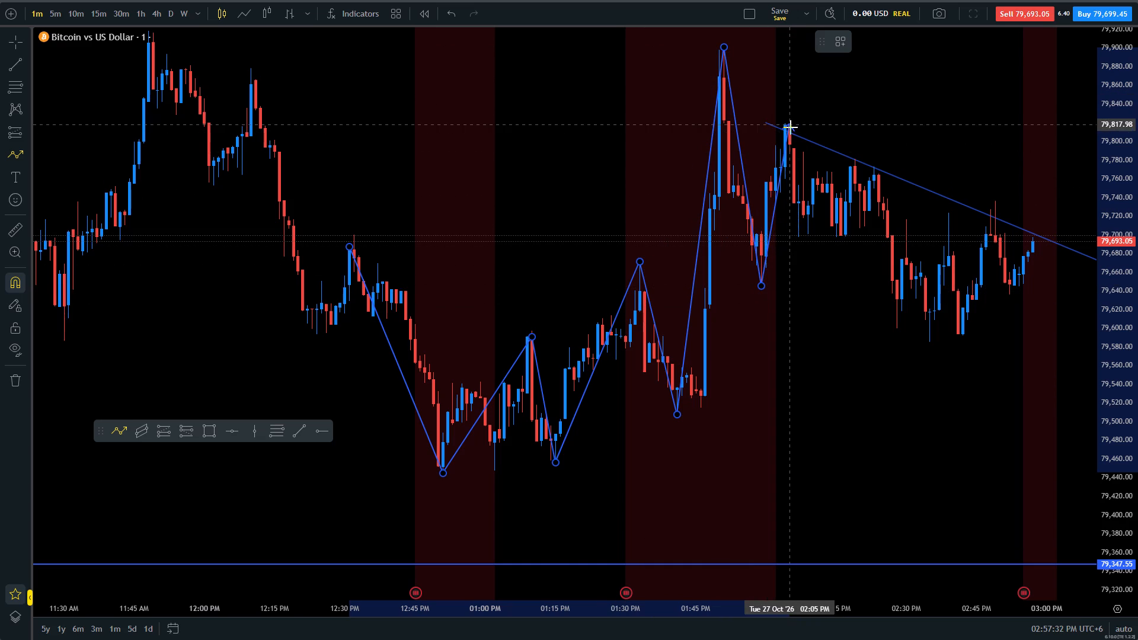
left_click(789, 121)
left_click(803, 243)
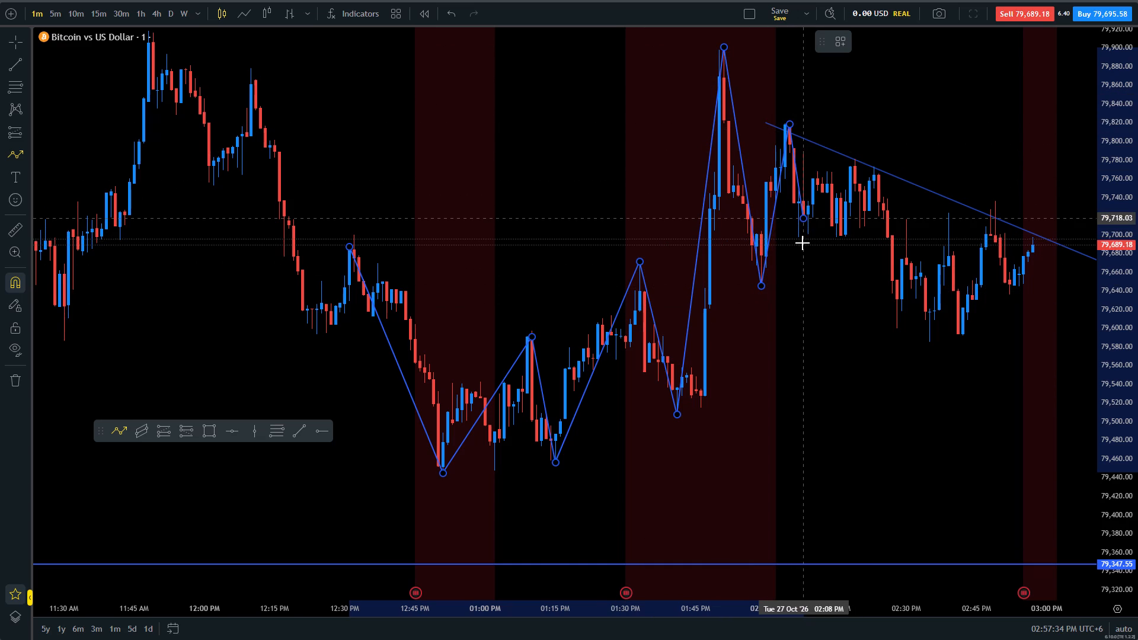
left_click(857, 152)
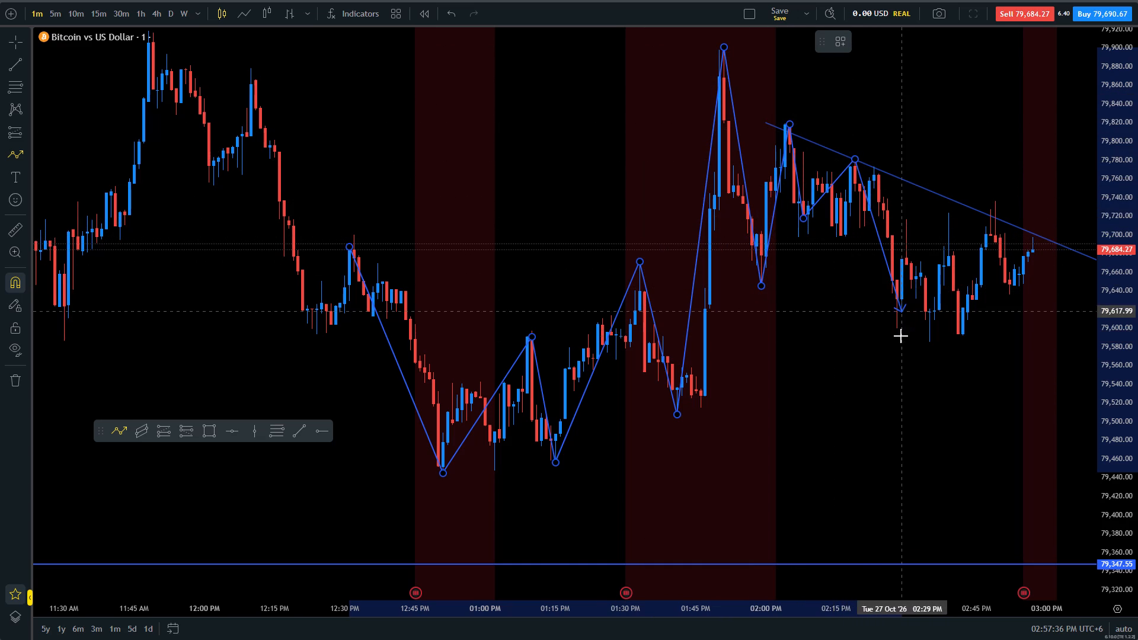
Continue the path through 2:29 PM near 79,618, 2:41 PM near 79,593 and 2:57 PM near 79,697, ending it at 3:03 PM near 79,621.
left_click(901, 336)
left_click(954, 205)
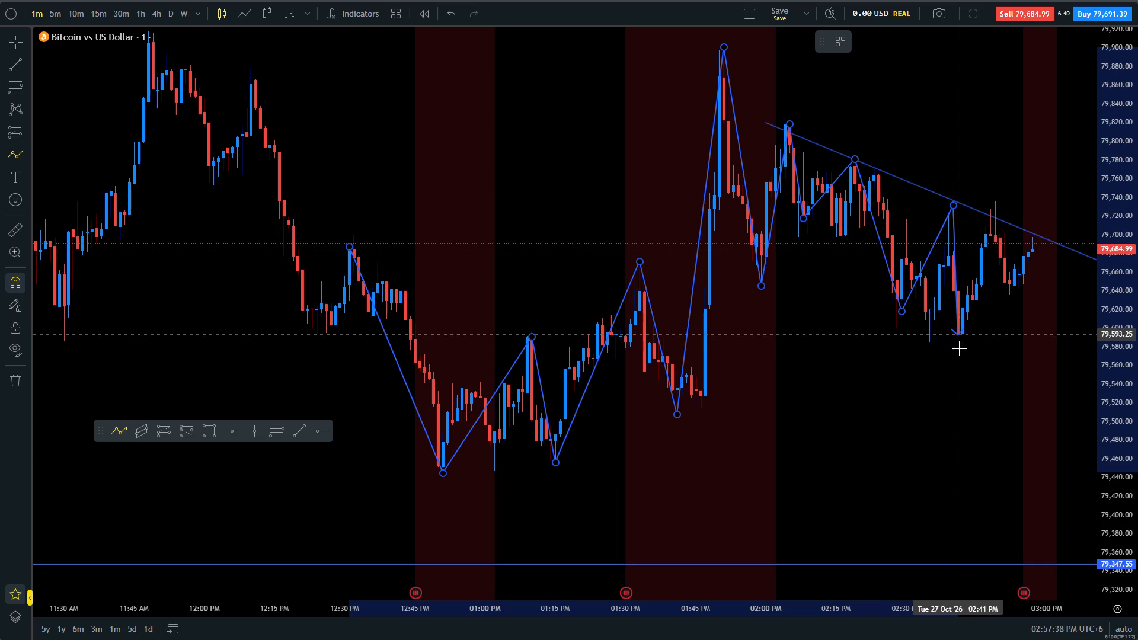
left_click(960, 348)
left_click(997, 204)
left_click(1015, 295)
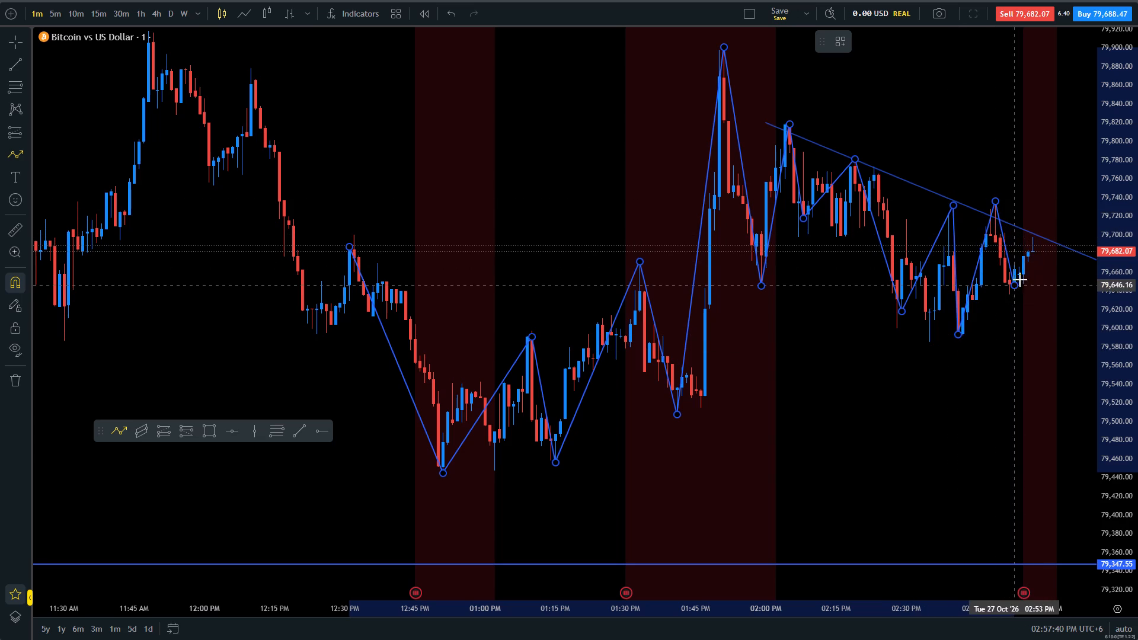
left_click(1033, 233)
double_click(1063, 308)
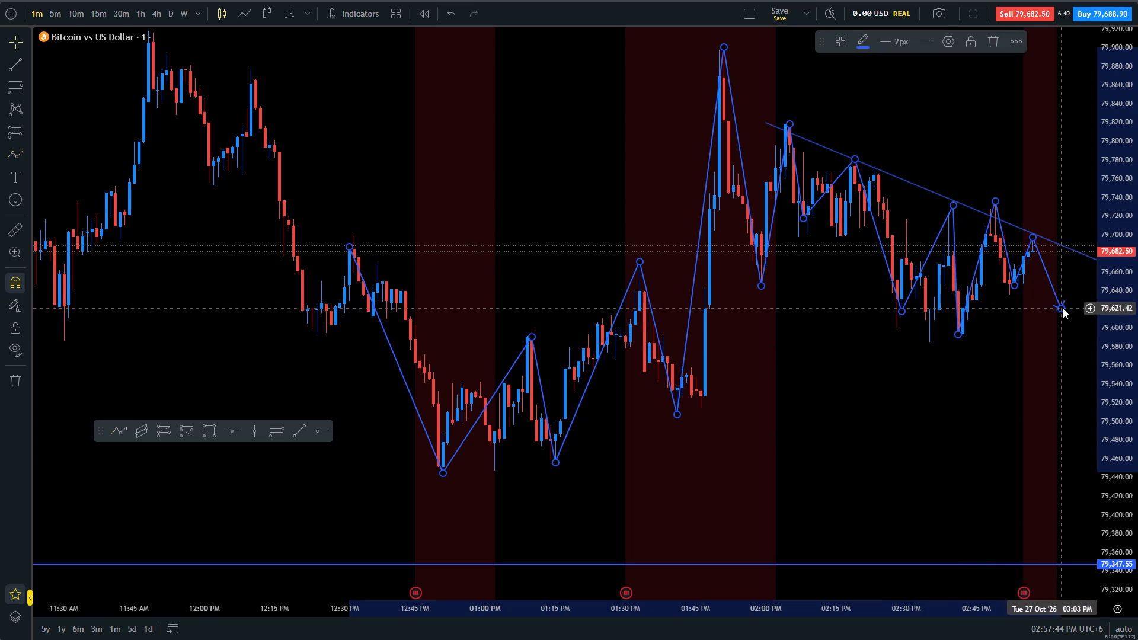
Move the whole swing path down, clear of the candles and both horizontal levels, so its highest peak sits near 79,200.
left_click_drag(884, 376, 721, 410)
left_click_drag(587, 203, 596, 273)
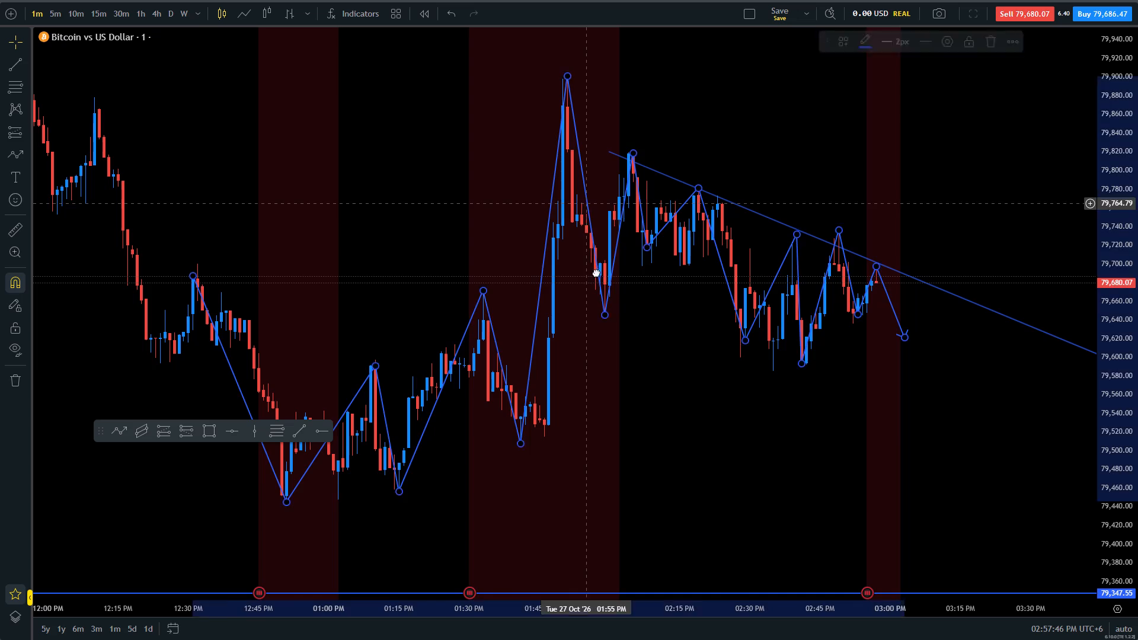
left_click_drag(596, 273, 663, 438)
left_click_drag(573, 302, 610, 178)
left_click_drag(592, 160, 592, 60)
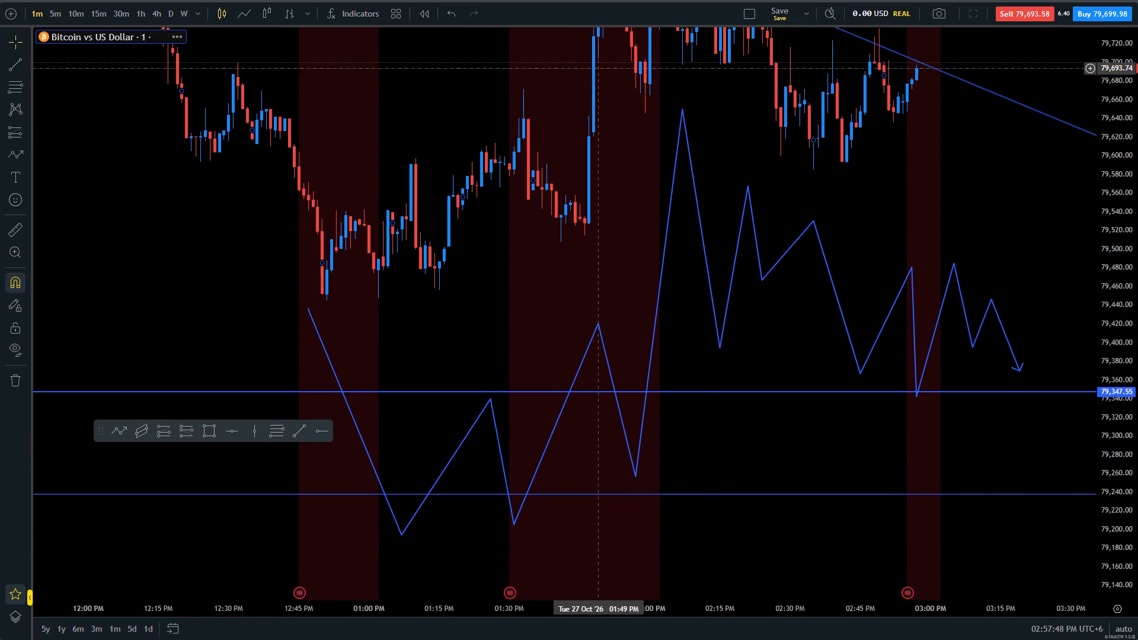
left_click_drag(692, 162, 655, 129)
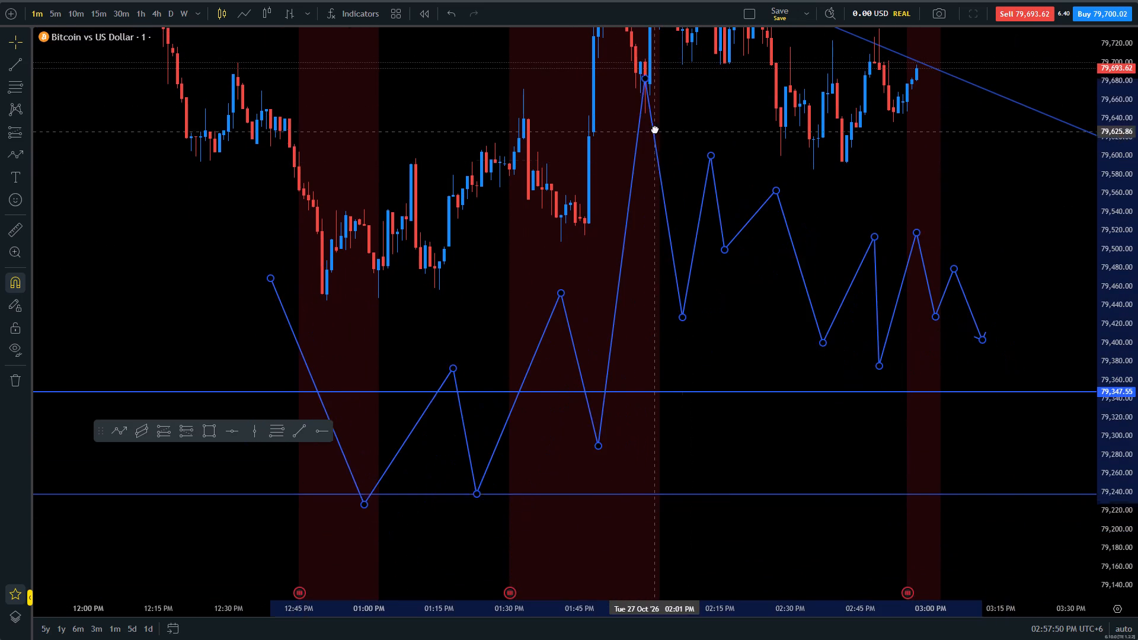
left_click_drag(655, 129, 653, 438)
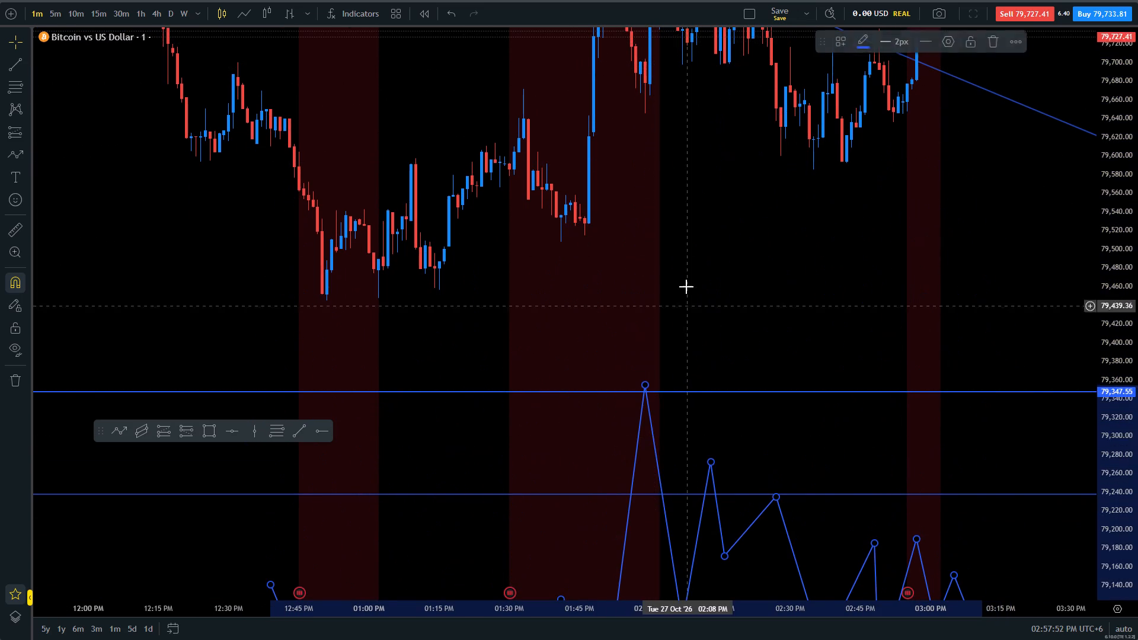
left_click_drag(686, 286, 667, 64)
scroll(779, 220, "down", 9)
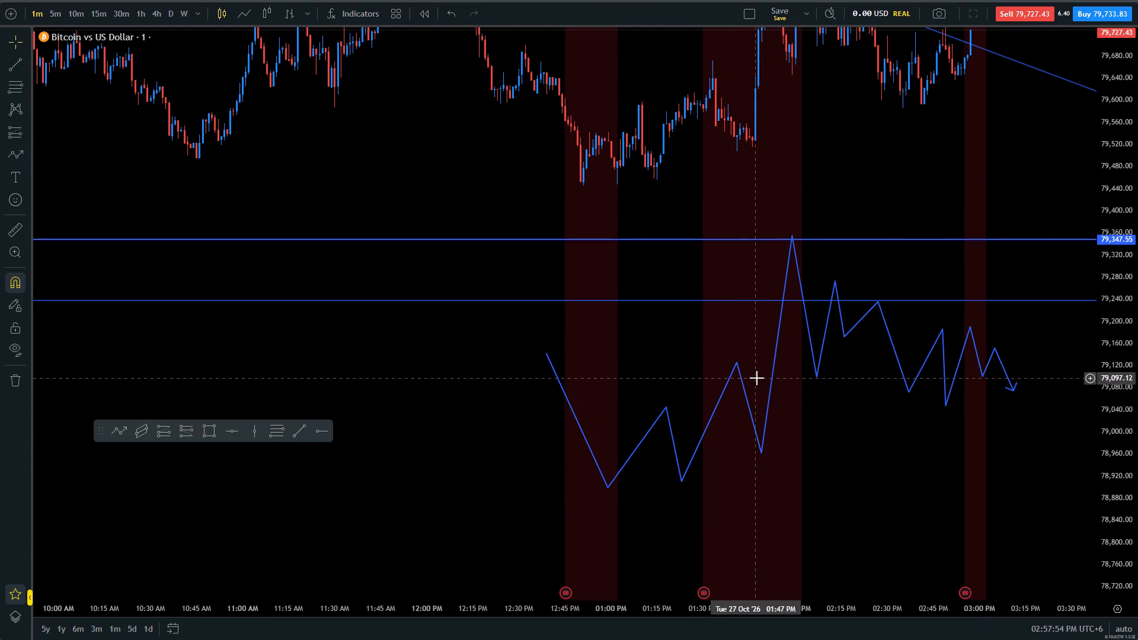
left_click_drag(770, 387, 734, 471)
Draw a flat trend line at the relocated path's first swing high, near 78,892, from 1:04 PM to 1:26 PM.
scroll(1137, 378, "up", 3)
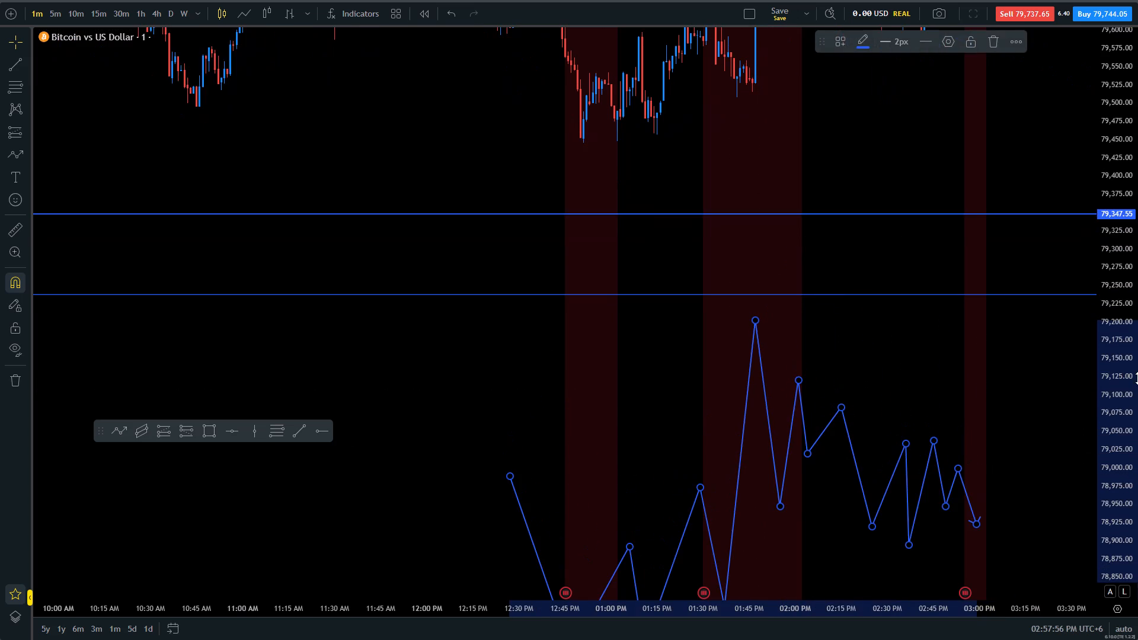
left_click_drag(958, 388, 881, 189)
scroll(682, 289, "up", 5)
left_click_drag(524, 438, 810, 497)
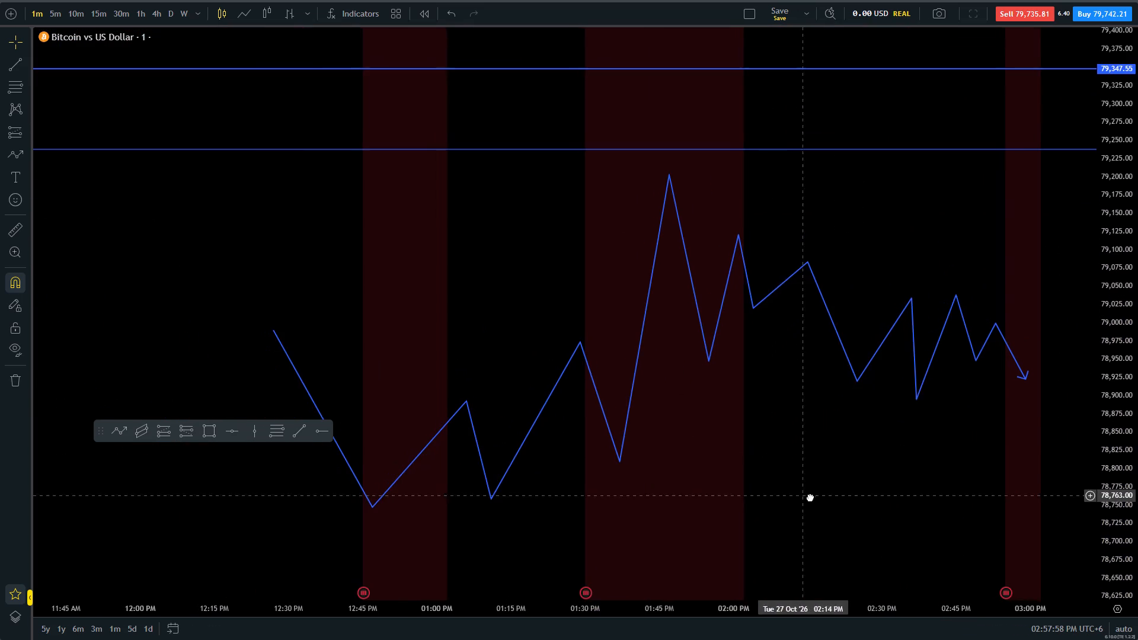
left_click_drag(810, 497, 809, 497)
left_click_drag(651, 548, 819, 496)
left_click_drag(774, 468, 618, 485)
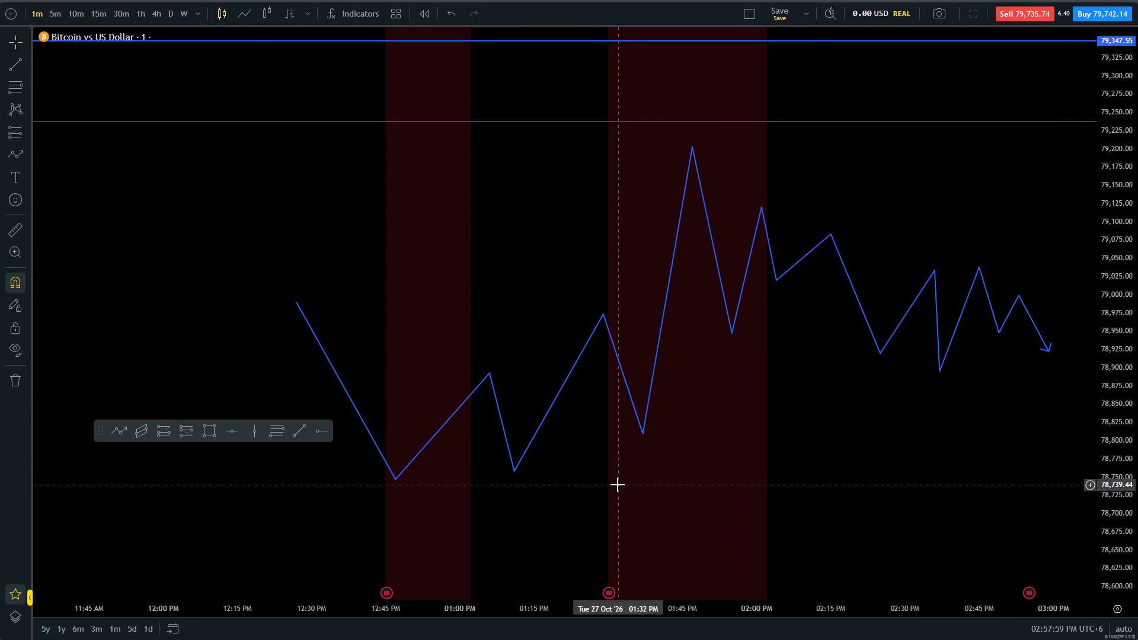
left_click(299, 431)
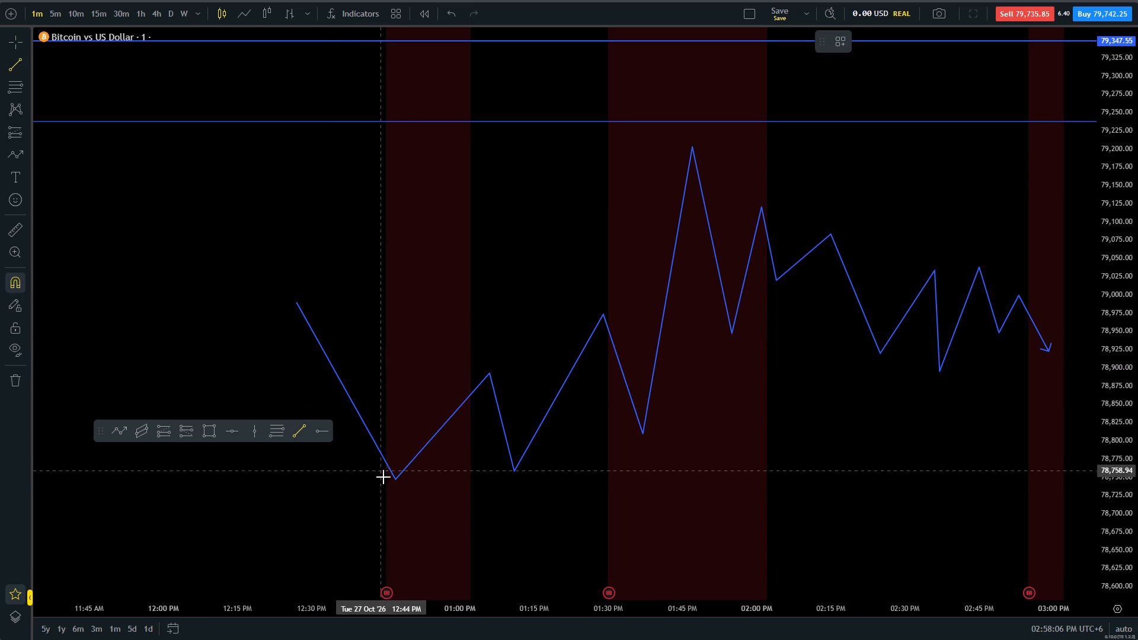
left_click(480, 373)
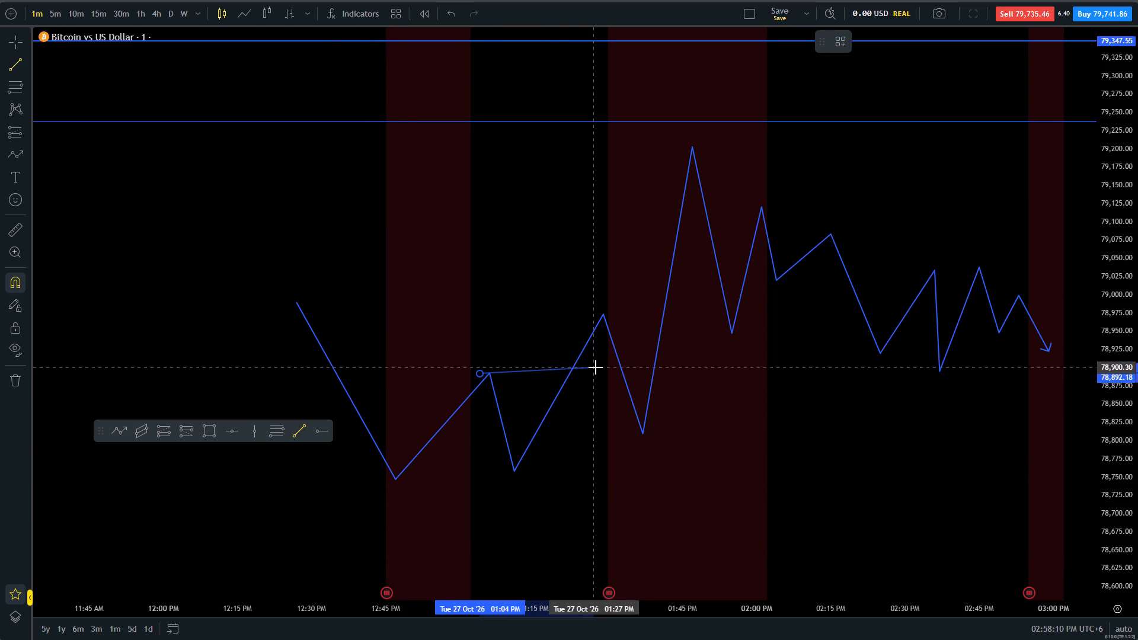
left_click(590, 373, "shift")
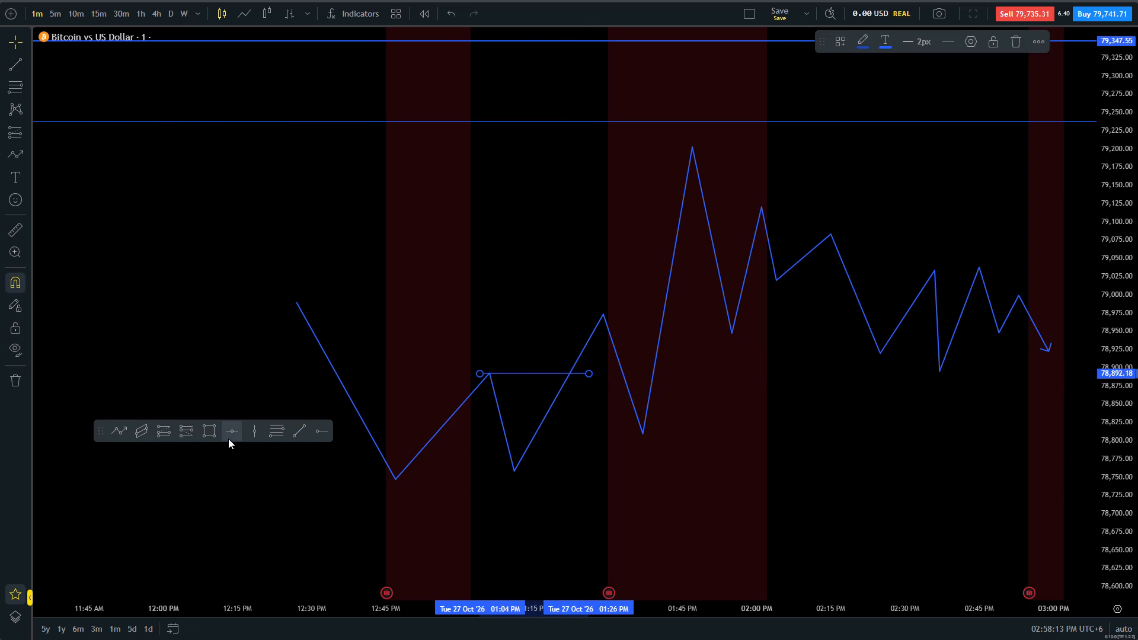
Duplicate the flat line onto the path's second swing high near 78,973, spanning 1:23 PM to 1:45 PM.
left_click_drag(559, 375, 638, 327, "ctrl")
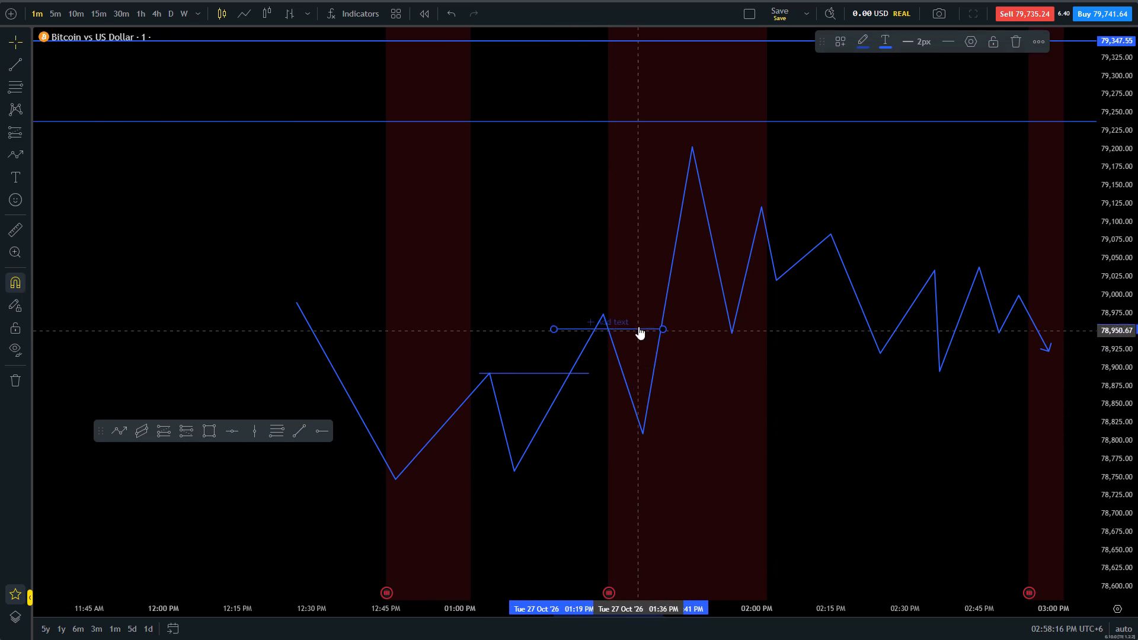
left_click_drag(638, 327, 657, 316, "ctrl")
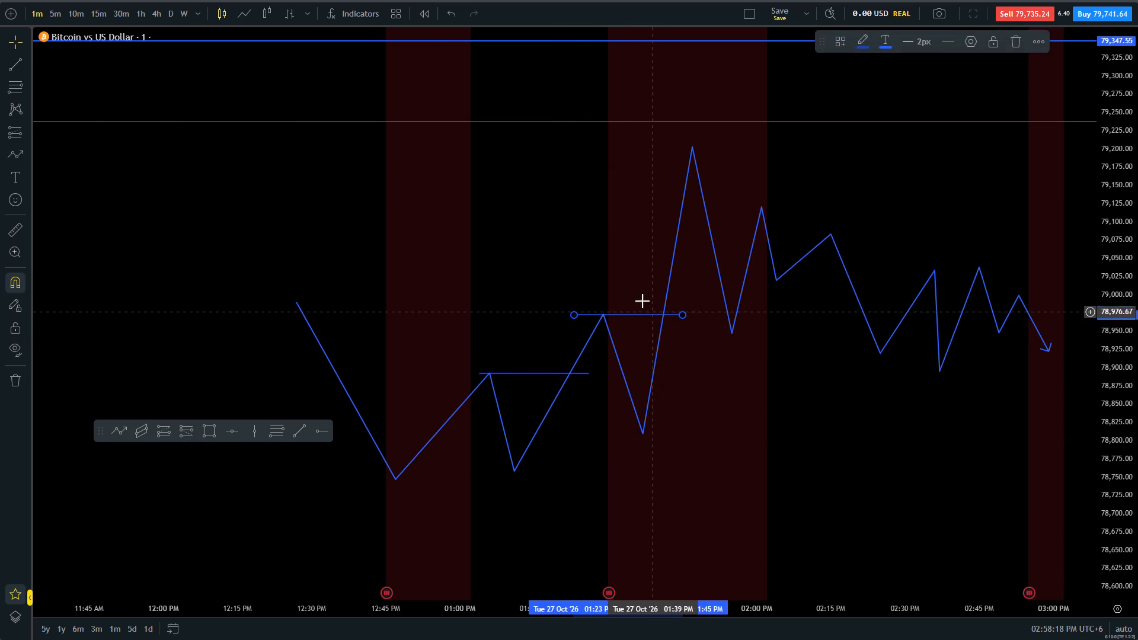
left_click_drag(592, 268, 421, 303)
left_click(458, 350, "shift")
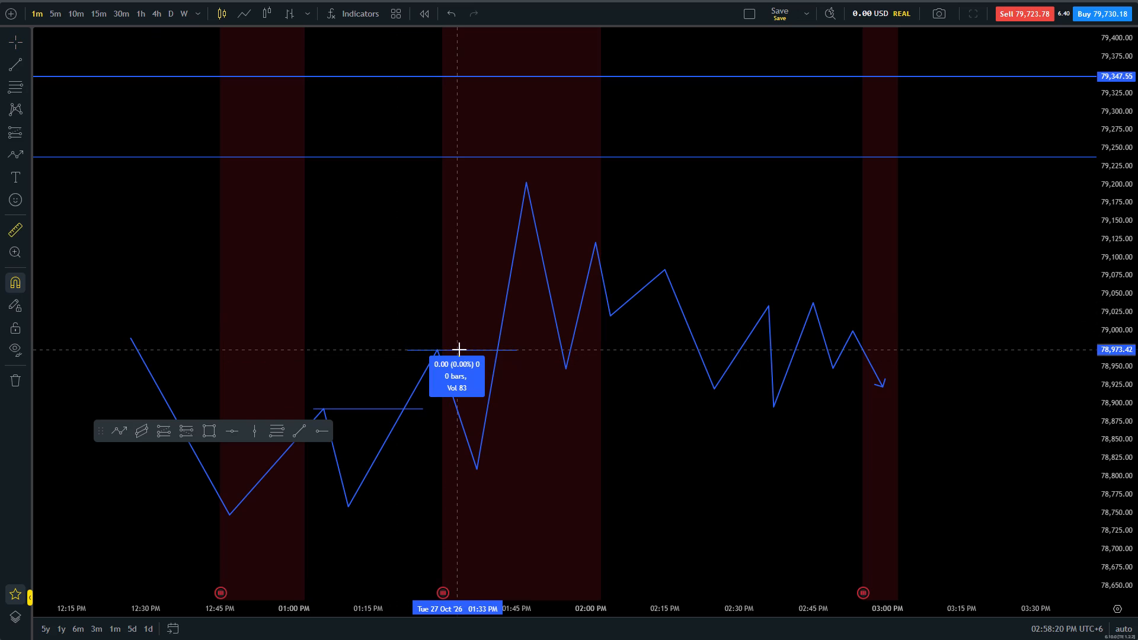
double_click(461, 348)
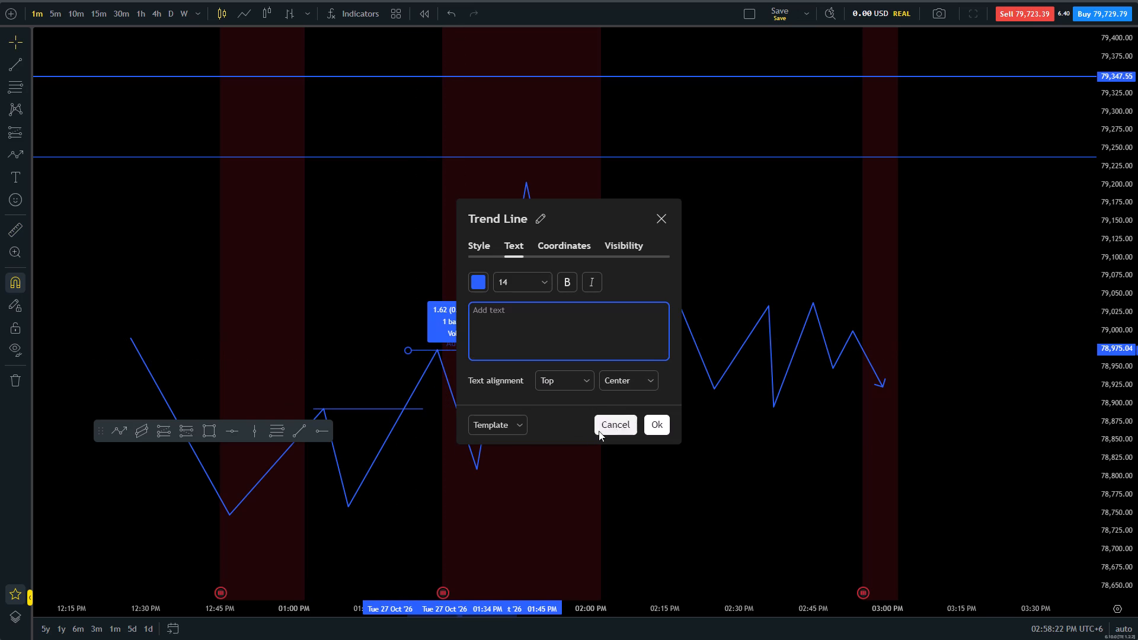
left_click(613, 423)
Extend the far end of the line at the second swing high to 2:03 PM, keeping it flat.
left_click(450, 353)
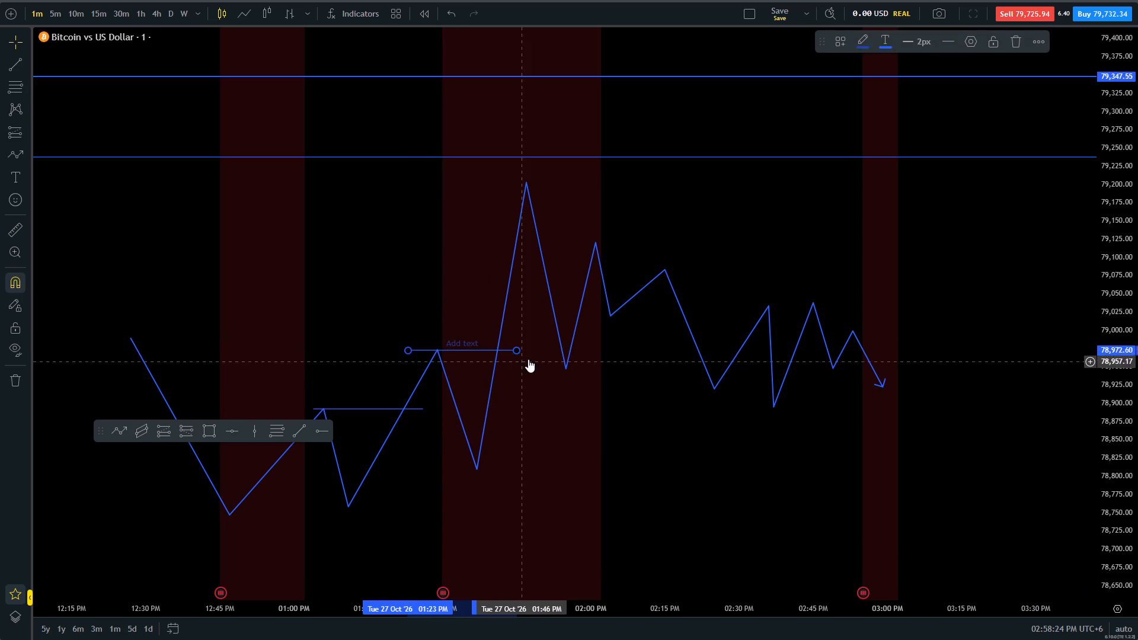
left_click_drag(518, 353, 605, 356, "shift")
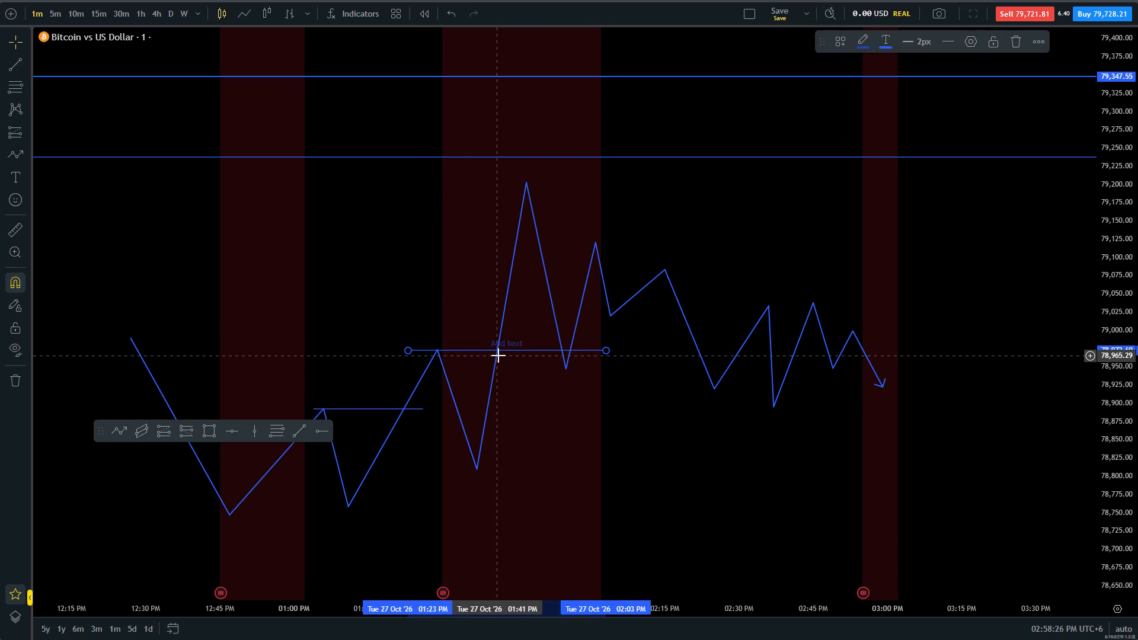
Duplicate the extended flat line and place the copy below the path near 78,665, spanning about 1:15 PM to 1:55 PM.
left_click(496, 352)
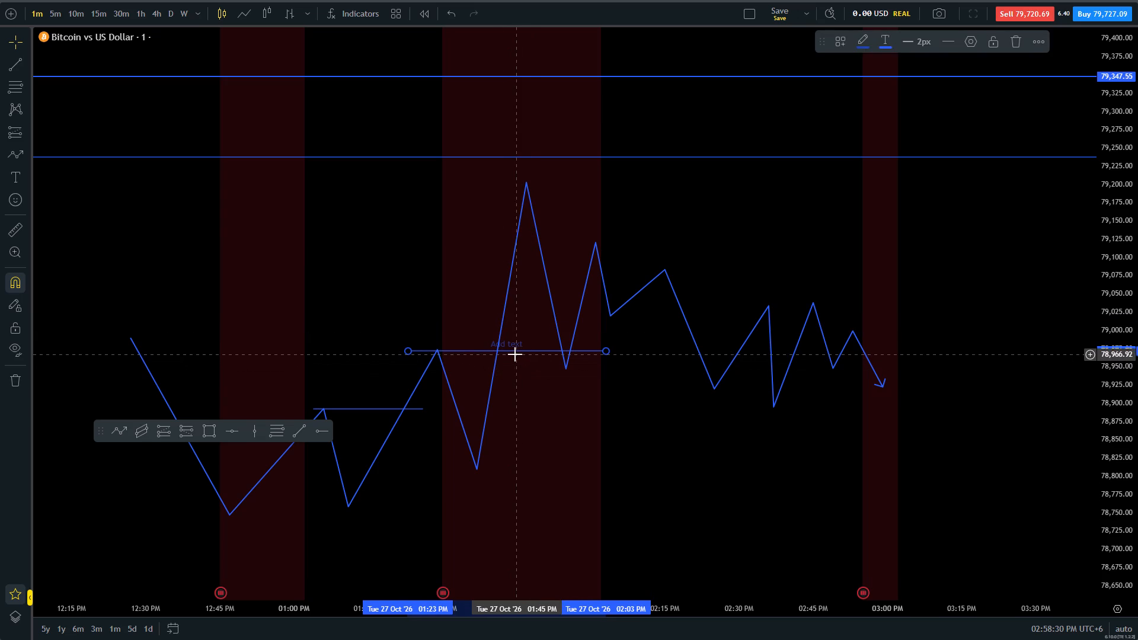
left_click(513, 352)
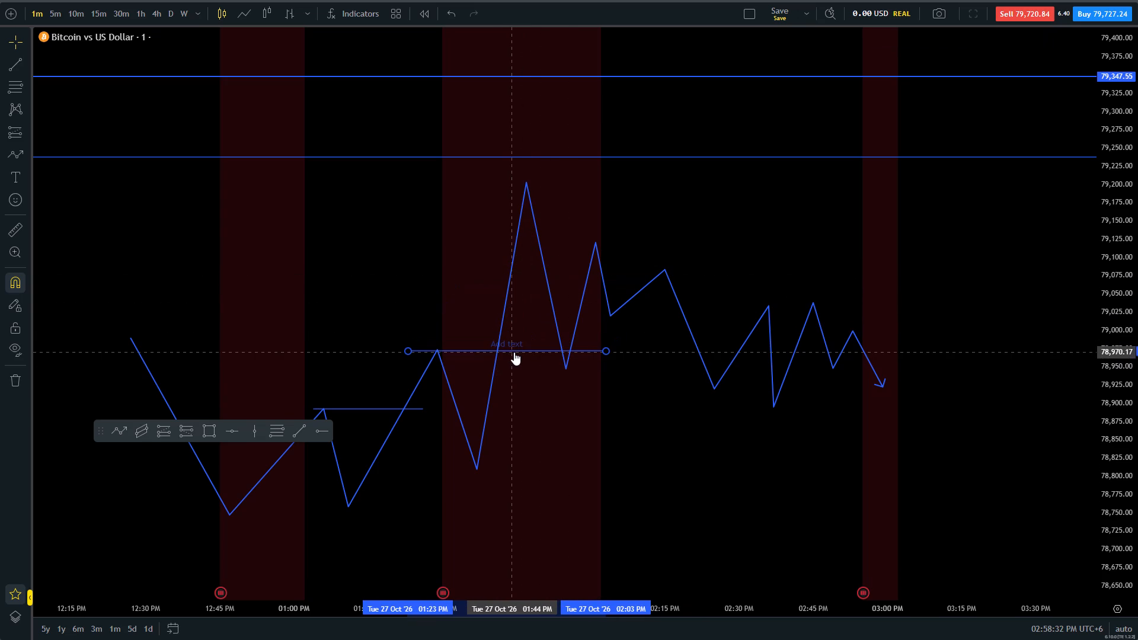
left_click(513, 351)
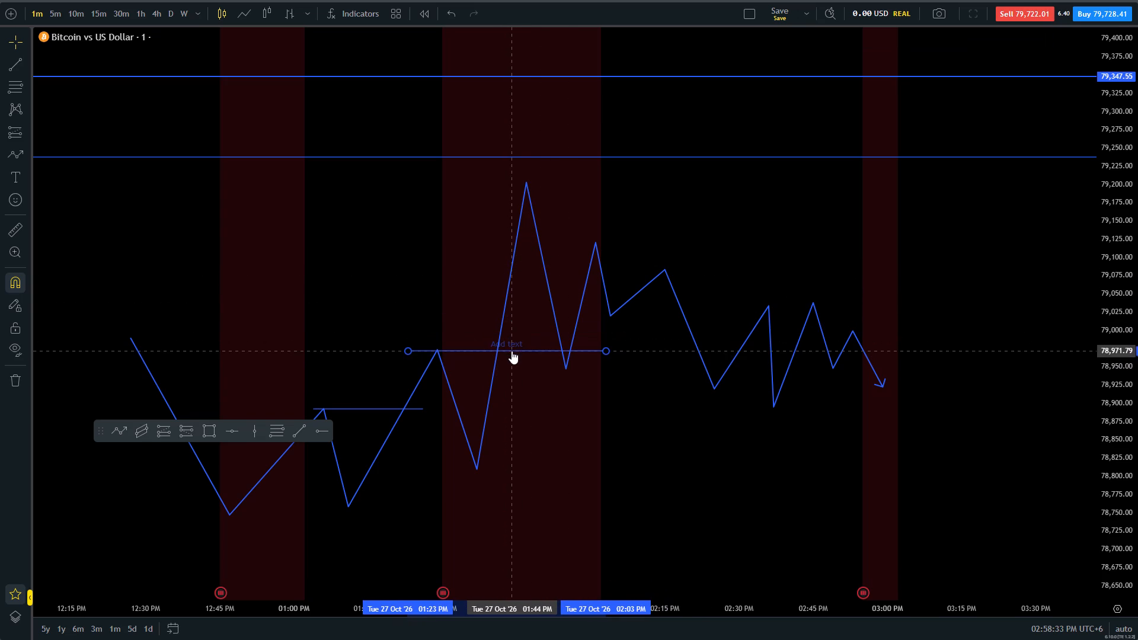
left_click(514, 392)
left_click_drag(504, 351, 527, 329, "ctrl")
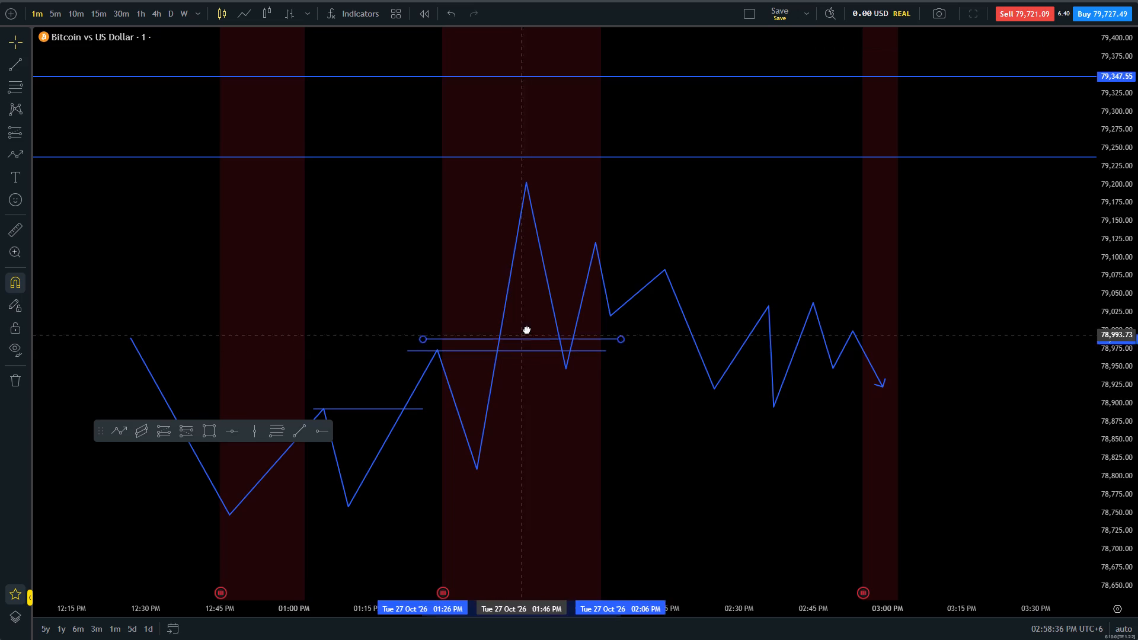
left_click_drag(527, 329, 604, 240, "ctrl")
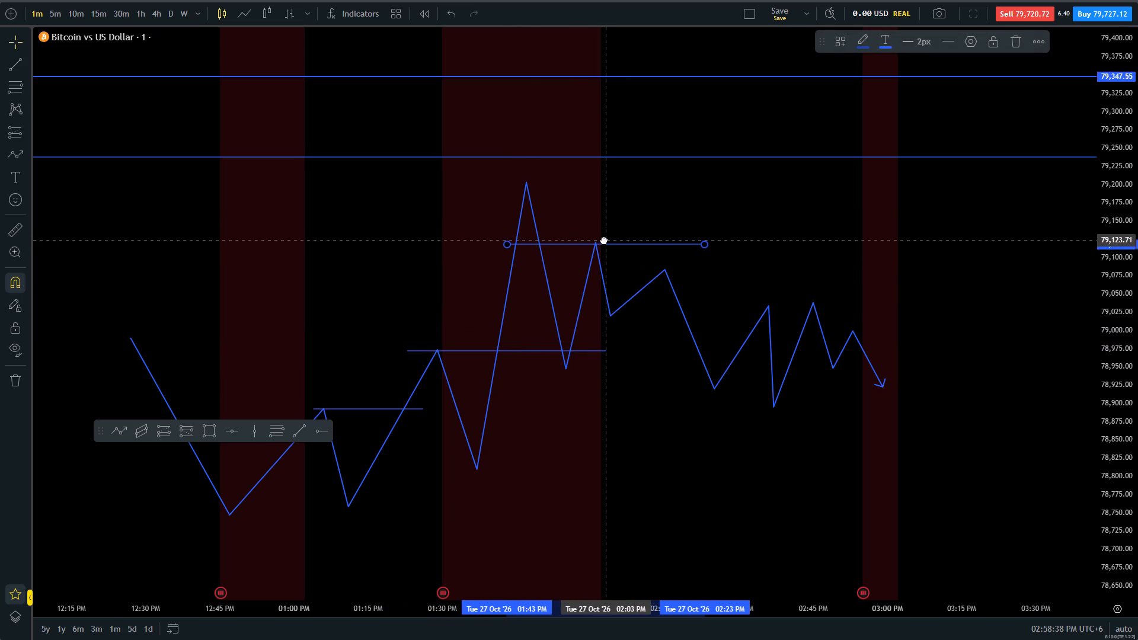
left_click_drag(604, 240, 562, 205, "ctrl")
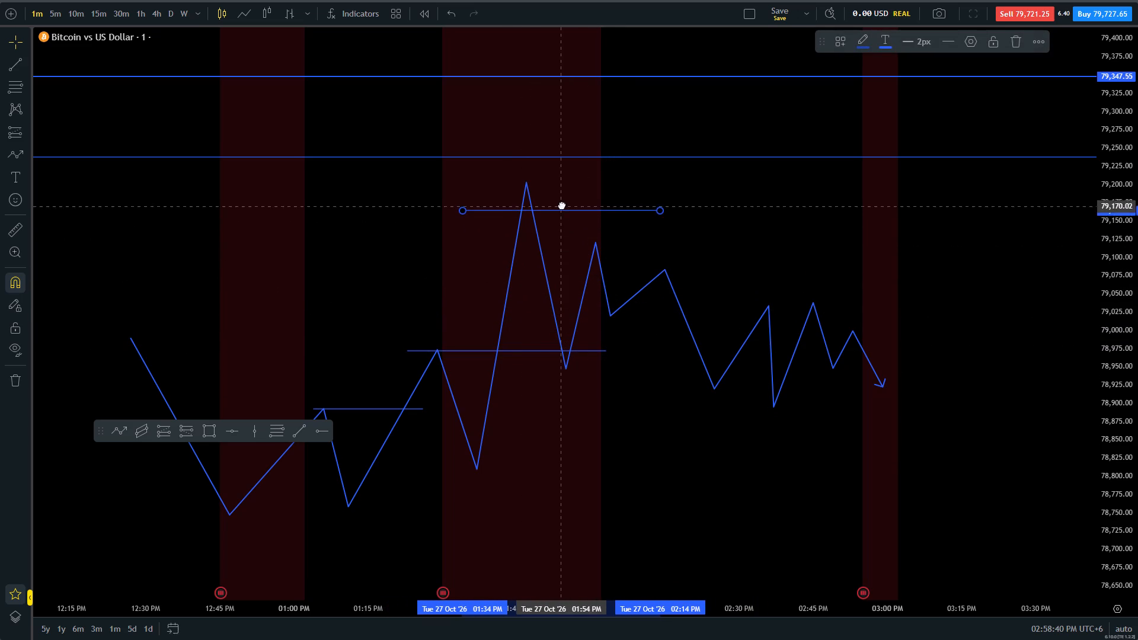
left_click_drag(562, 205, 580, 399, "ctrl")
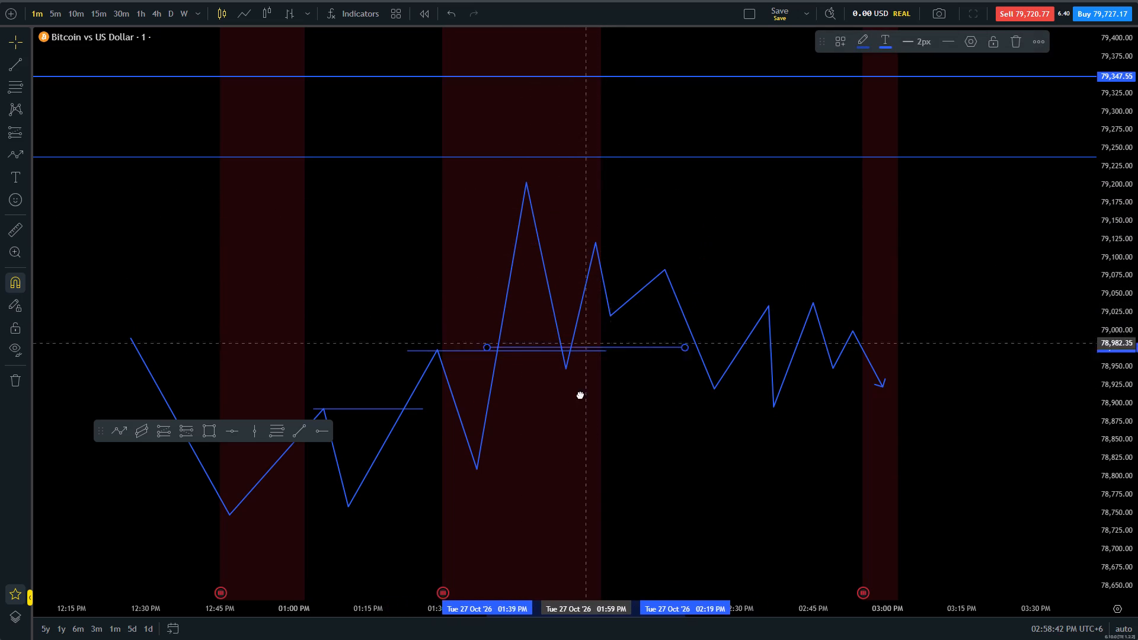
left_click_drag(580, 399, 577, 451, "ctrl")
left_click_drag(579, 456, 571, 639)
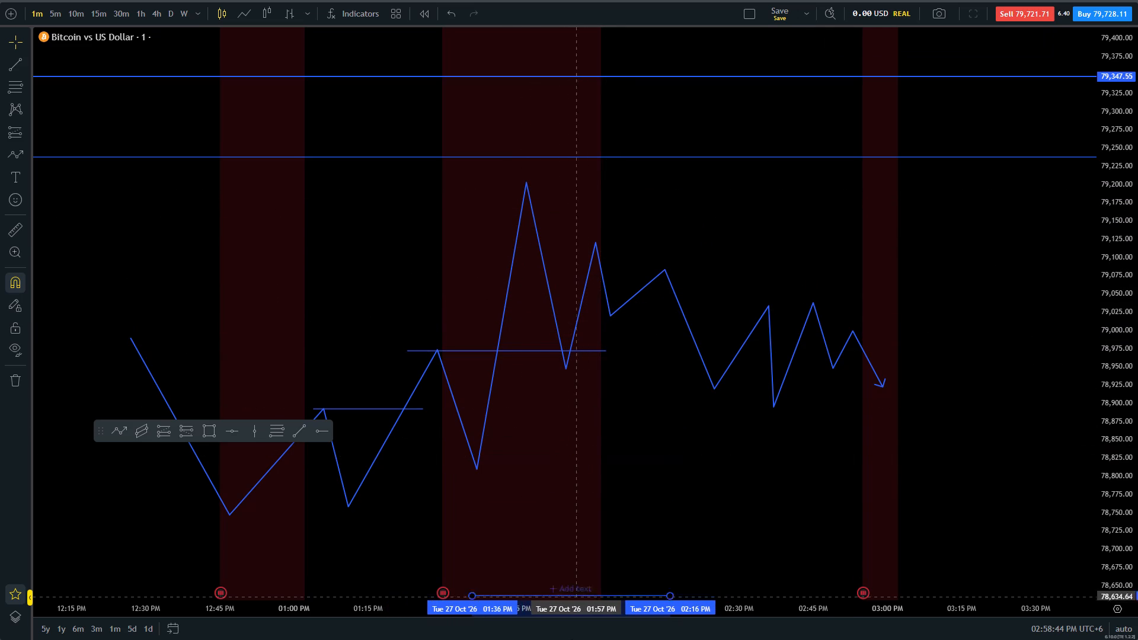
left_click_drag(571, 639, 472, 575)
Draw a Fibonacci retracement over the path's tallest upswing, from about 78,808 at 1:23 PM to 79,204 at 2:32 PM.
left_click(270, 437)
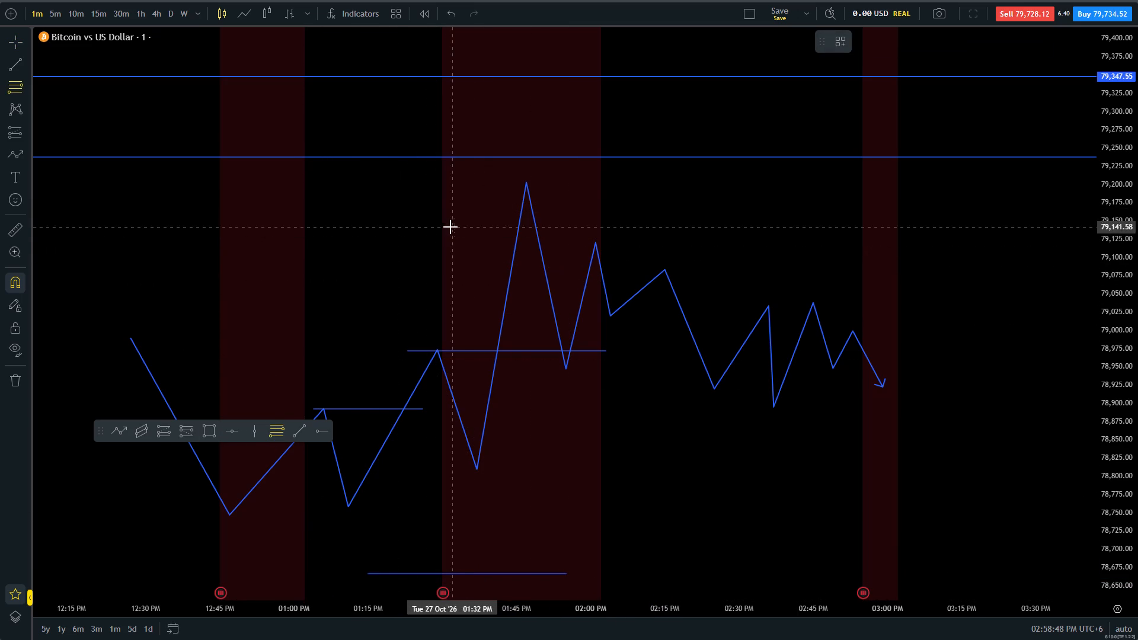
left_click(446, 183)
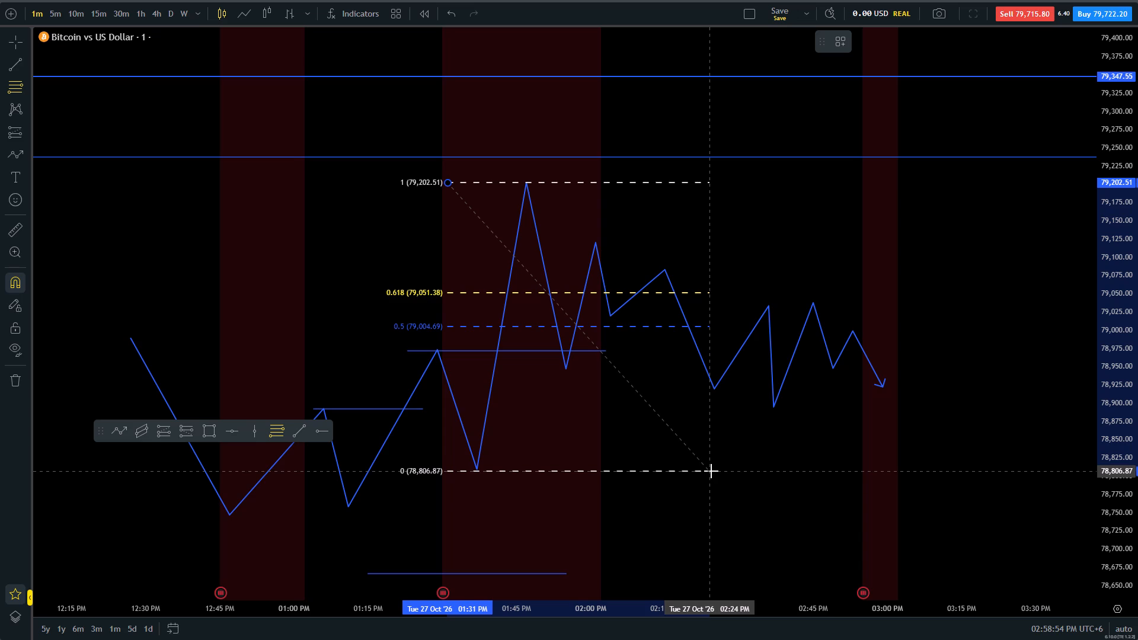
left_click(736, 109)
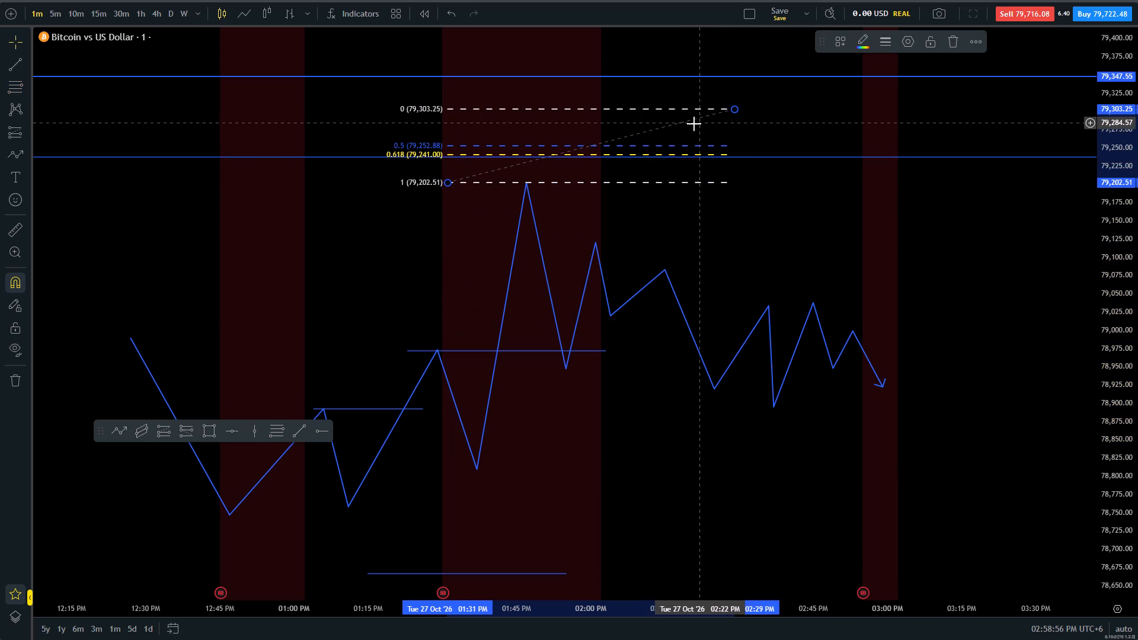
left_click_drag(681, 107, 642, 399)
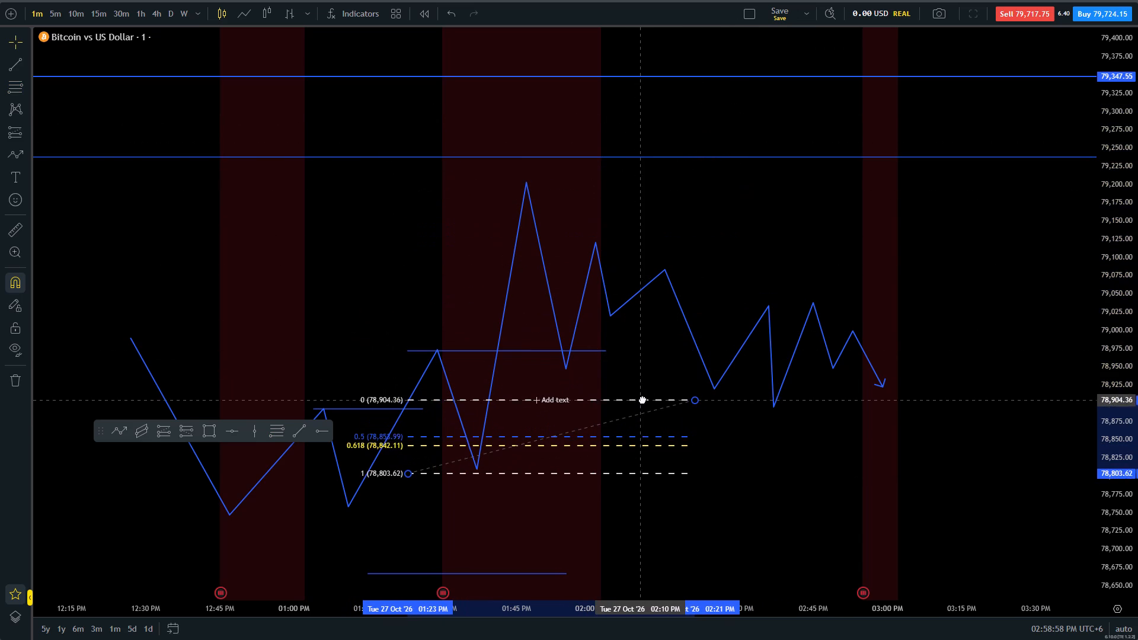
left_click_drag(642, 399, 638, 396)
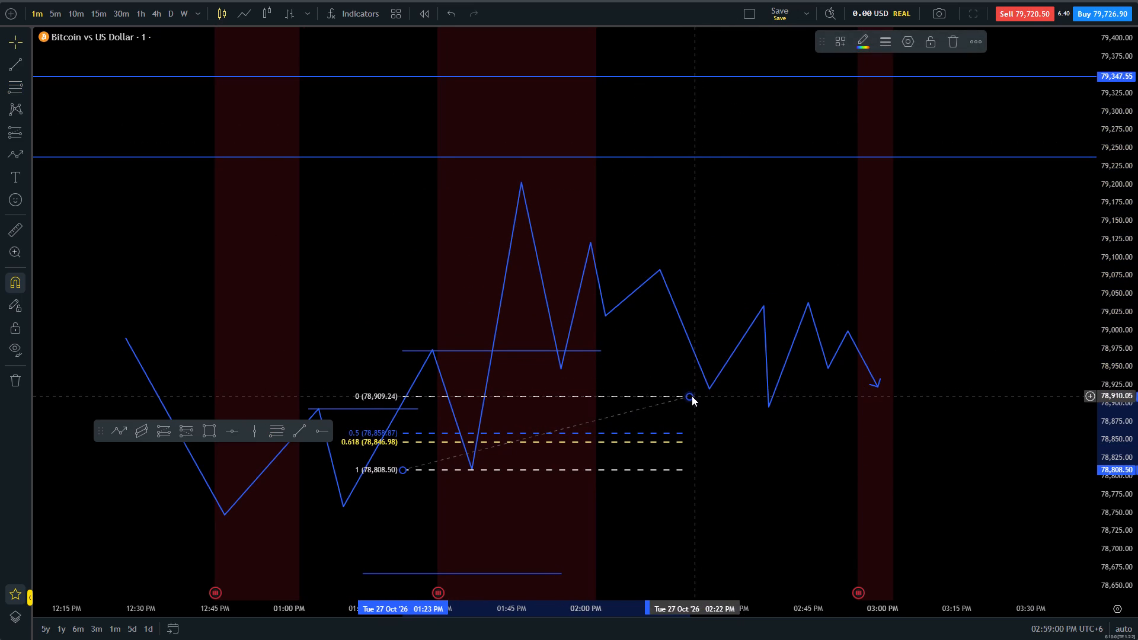
left_click_drag(692, 396, 746, 181)
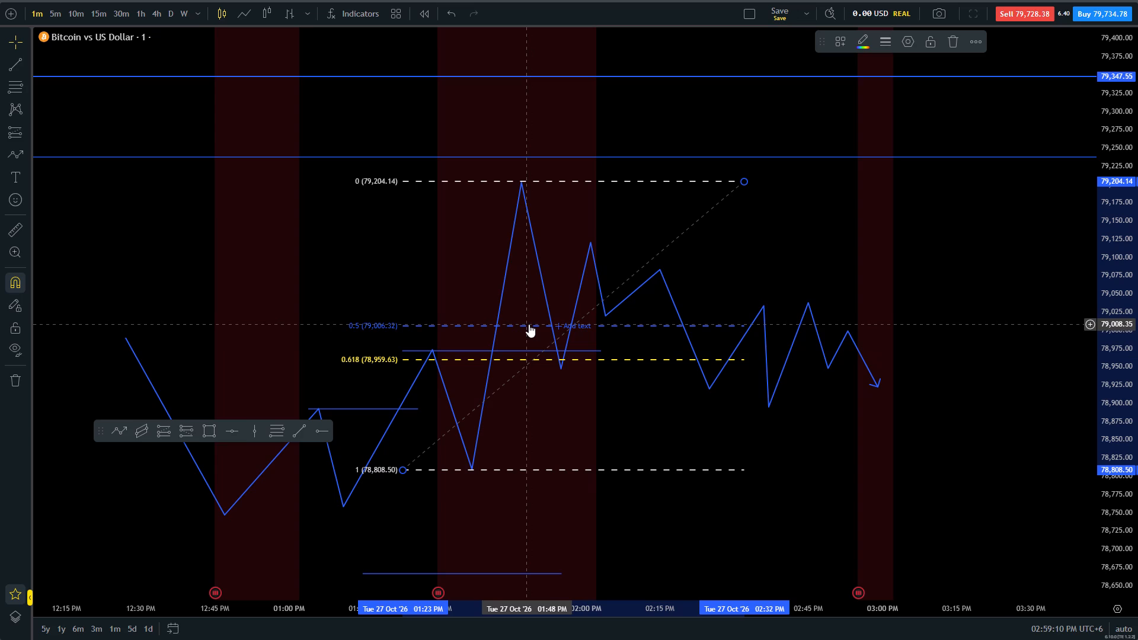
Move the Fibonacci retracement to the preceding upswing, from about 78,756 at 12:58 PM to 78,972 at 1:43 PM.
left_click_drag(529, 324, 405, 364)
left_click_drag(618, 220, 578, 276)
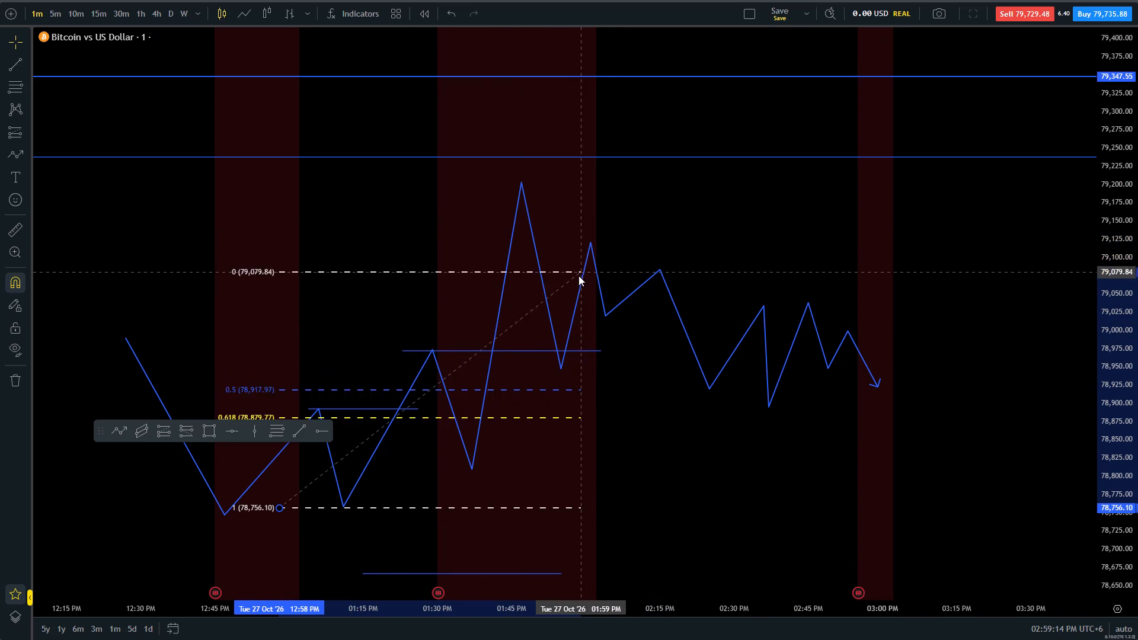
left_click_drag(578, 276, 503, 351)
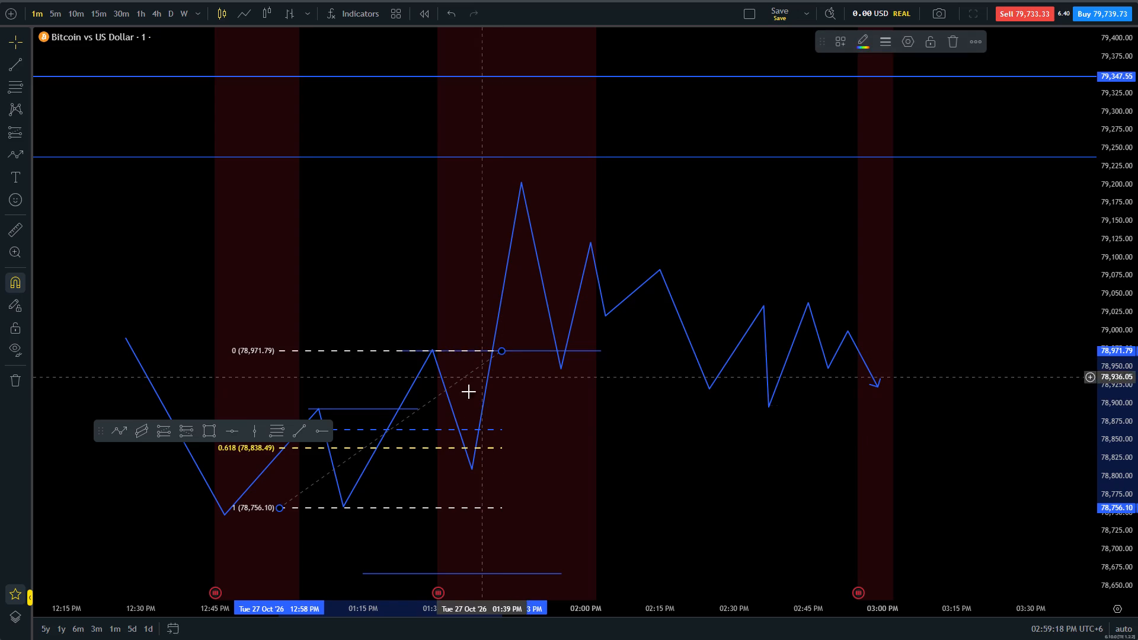
Refit the Fibonacci retracement from the path's lowest swing low near 78,746 at 12:36 PM to the second swing high near 78,973 at 1:54 PM.
left_click_drag(443, 432, 335, 441)
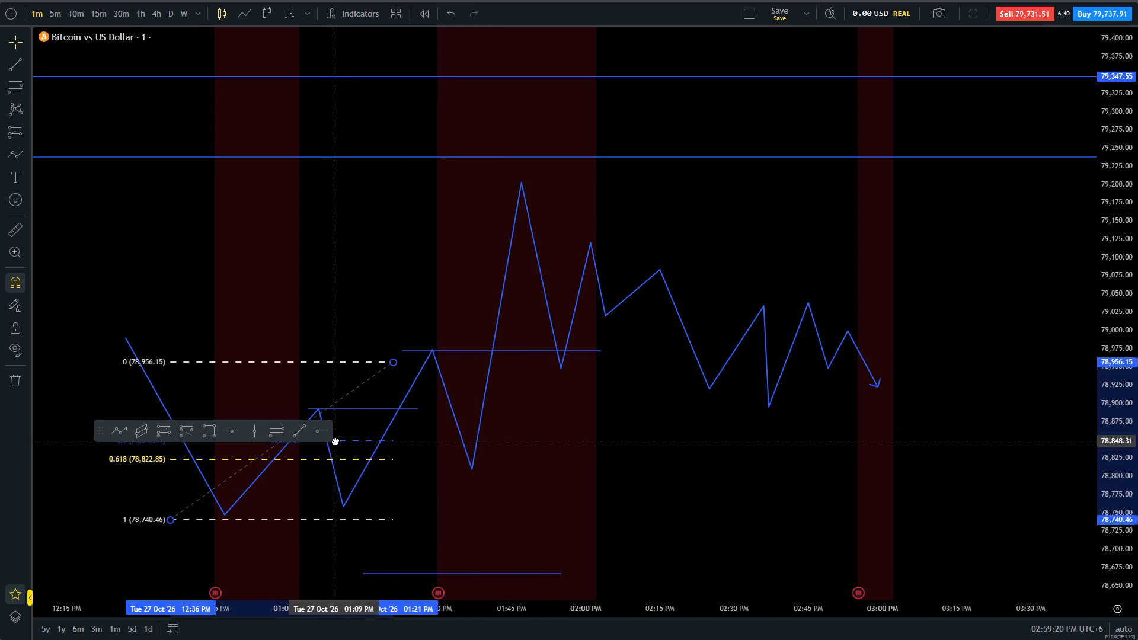
left_click_drag(335, 441, 335, 437)
left_click_drag(396, 362, 443, 355)
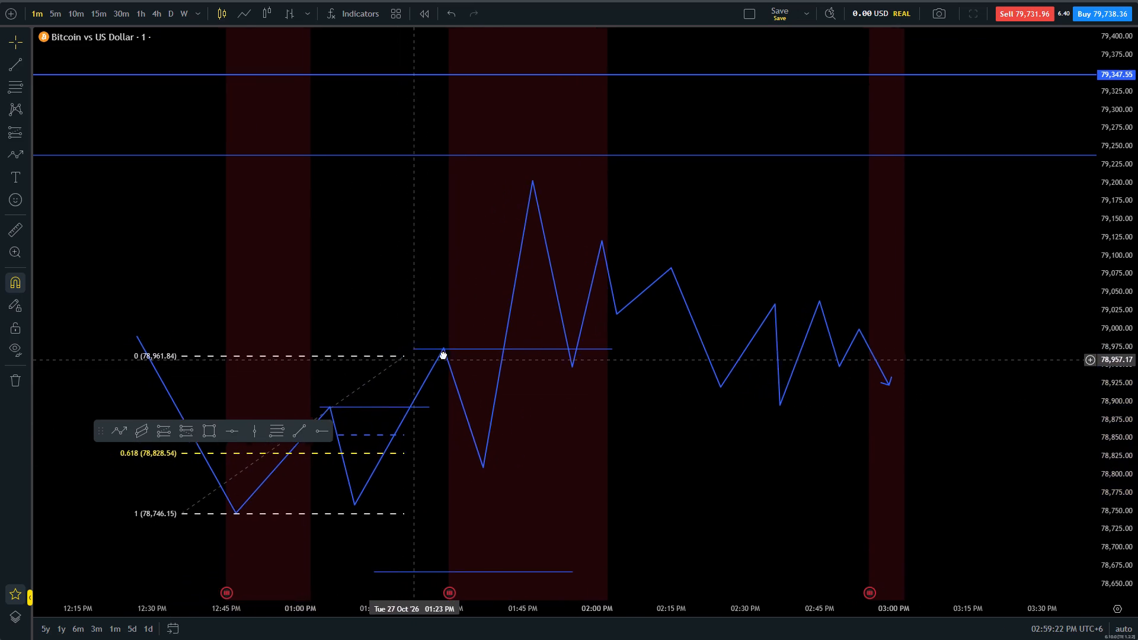
left_click_drag(443, 355, 464, 354)
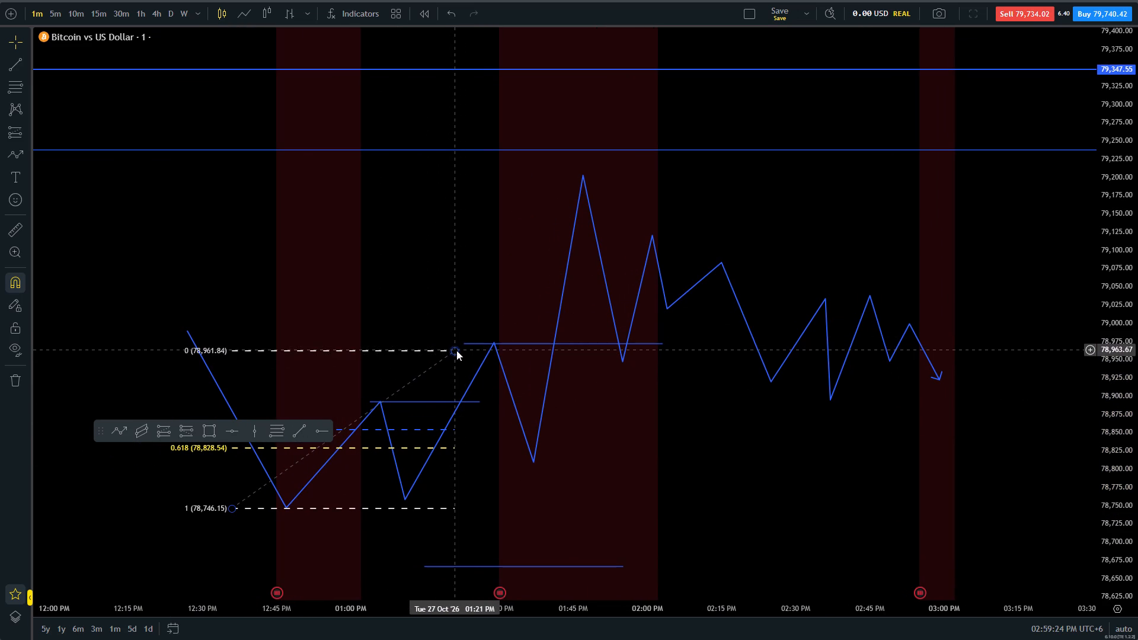
left_click(456, 351)
left_click_drag(456, 351, 615, 341)
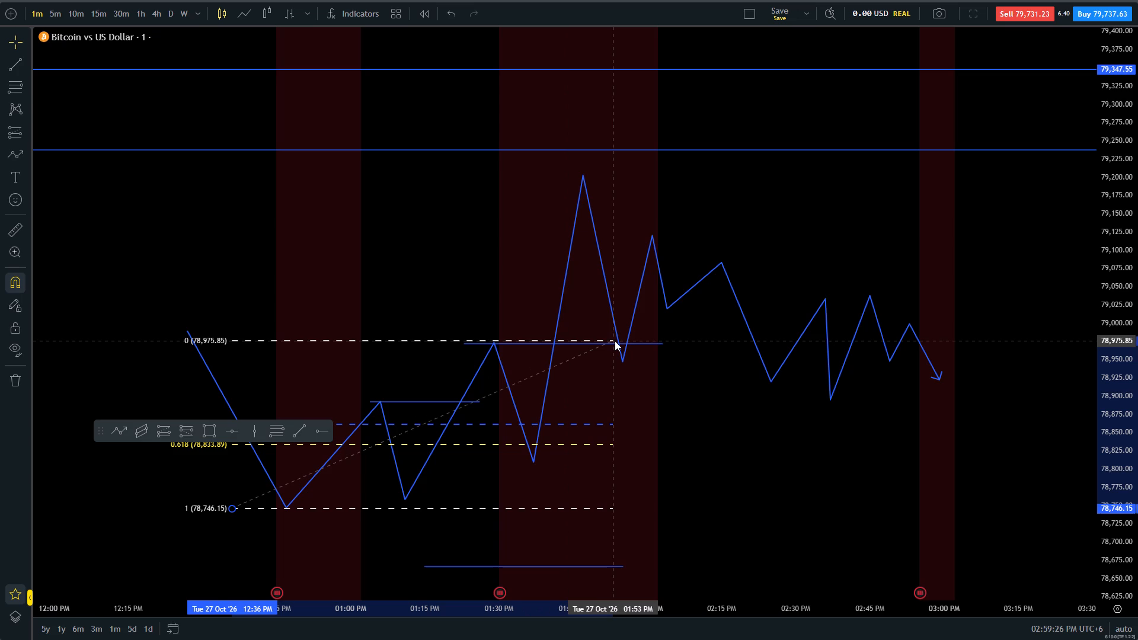
left_click_drag(615, 341, 620, 343)
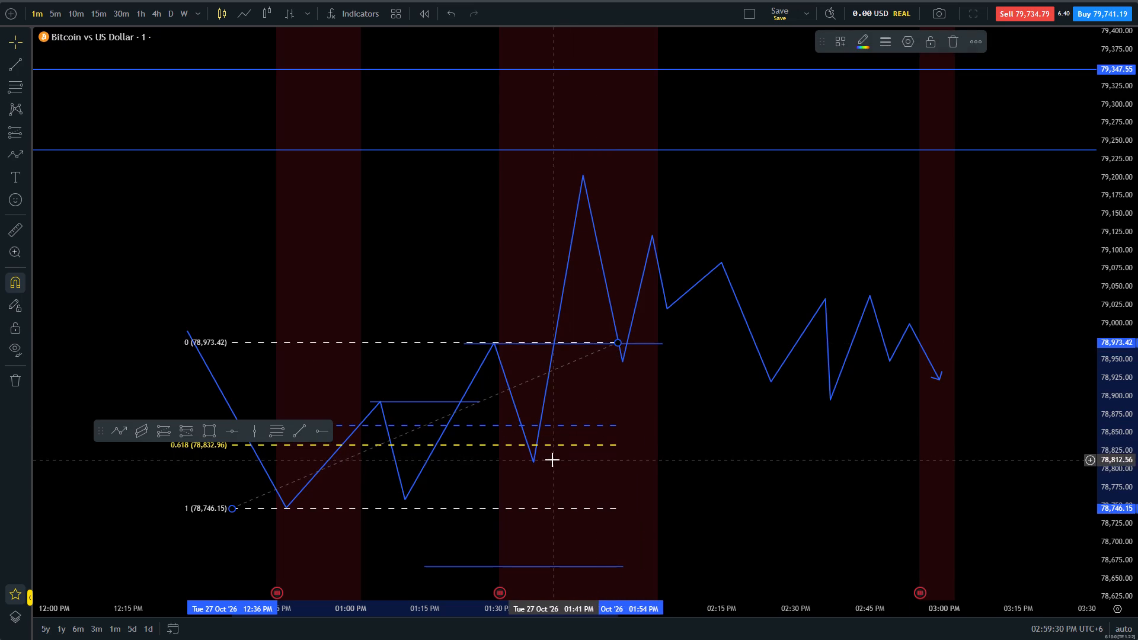
Place a long position on the candles at 12:52 PM with entry near 79,510 and stop near 79,434, below the recent low.
left_click_drag(449, 205, 456, 380)
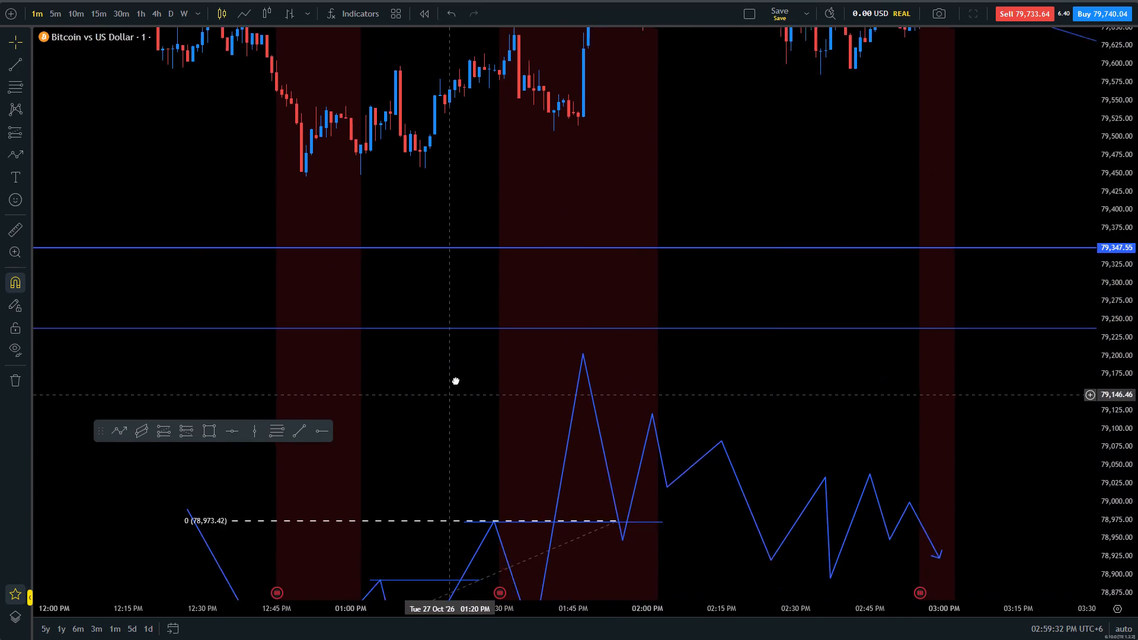
left_click_drag(456, 380, 549, 465)
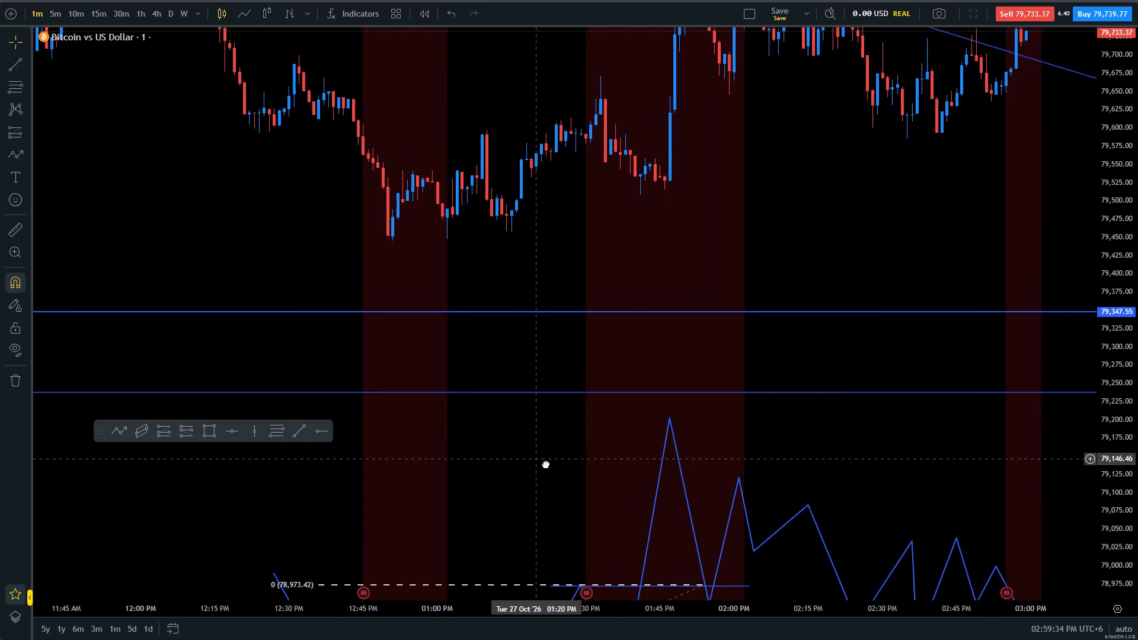
left_click_drag(549, 465, 586, 339)
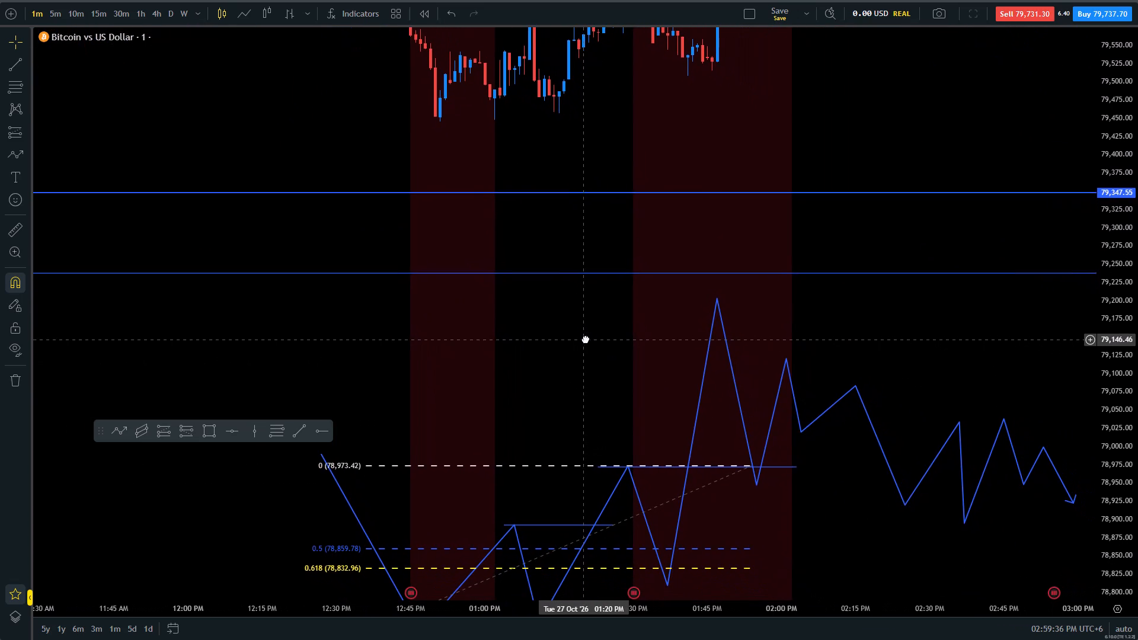
left_click_drag(586, 339, 548, 377)
left_click_drag(436, 180, 457, 318)
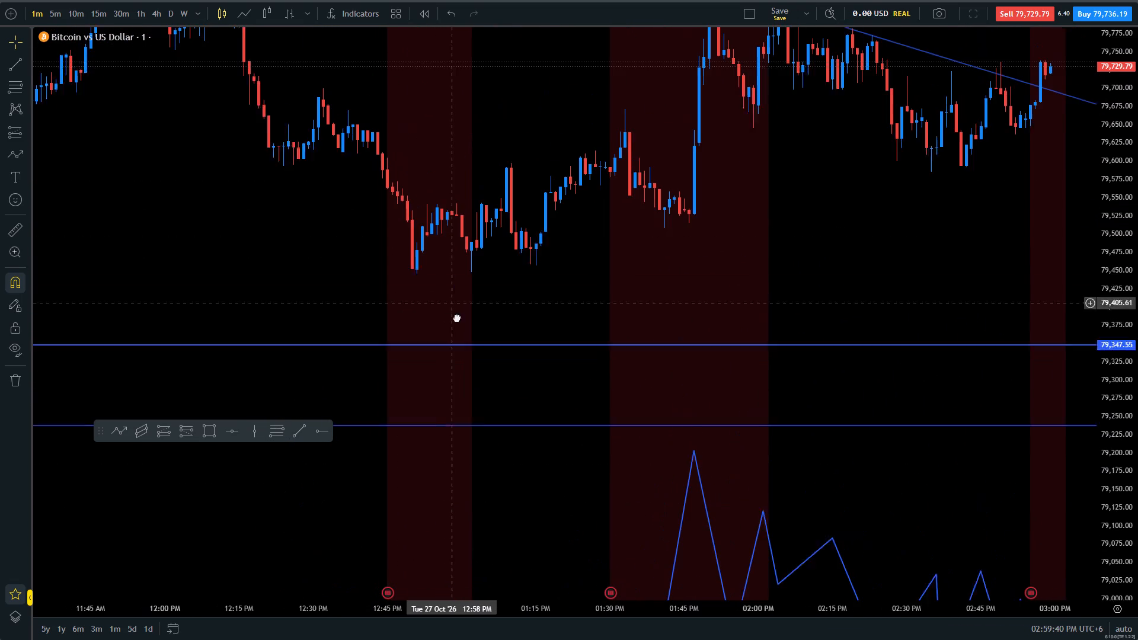
left_click_drag(457, 318, 458, 318)
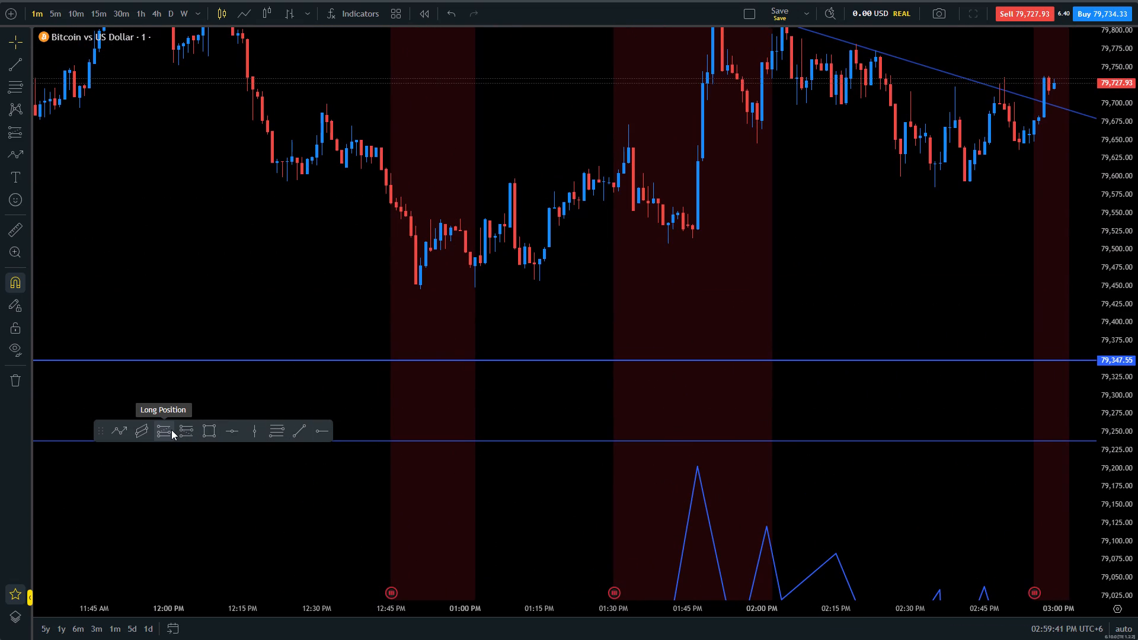
left_click(168, 430)
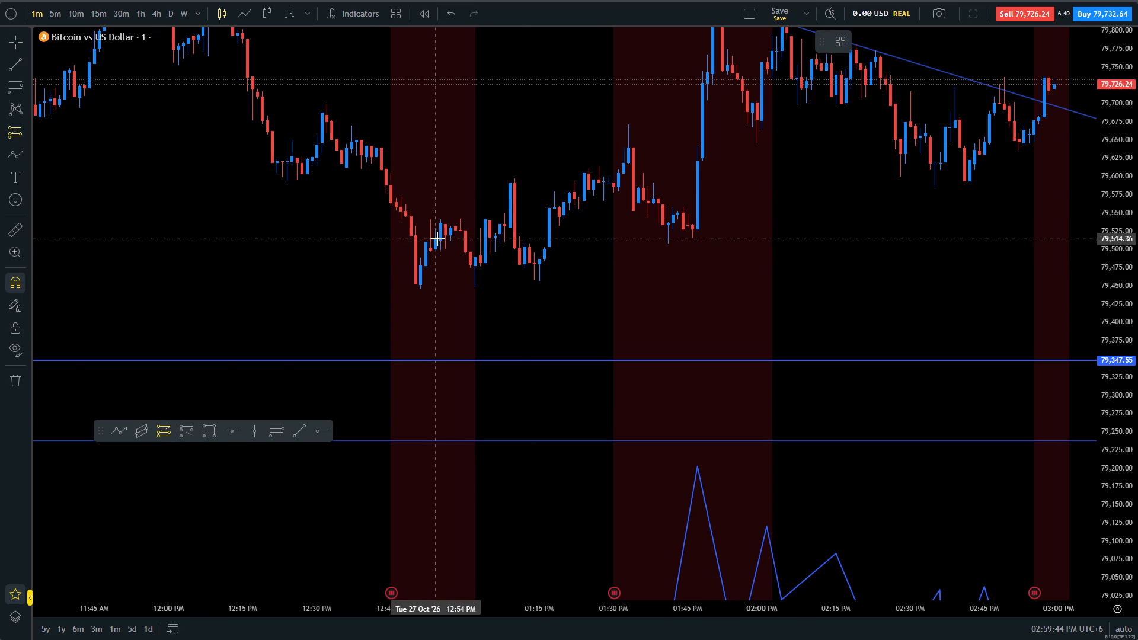
left_click(426, 242)
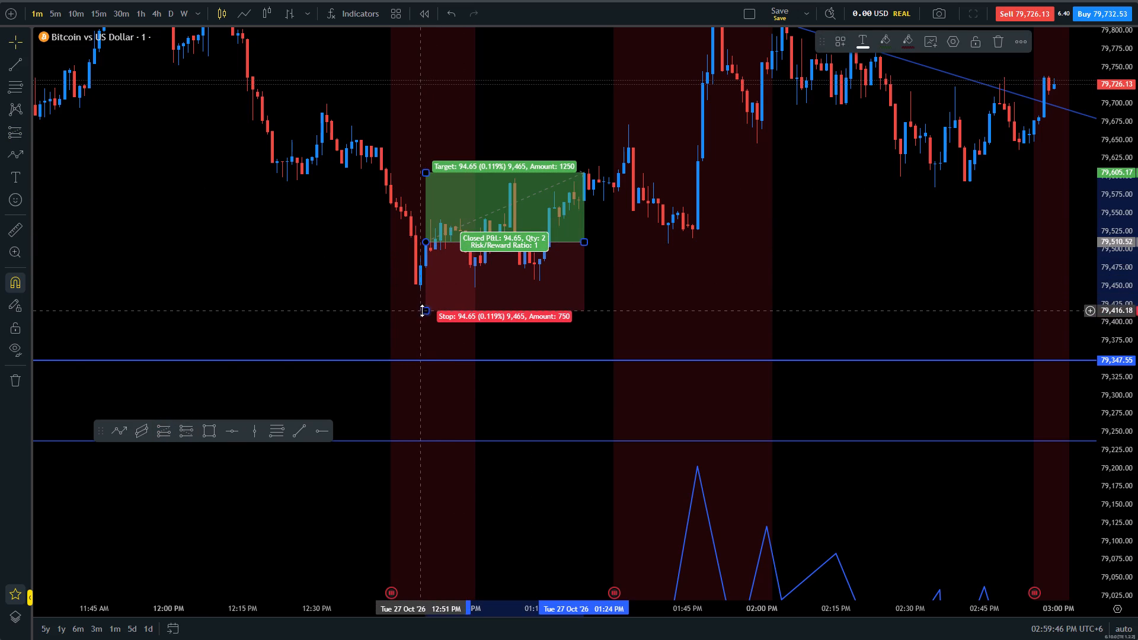
left_click_drag(423, 312, 420, 316)
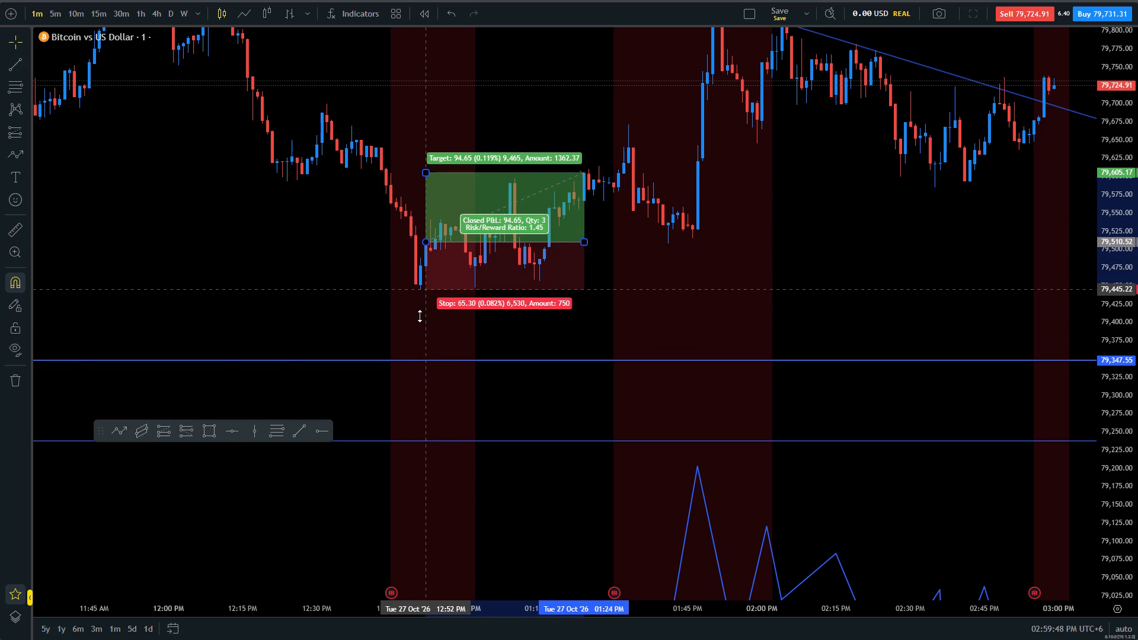
left_click_drag(420, 316, 391, 299)
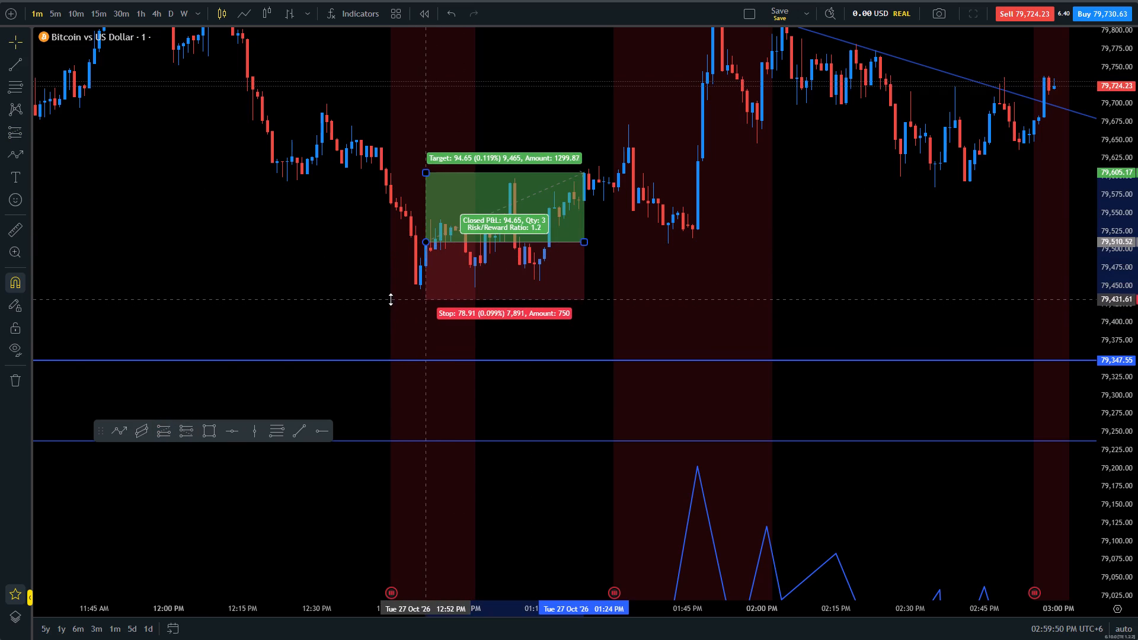
left_click_drag(391, 299, 390, 297)
Raise the long position's target to about 79,845.
left_click_drag(386, 315, 400, 338)
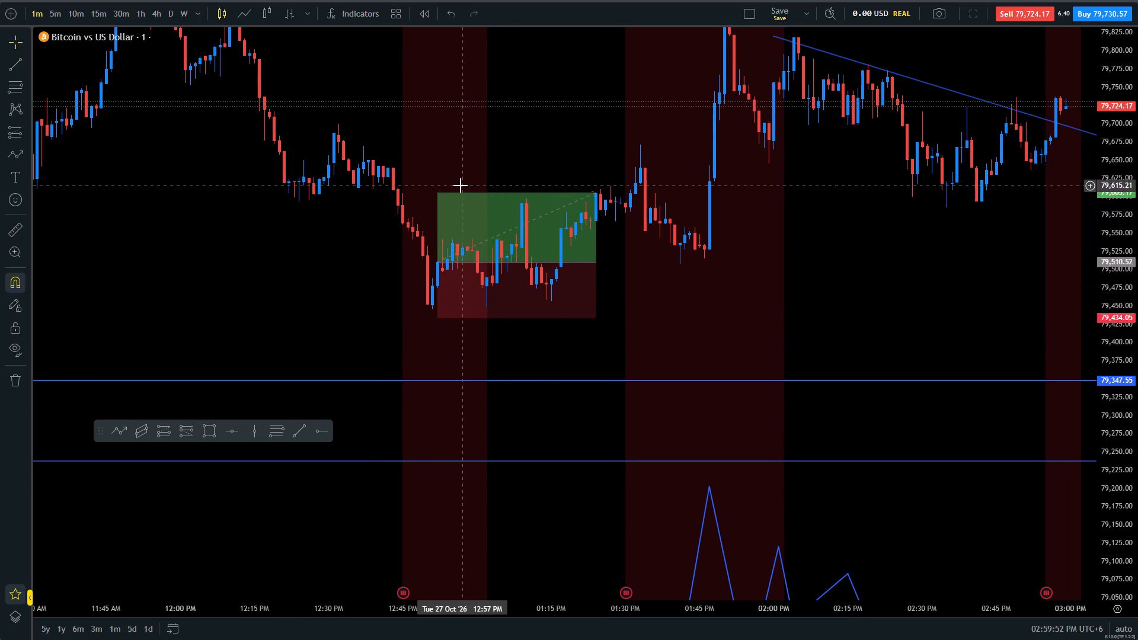
left_click_drag(439, 193, 451, 62)
left_click_drag(411, 118, 406, 210)
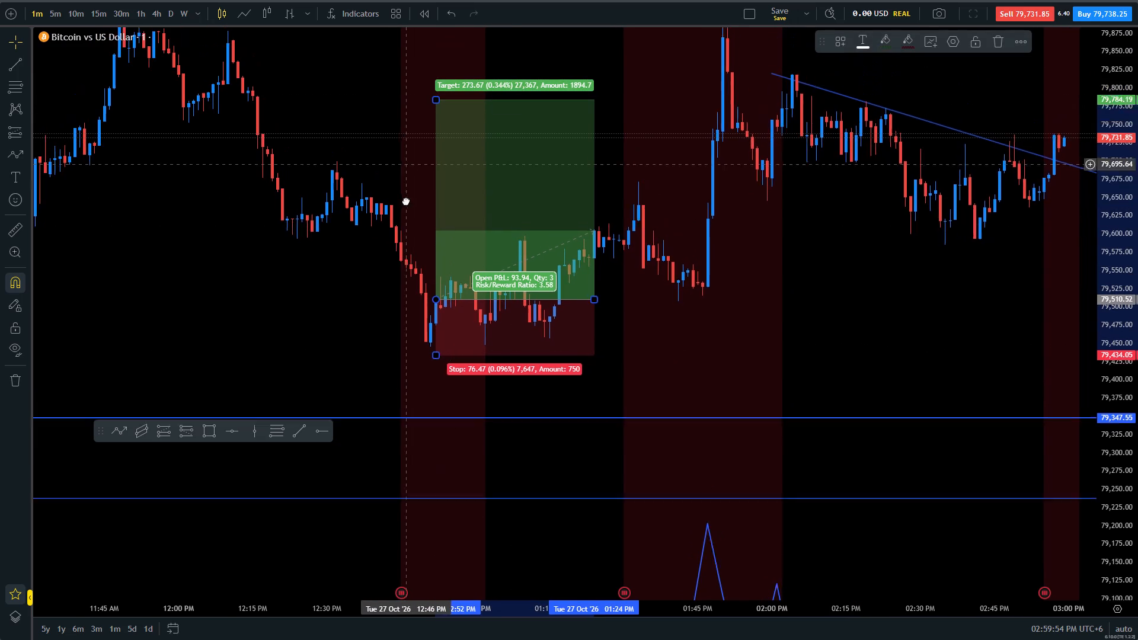
left_click_drag(406, 210, 406, 235)
left_click_drag(434, 171, 447, 105)
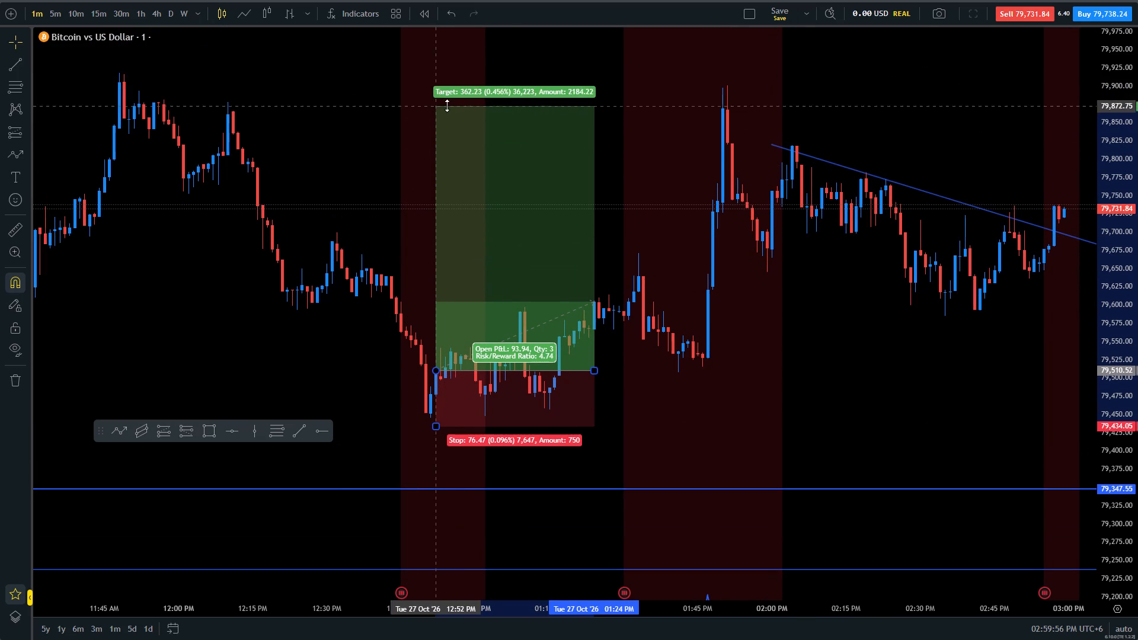
left_click_drag(447, 105, 448, 126)
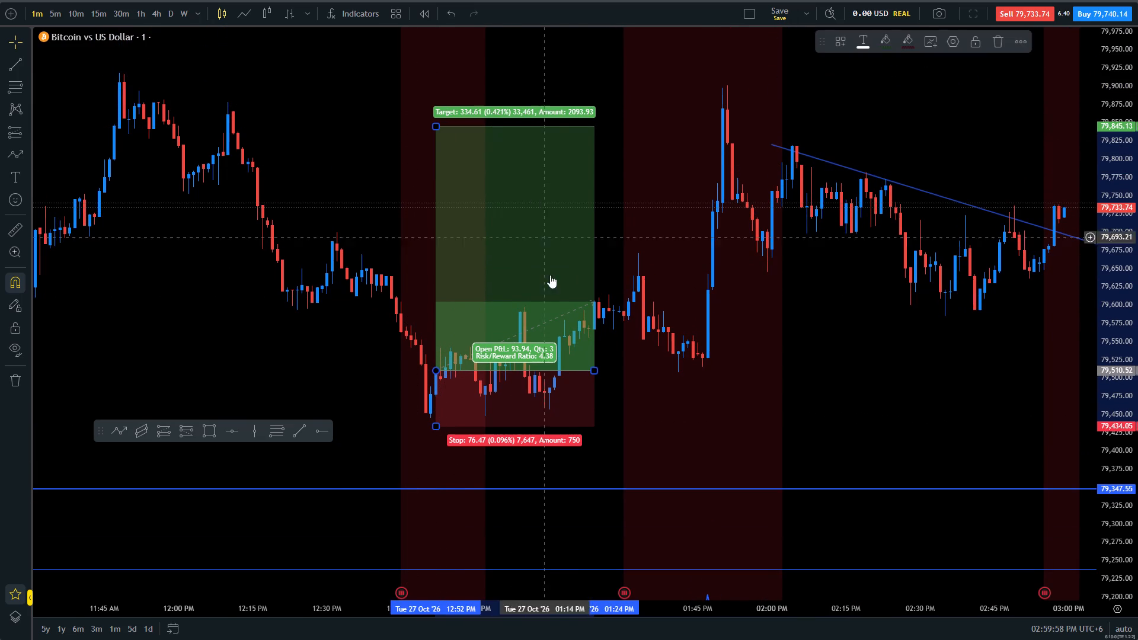
Extend the long position's far edge to the price spike at about 1:50 PM.
left_click_drag(589, 372, 871, 378)
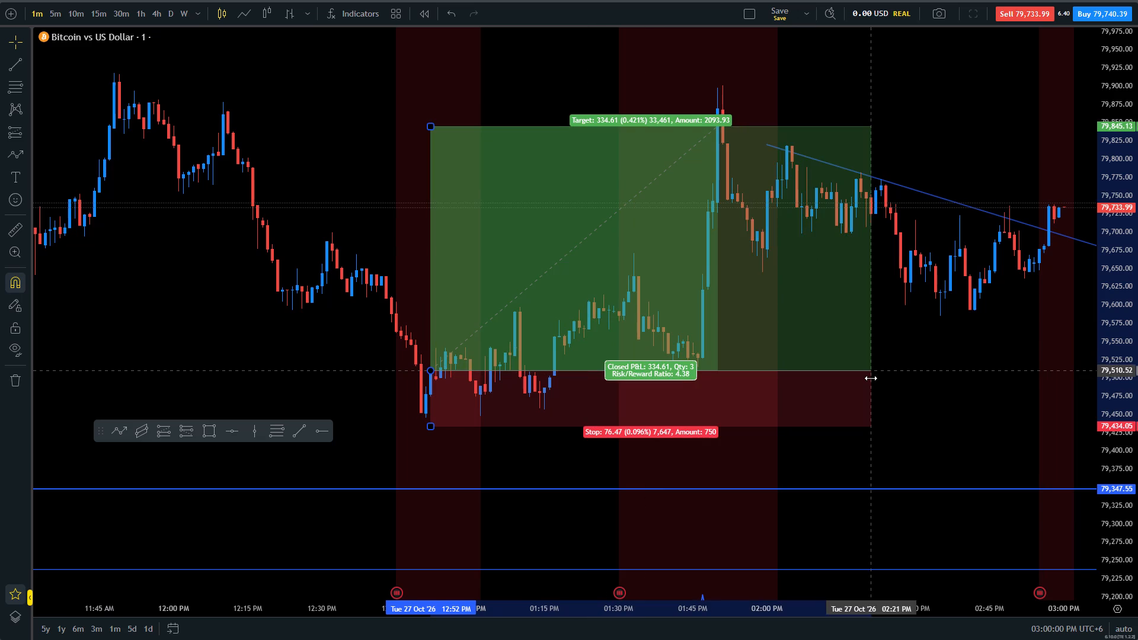
left_click_drag(871, 378, 711, 362)
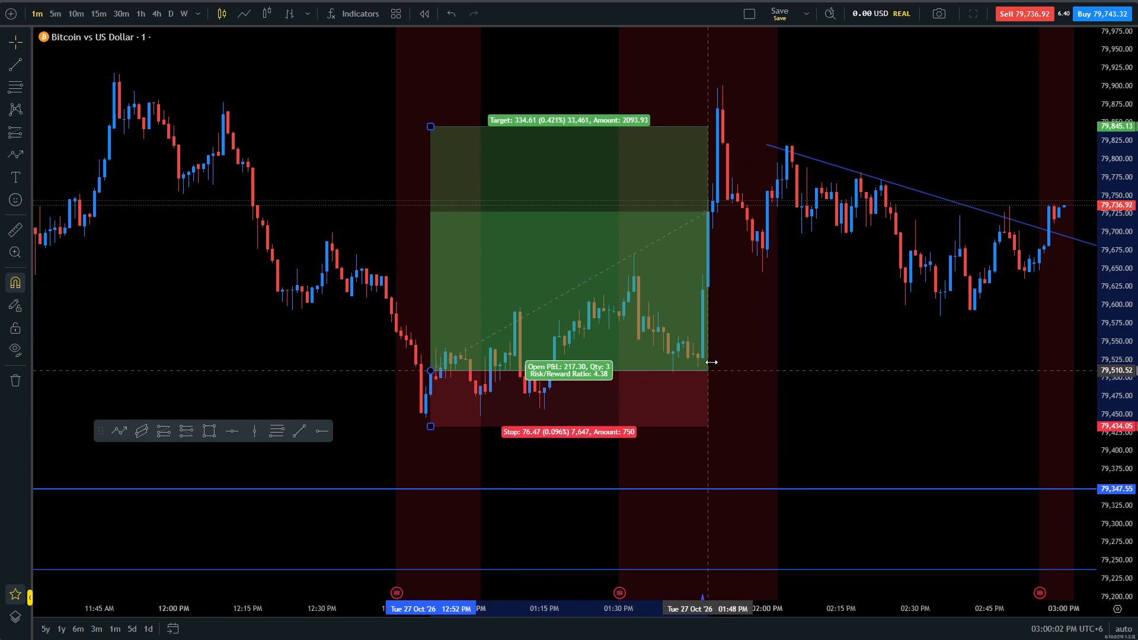
left_click_drag(711, 362, 724, 364)
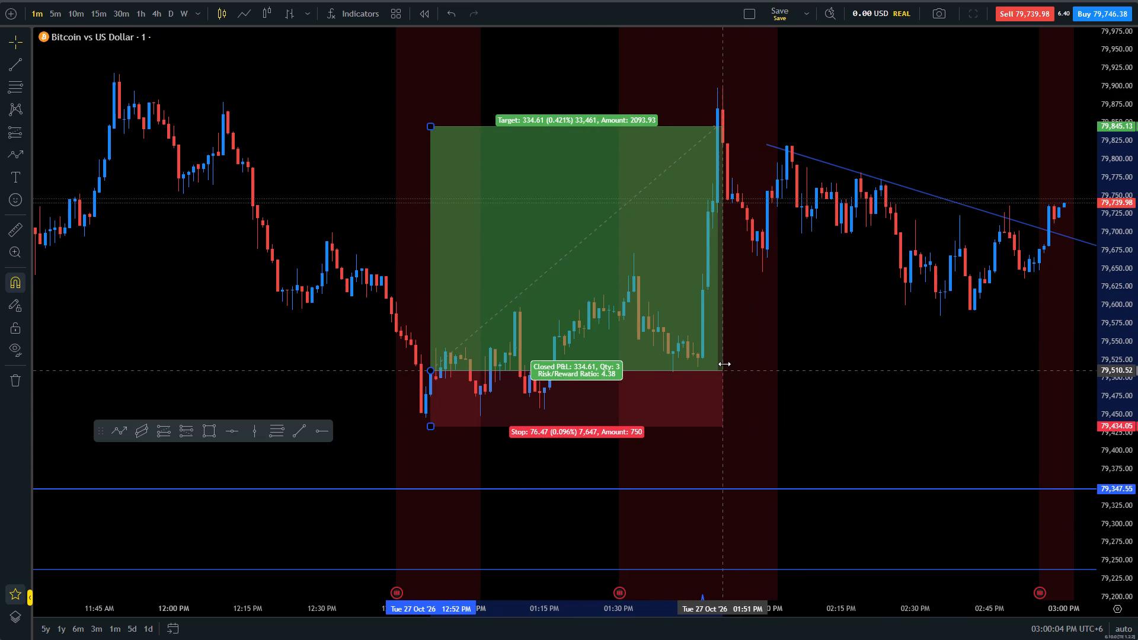
left_click_drag(724, 364, 1086, 377)
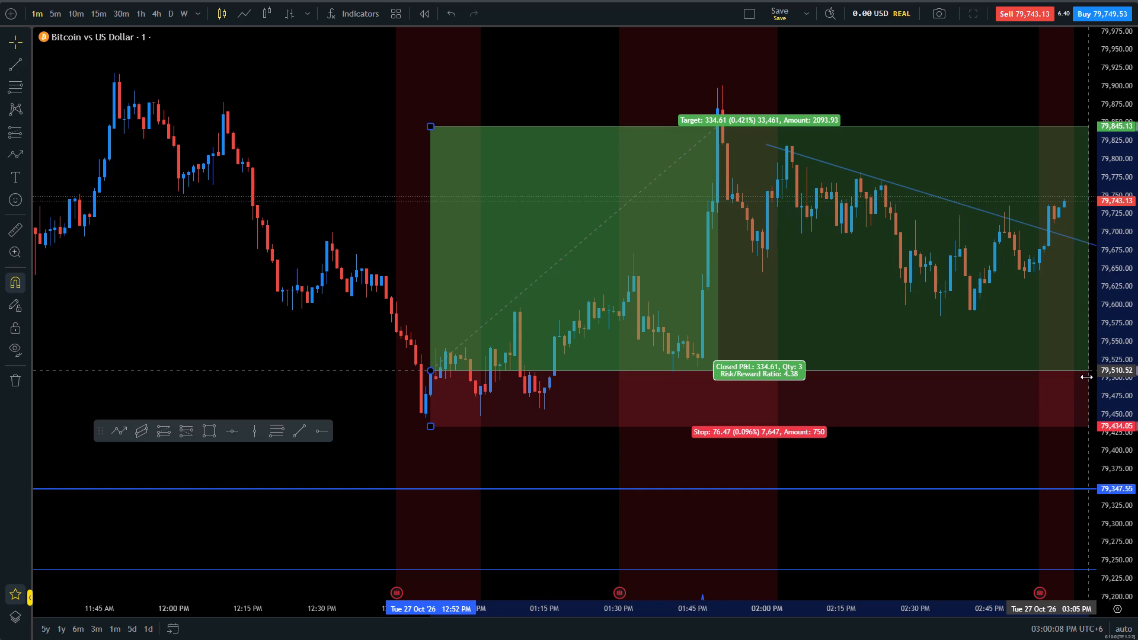
left_click_drag(1086, 377, 717, 343)
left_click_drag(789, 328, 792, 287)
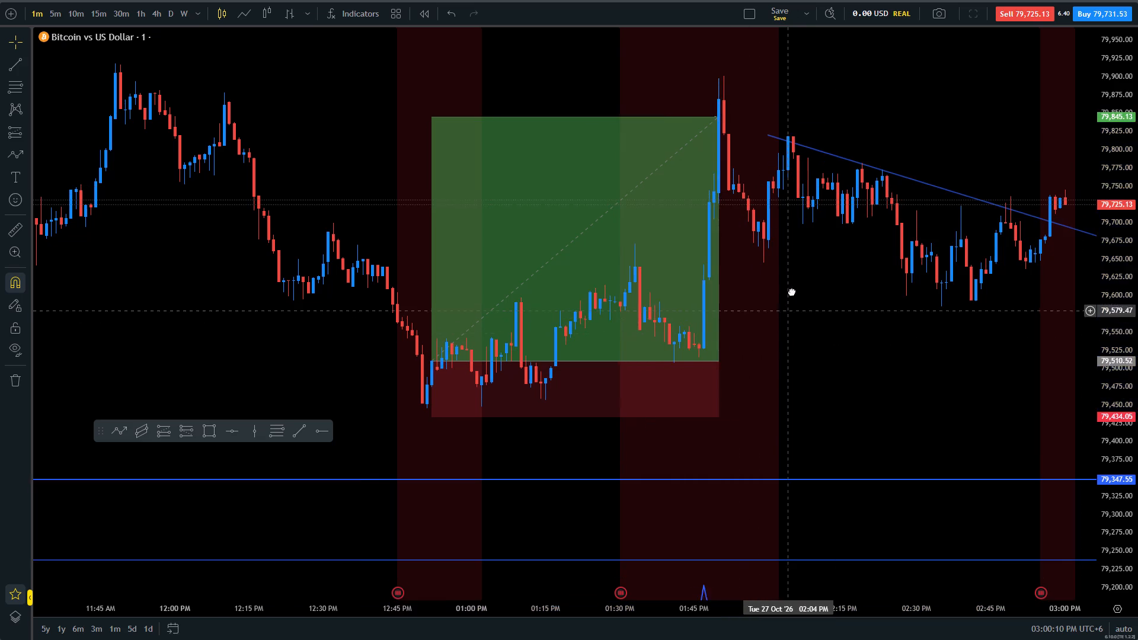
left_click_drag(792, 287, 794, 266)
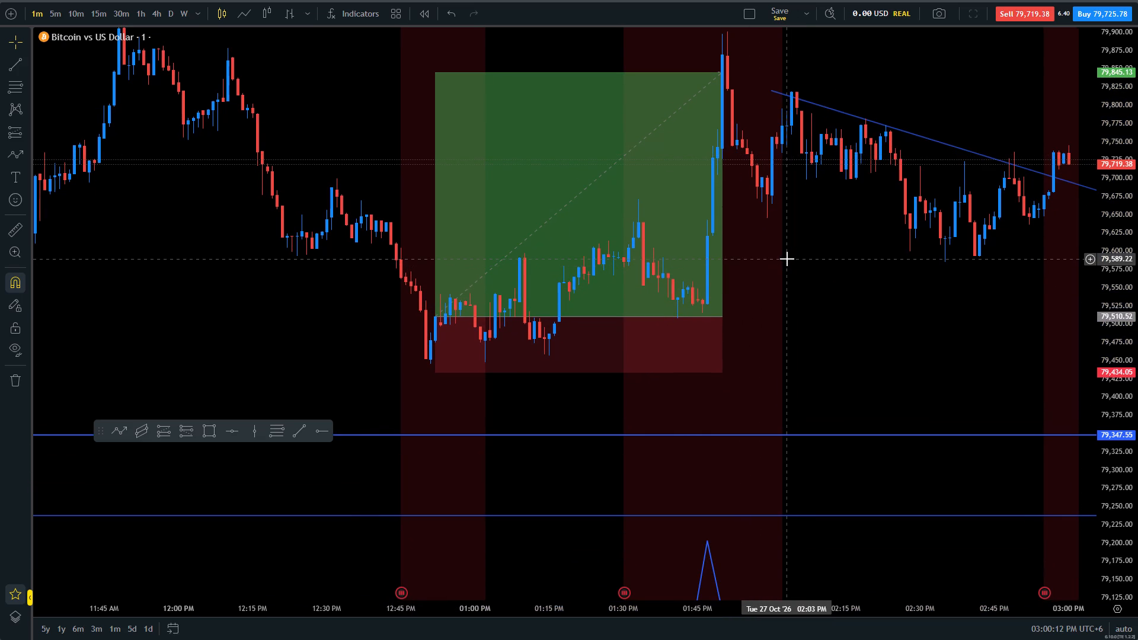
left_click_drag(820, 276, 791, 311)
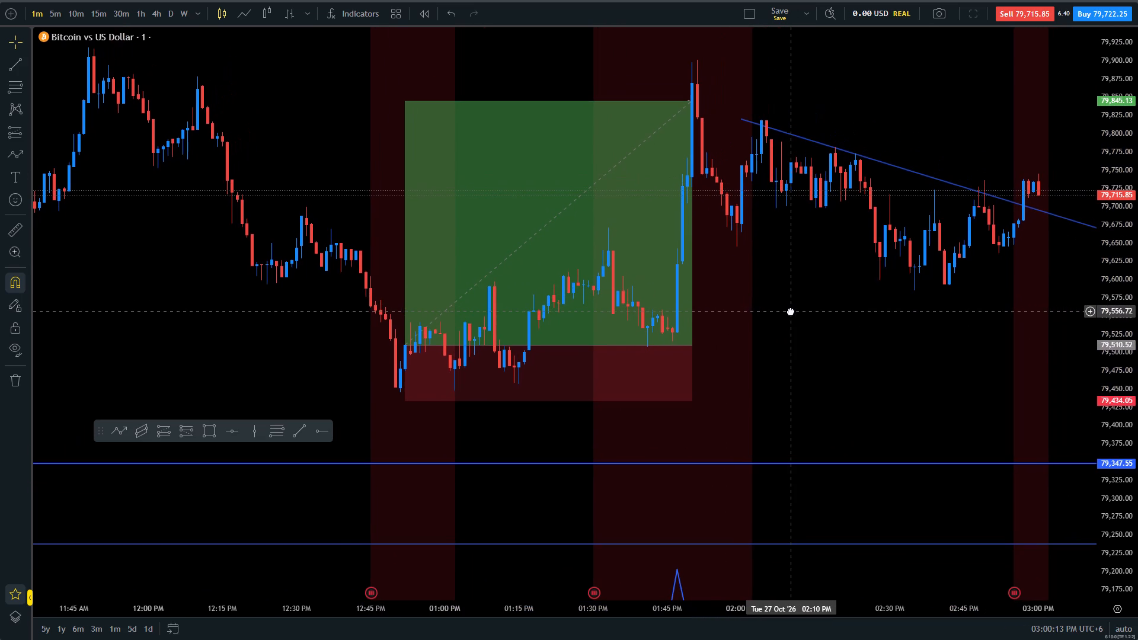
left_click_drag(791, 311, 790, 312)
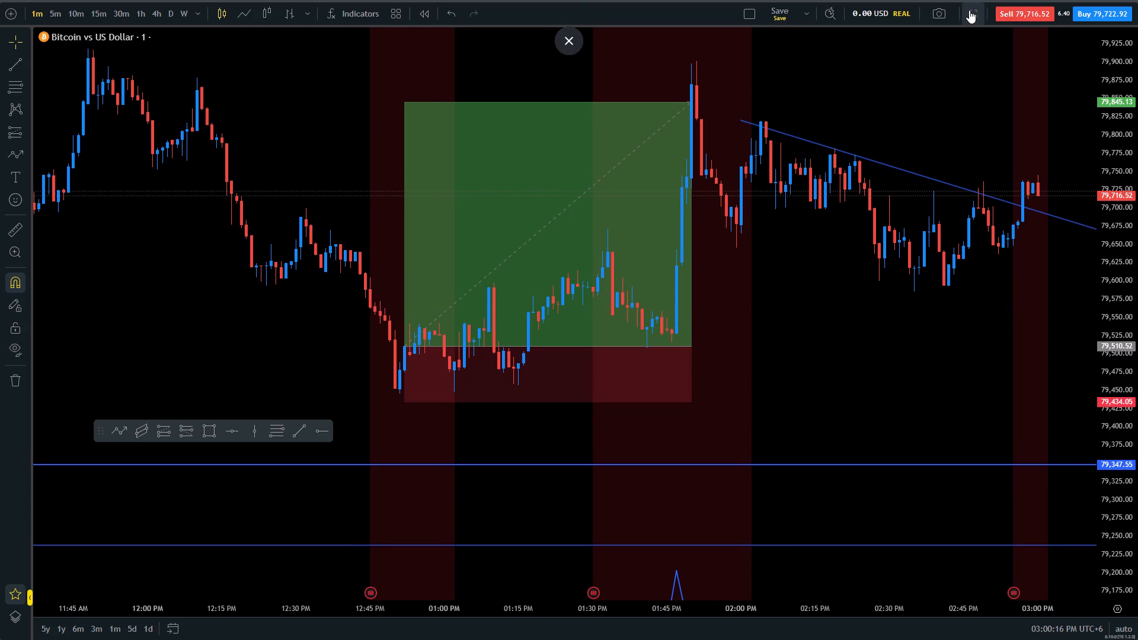
Exit the full-screen chart and switch to Cwallet's 1001x Leverage BTC/USD page.
left_click(969, 10)
left_click(503, 0)
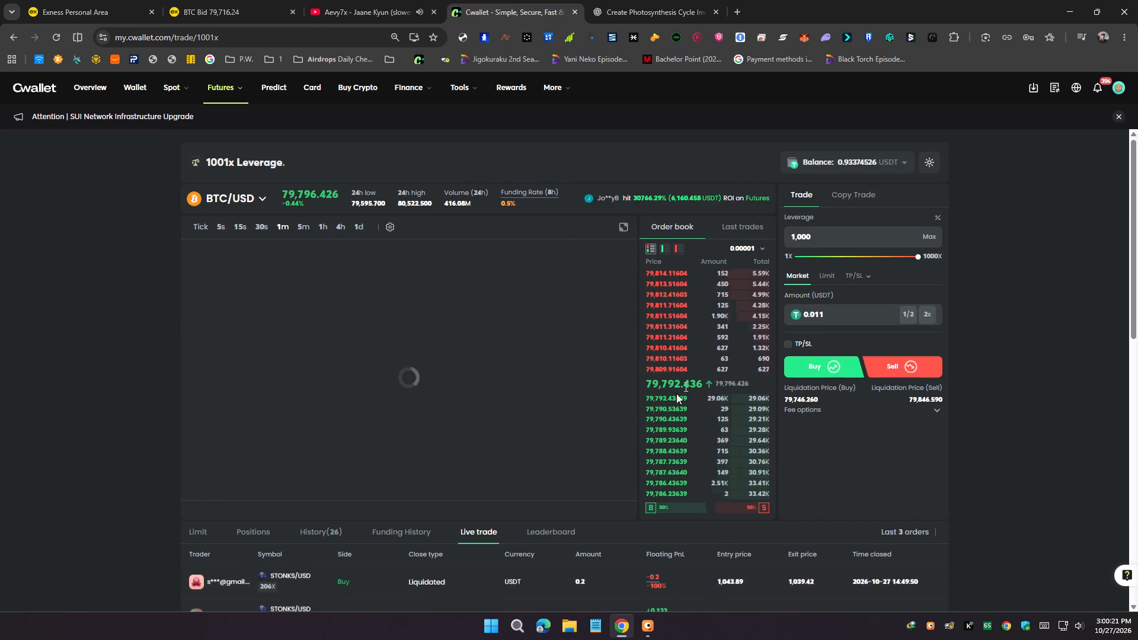
Examine the live trades list and the recent one-minute BTC/USD candles.
scroll(580, 417, "down", 1)
scroll(507, 469, "down", 2)
scroll(489, 464, "up", 1)
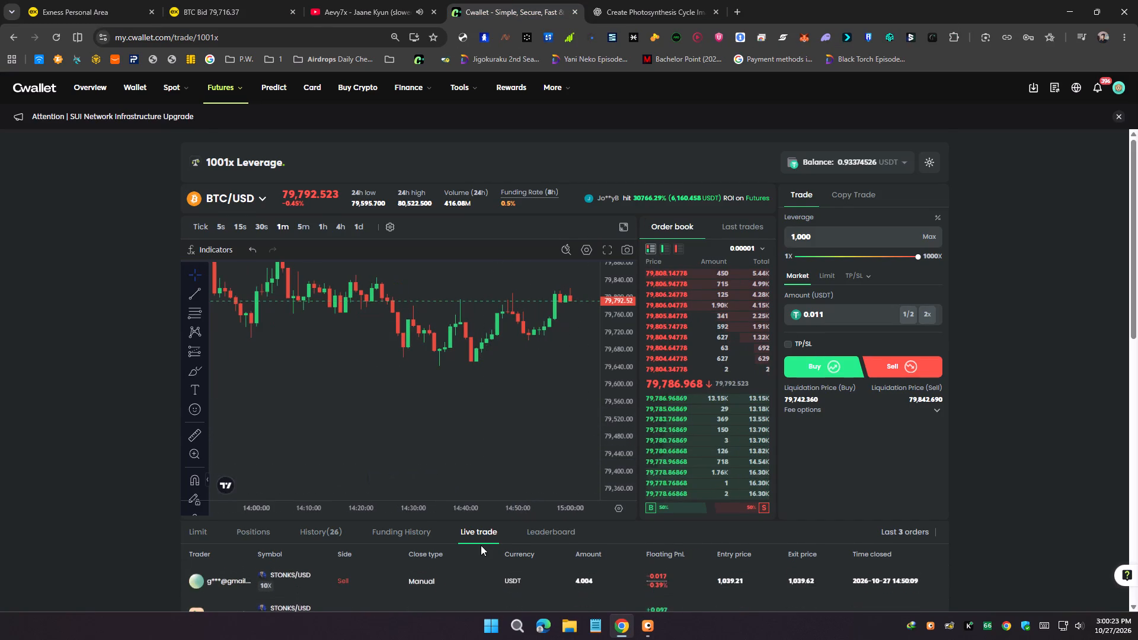
scroll(479, 546, "down", 2)
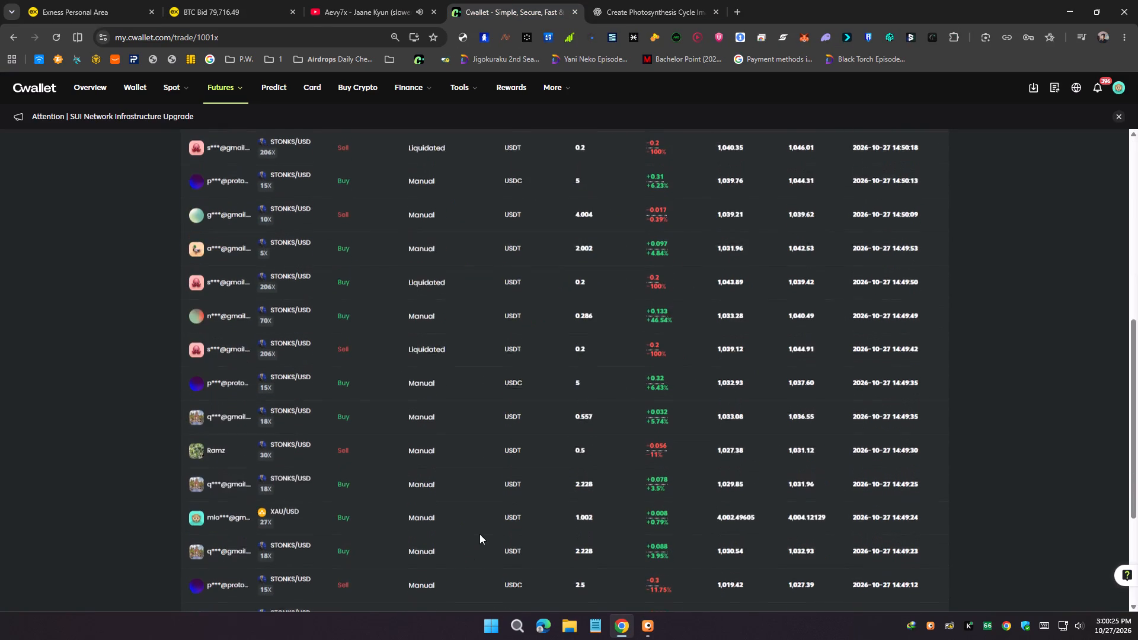
scroll(488, 511, "up", 3)
left_click_drag(461, 376, 441, 452)
scroll(439, 450, "down", 4)
scroll(439, 450, "up", 5)
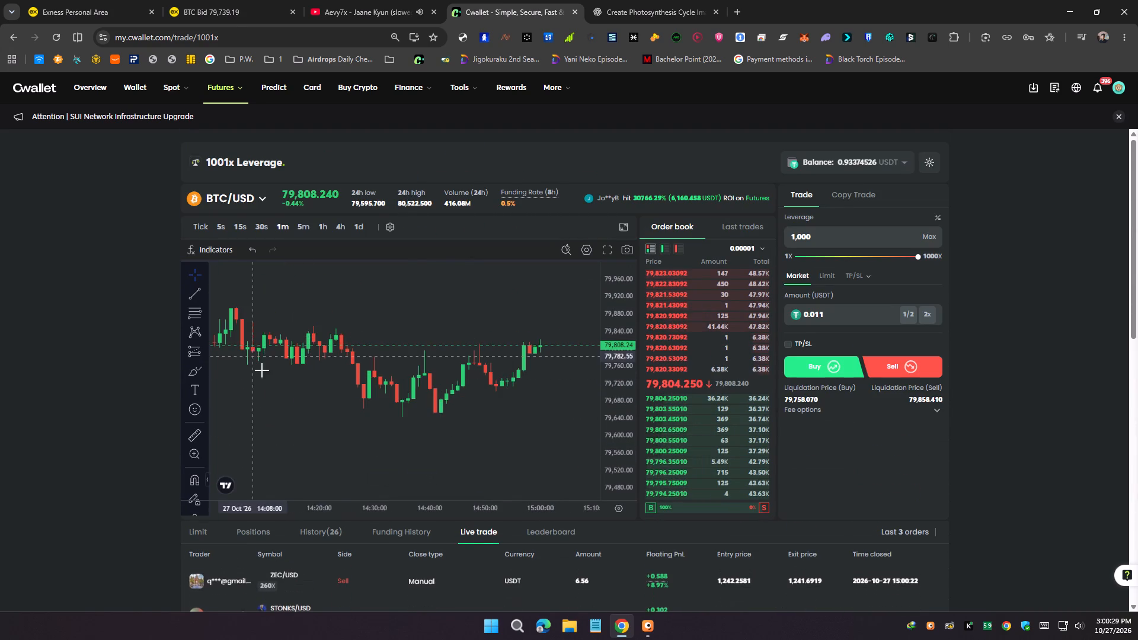
scroll(267, 381, "down", 3)
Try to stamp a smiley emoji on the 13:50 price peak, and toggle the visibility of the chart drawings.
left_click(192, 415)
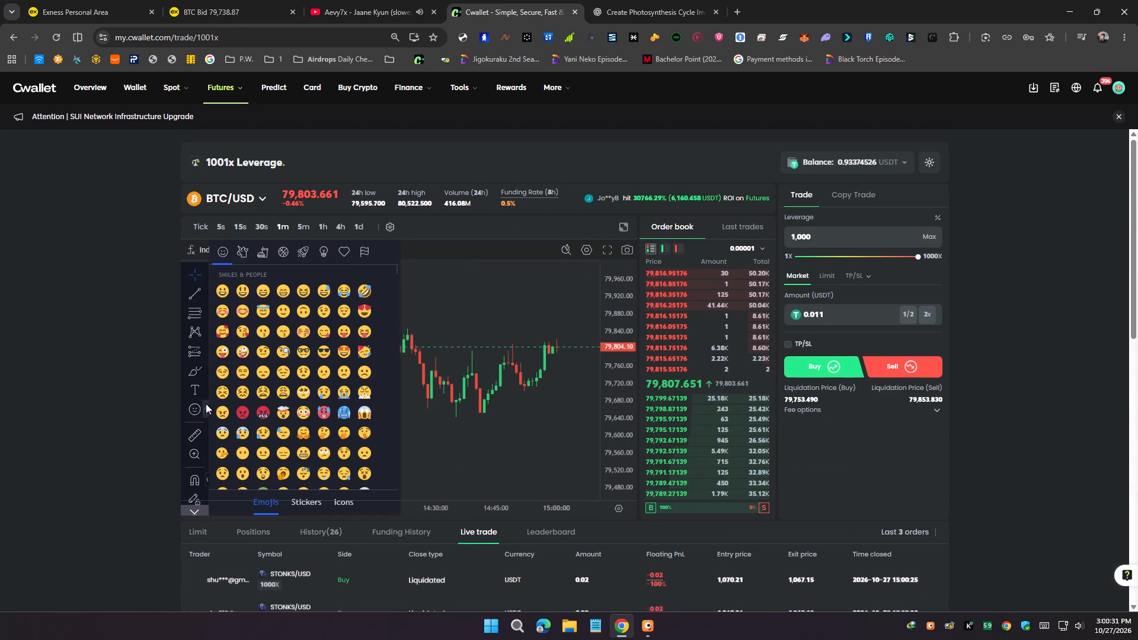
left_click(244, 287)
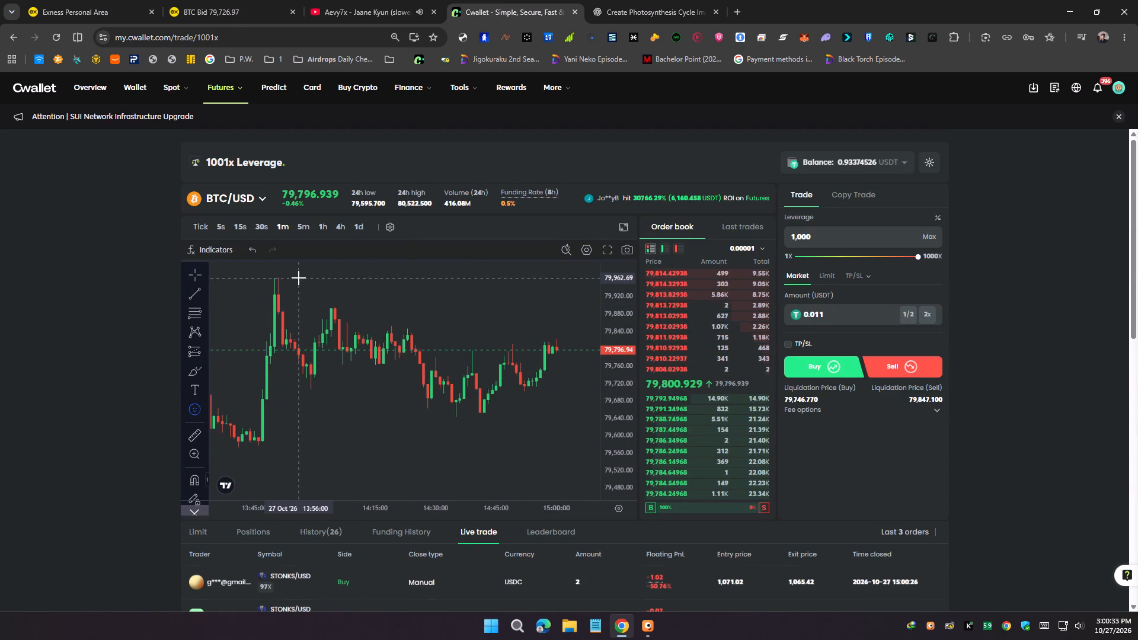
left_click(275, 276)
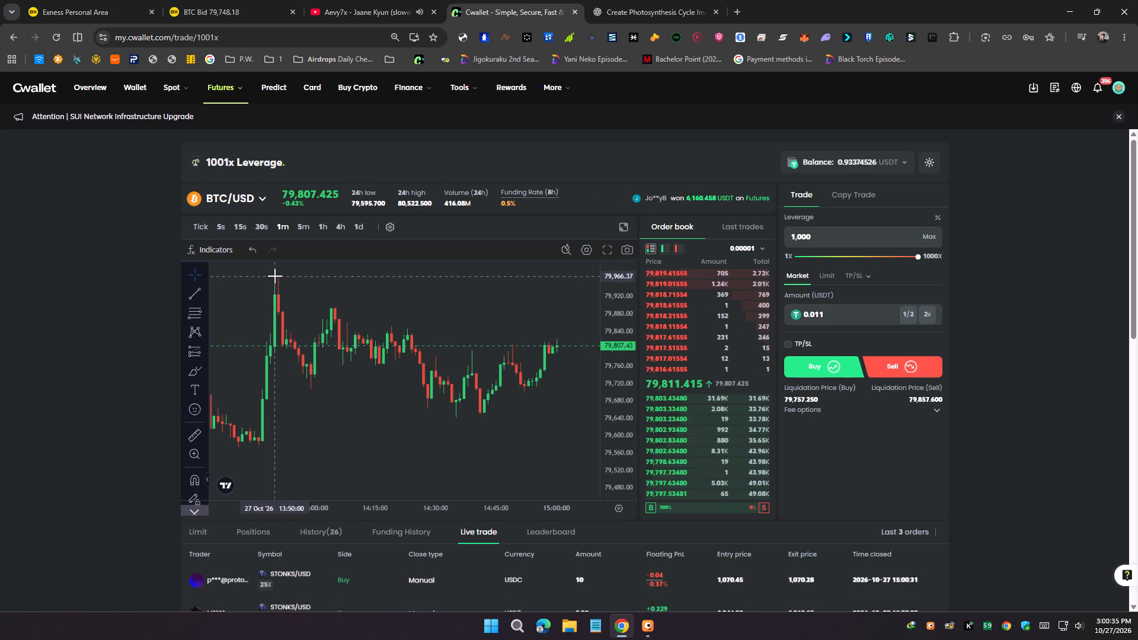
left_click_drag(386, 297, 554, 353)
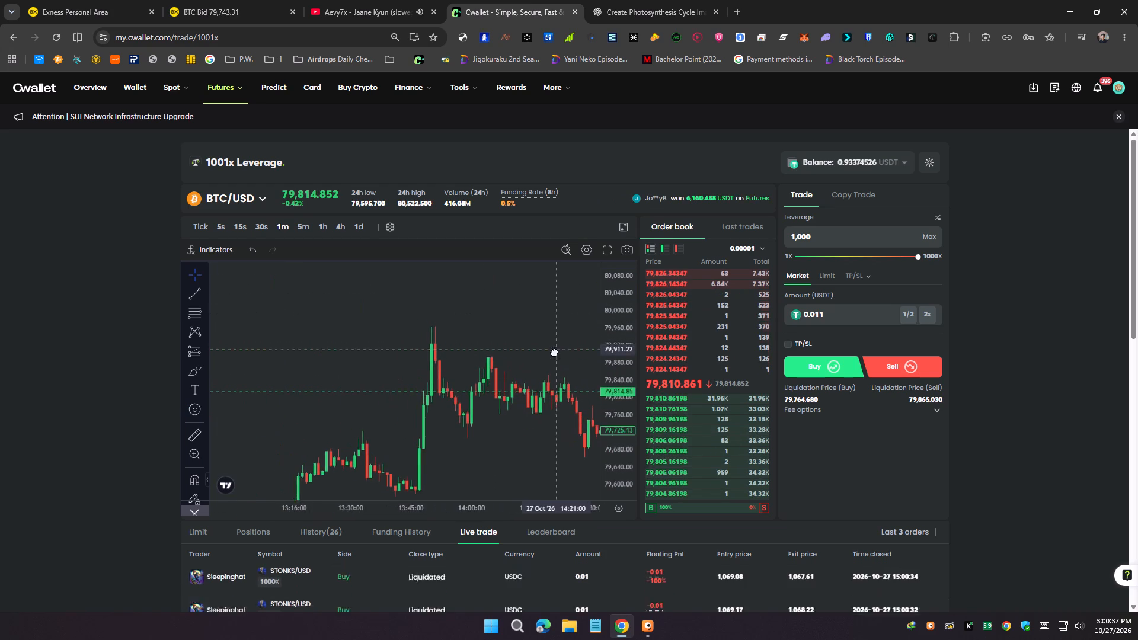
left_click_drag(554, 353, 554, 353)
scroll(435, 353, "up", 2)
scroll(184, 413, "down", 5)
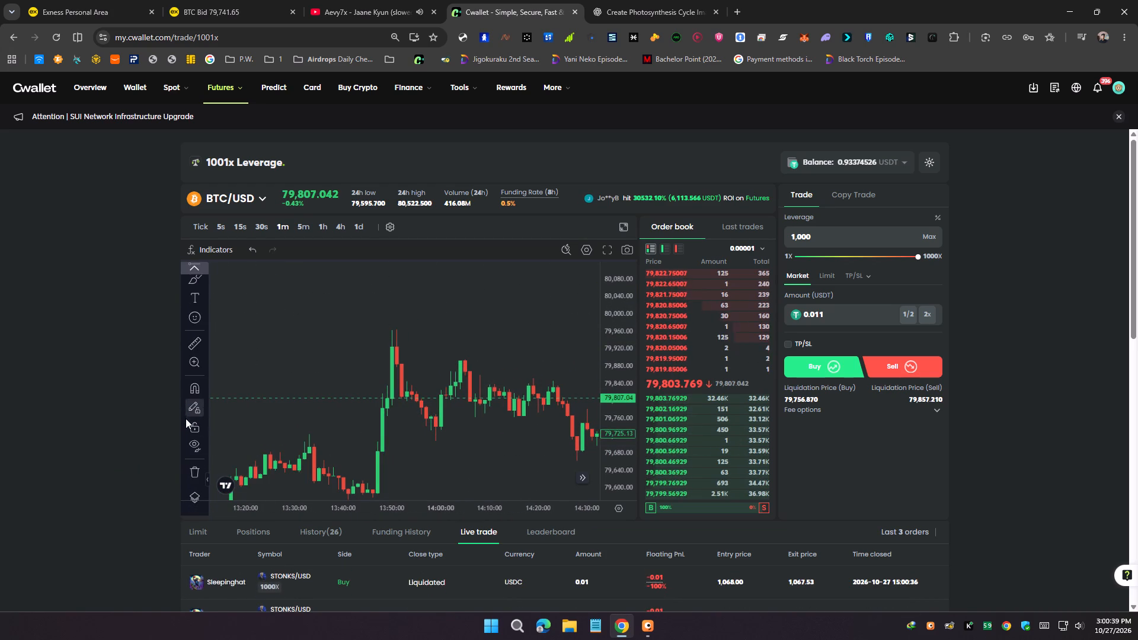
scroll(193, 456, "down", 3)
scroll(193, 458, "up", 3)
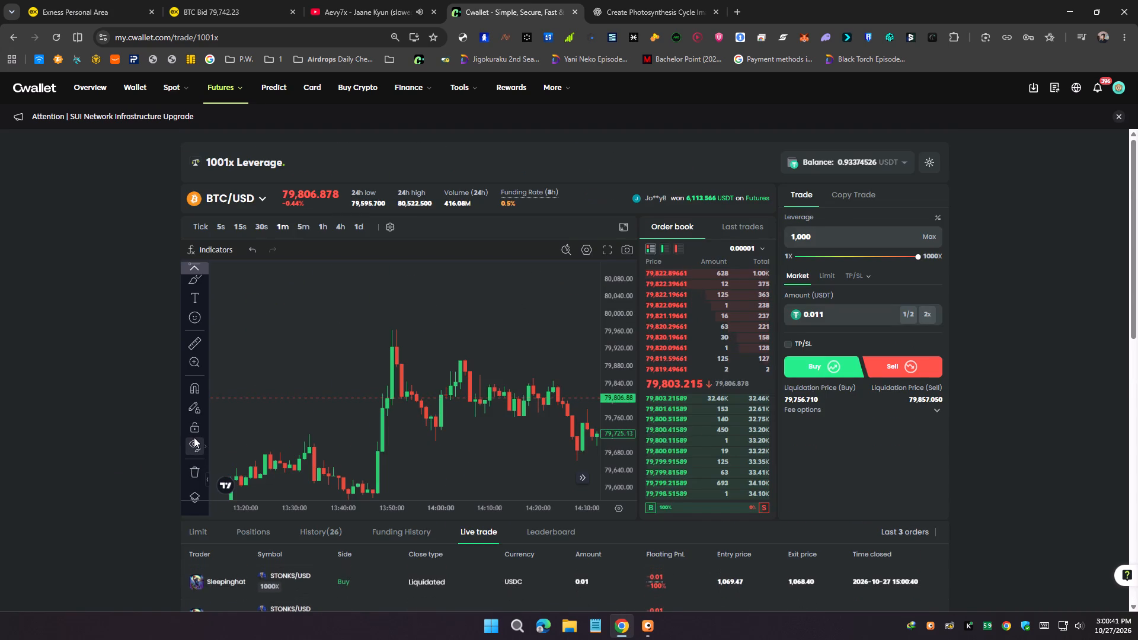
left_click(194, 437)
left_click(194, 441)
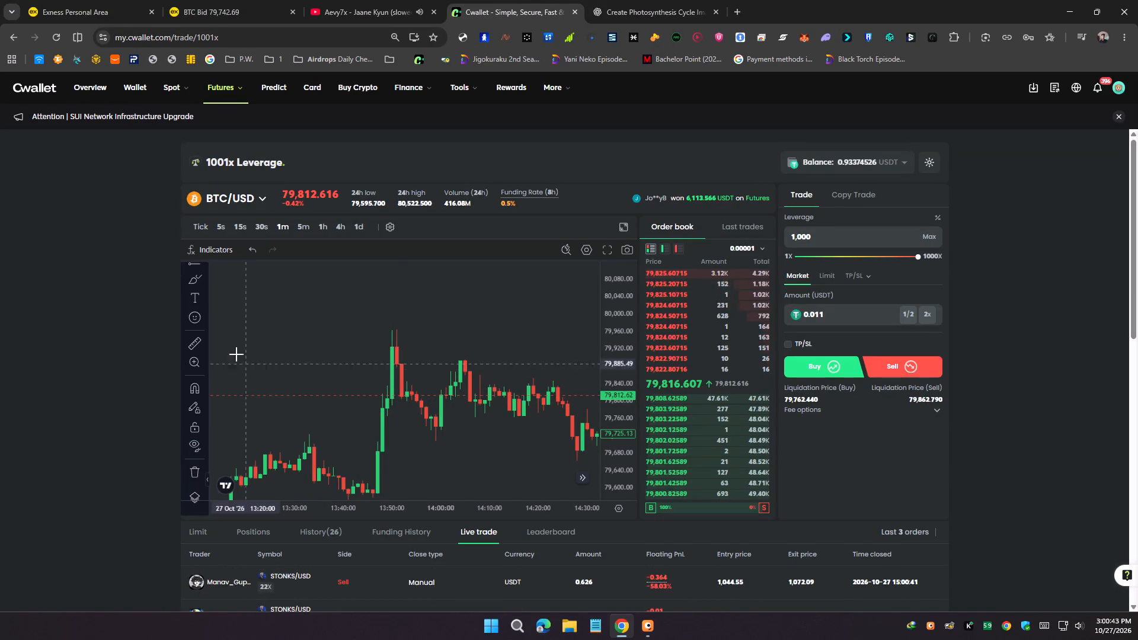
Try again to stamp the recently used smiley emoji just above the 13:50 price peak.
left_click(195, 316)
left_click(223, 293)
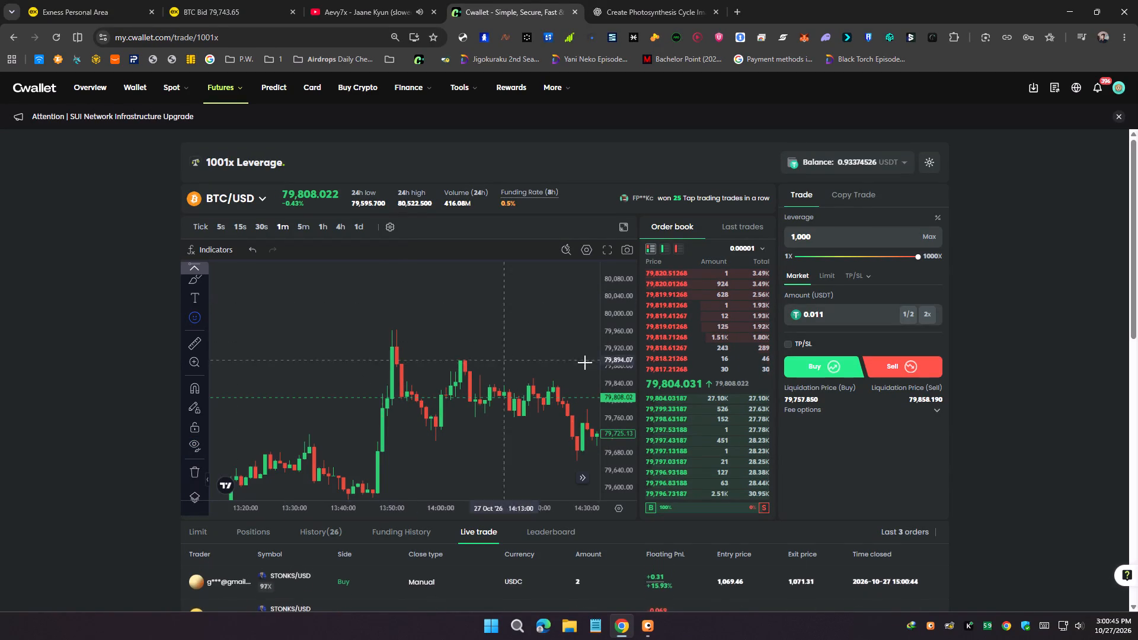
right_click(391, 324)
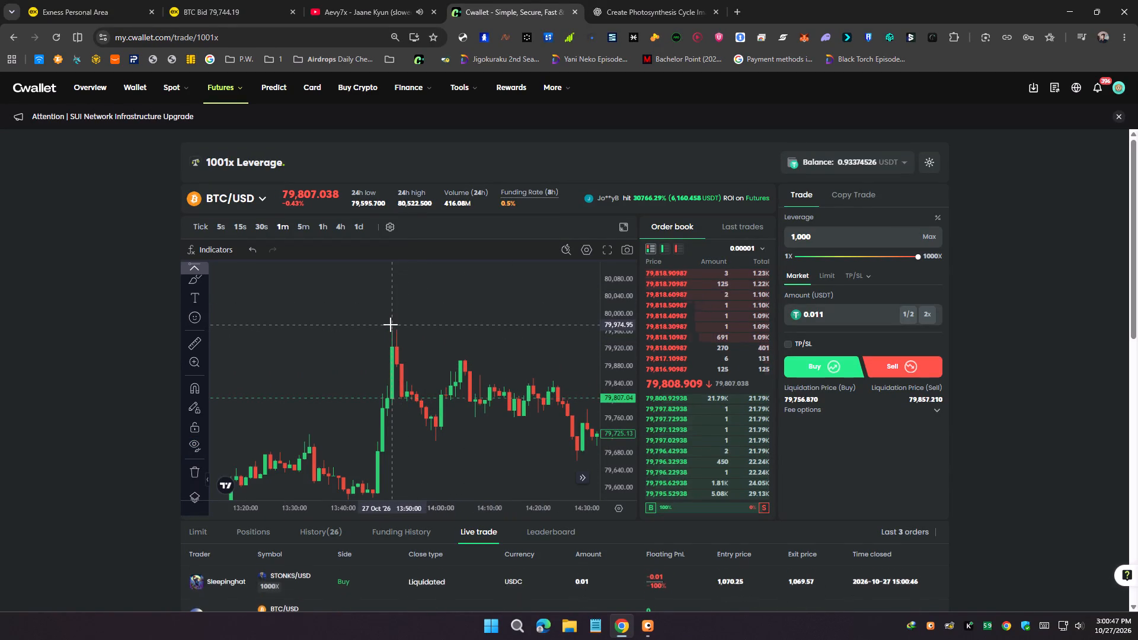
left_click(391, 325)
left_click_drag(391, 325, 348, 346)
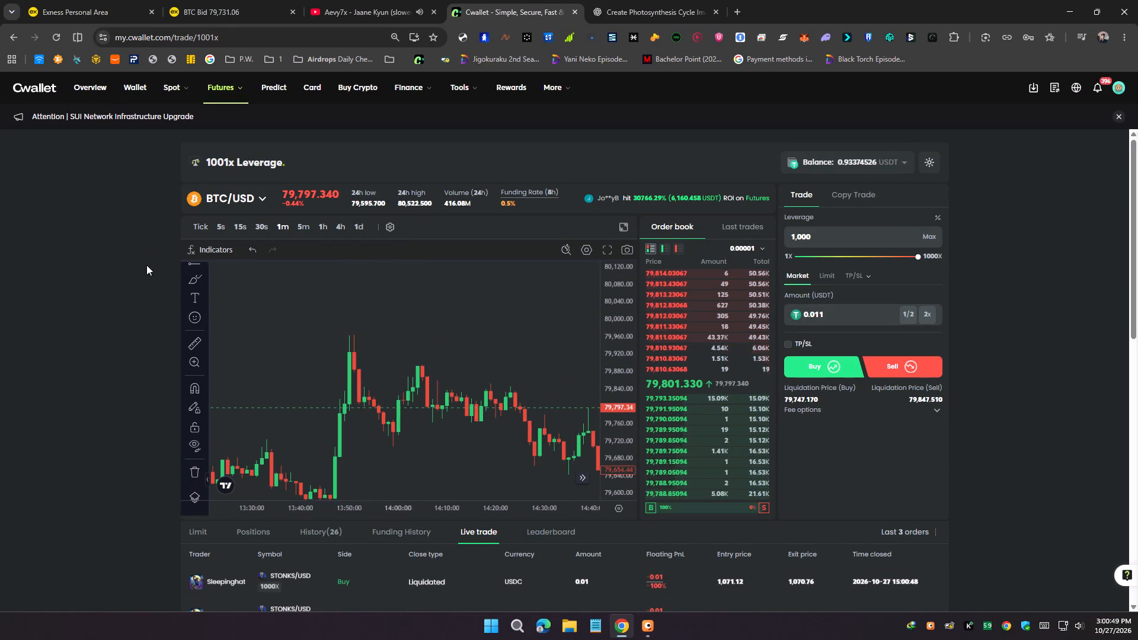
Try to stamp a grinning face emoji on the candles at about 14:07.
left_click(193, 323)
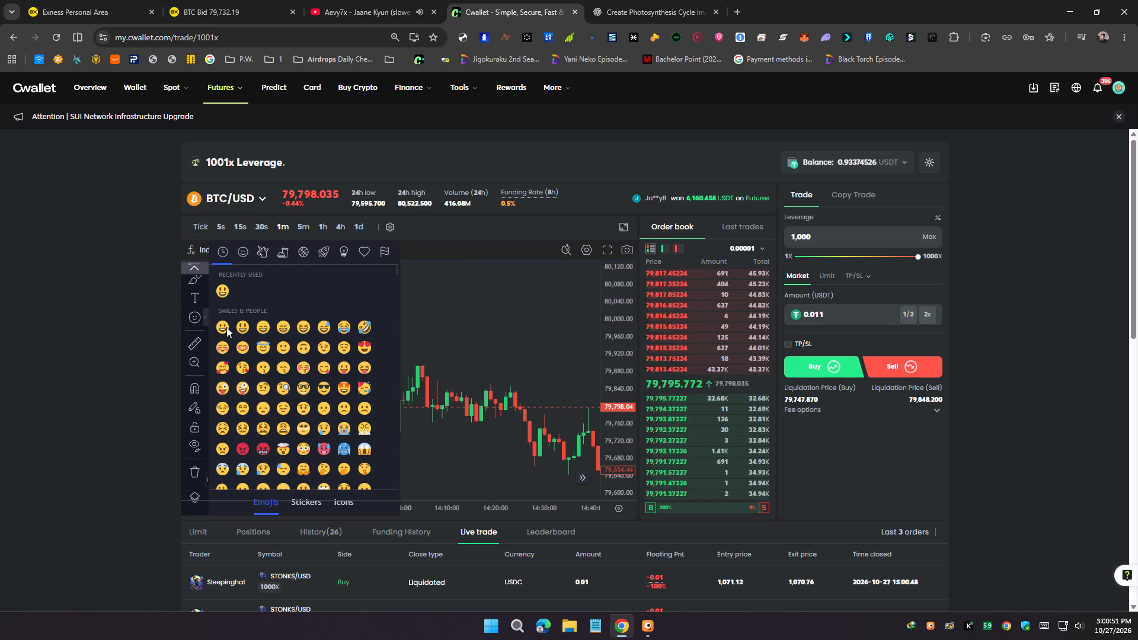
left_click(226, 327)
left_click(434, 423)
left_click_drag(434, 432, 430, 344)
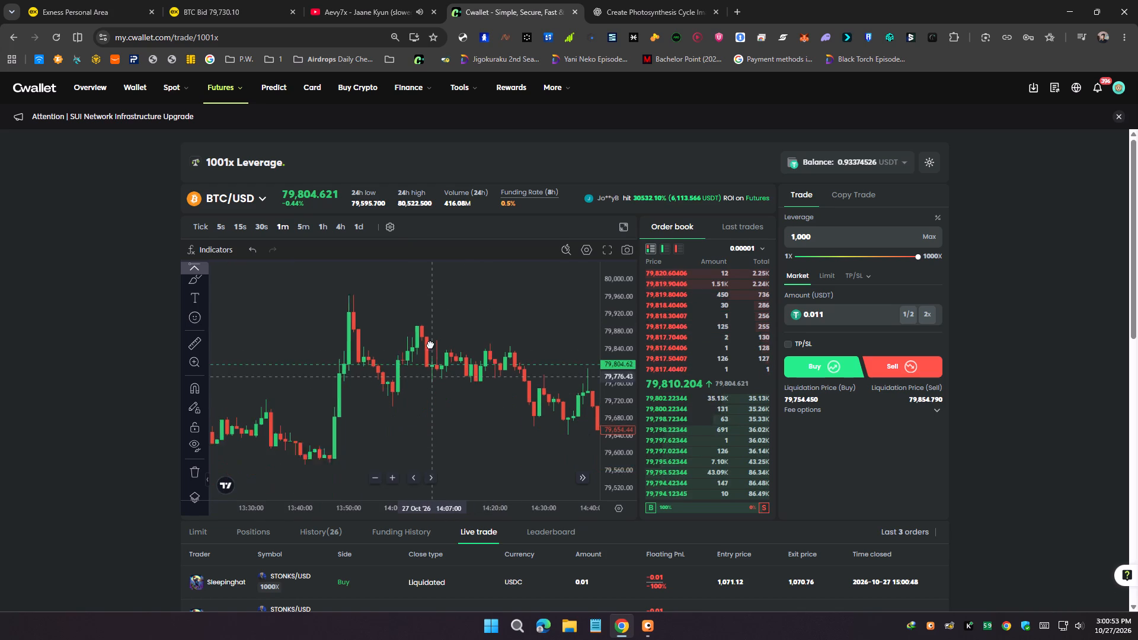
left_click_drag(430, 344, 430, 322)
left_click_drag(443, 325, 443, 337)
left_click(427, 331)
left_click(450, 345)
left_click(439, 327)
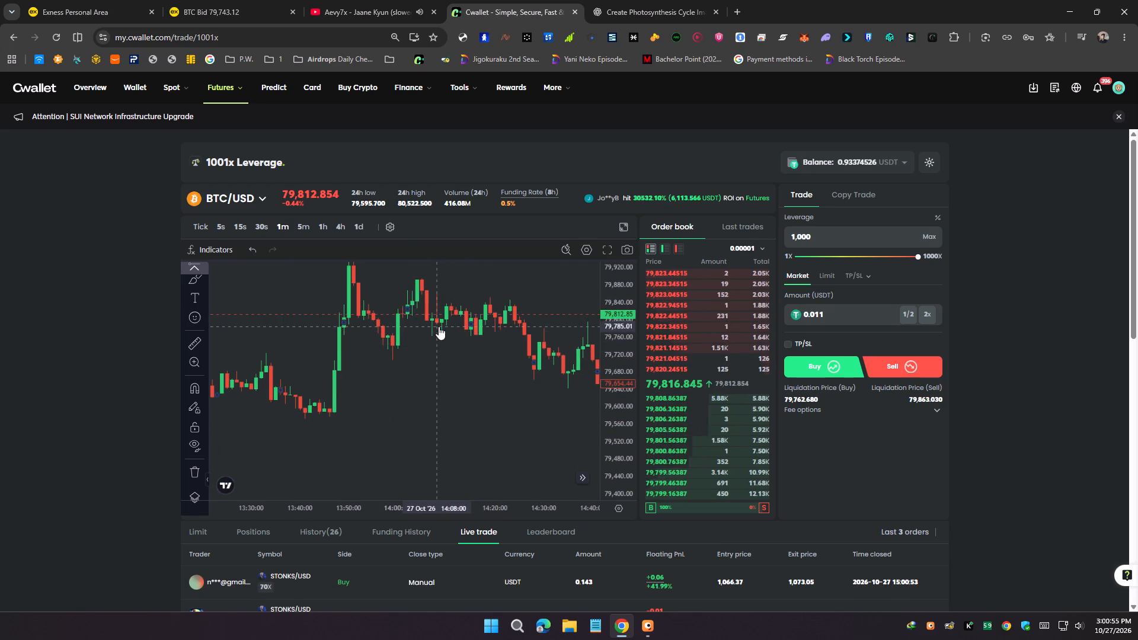
Examine the BTC/USD candles from the 13:50 peak to the latest price around 15:00 at different price scales.
left_click_drag(439, 327, 434, 380)
scroll(646, 381, "down", 4)
scroll(618, 362, "up", 3)
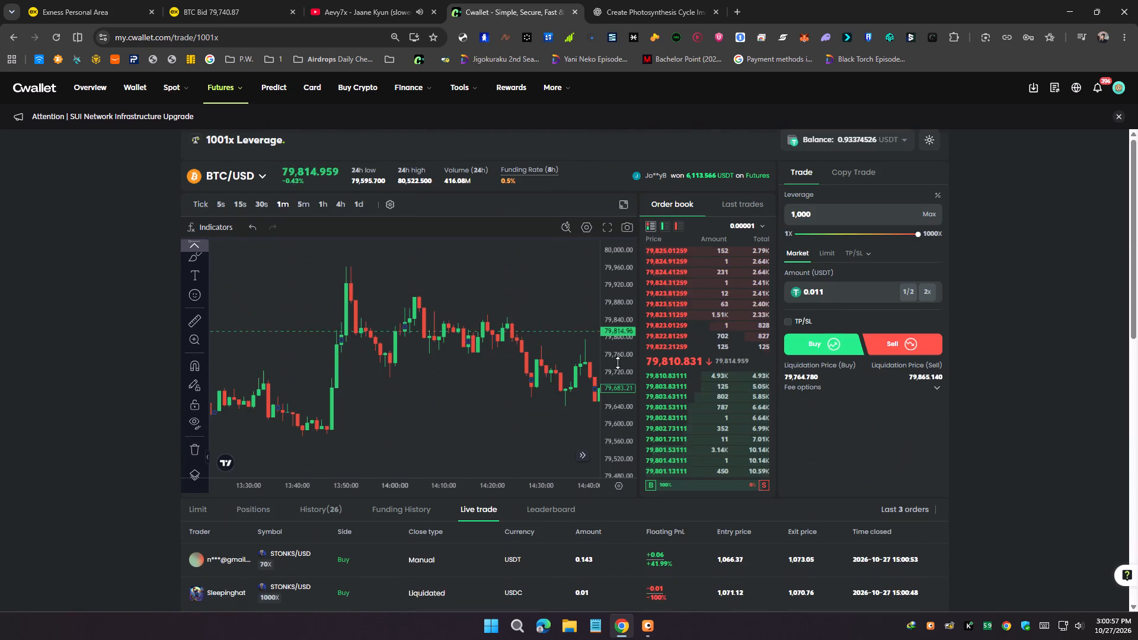
scroll(618, 363, "down", 20)
scroll(618, 364, "up", 9)
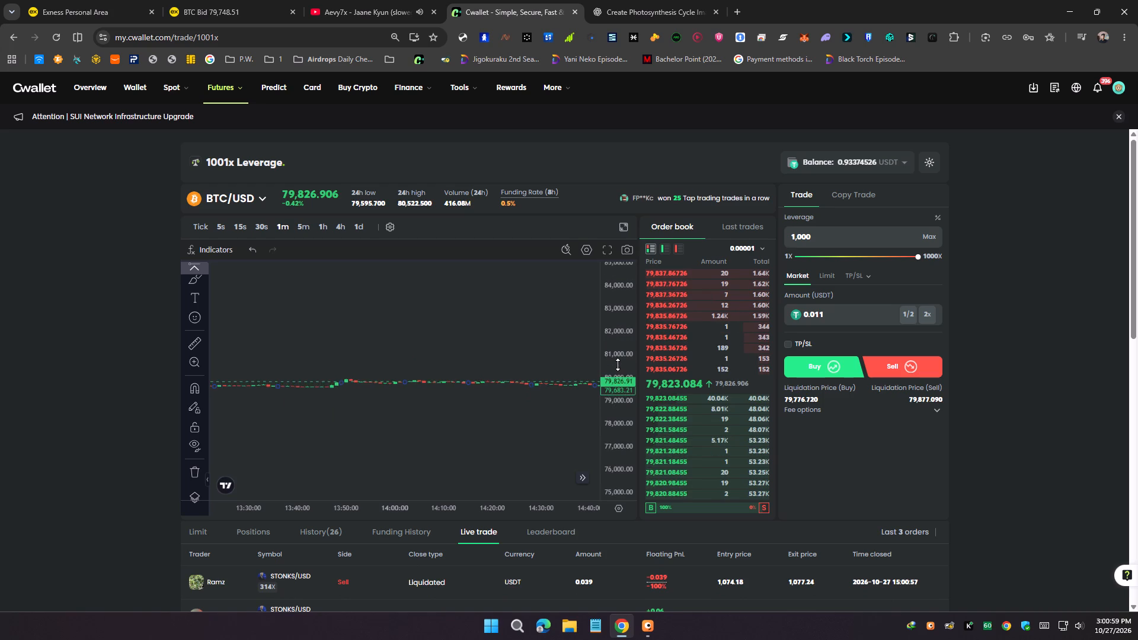
scroll(618, 364, "up", 17)
scroll(618, 364, "up", 6)
scroll(618, 364, "down", 3)
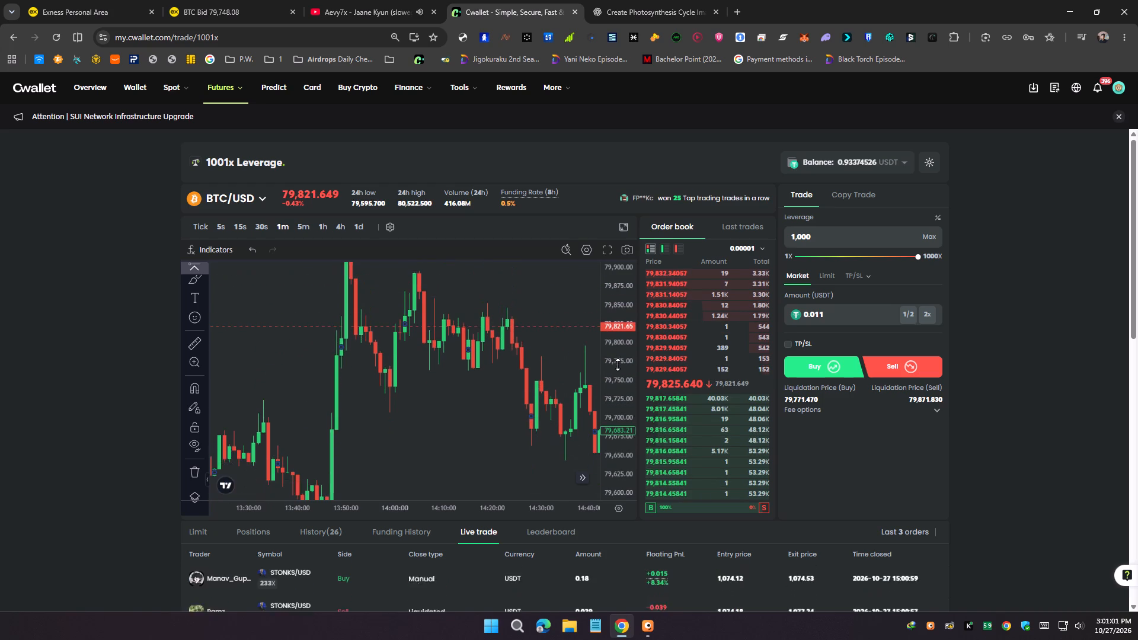
scroll(503, 380, "down", 2)
left_click_drag(450, 380, 276, 345)
scroll(292, 354, "up", 4)
left_click_drag(341, 375, 461, 442)
scroll(623, 419, "up", 2)
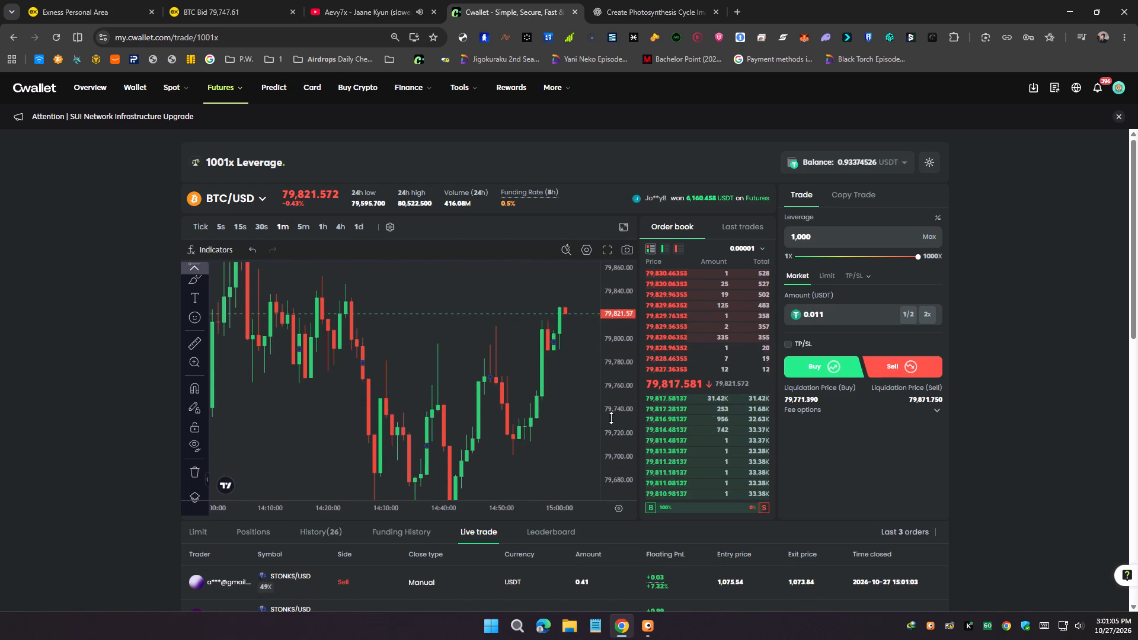
left_click_drag(549, 402, 539, 421)
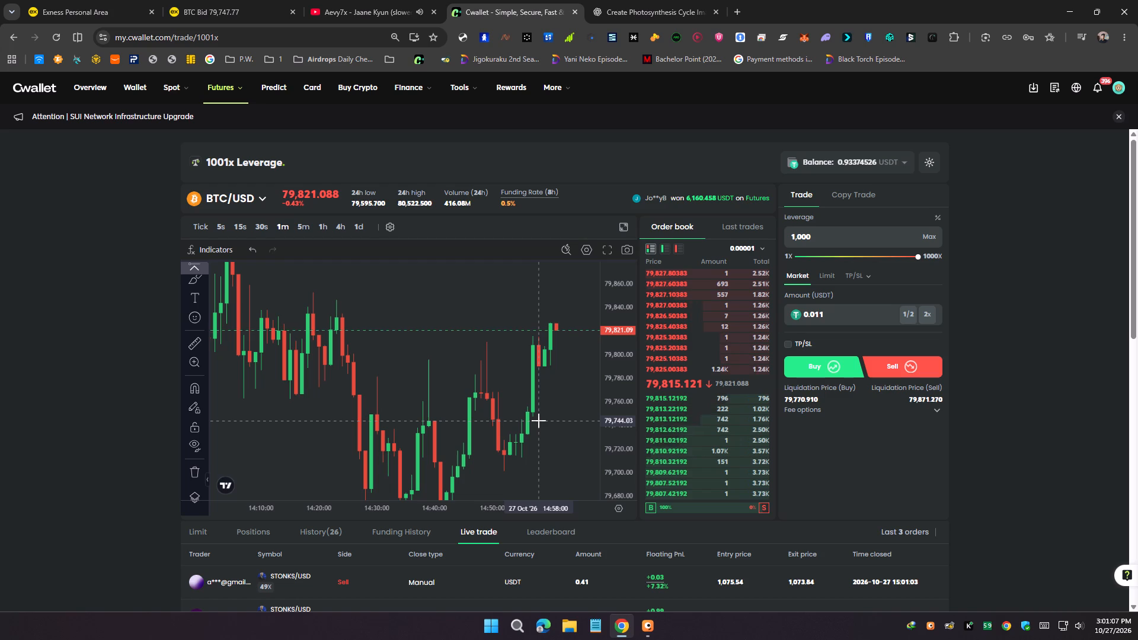
left_click_drag(539, 421, 530, 397)
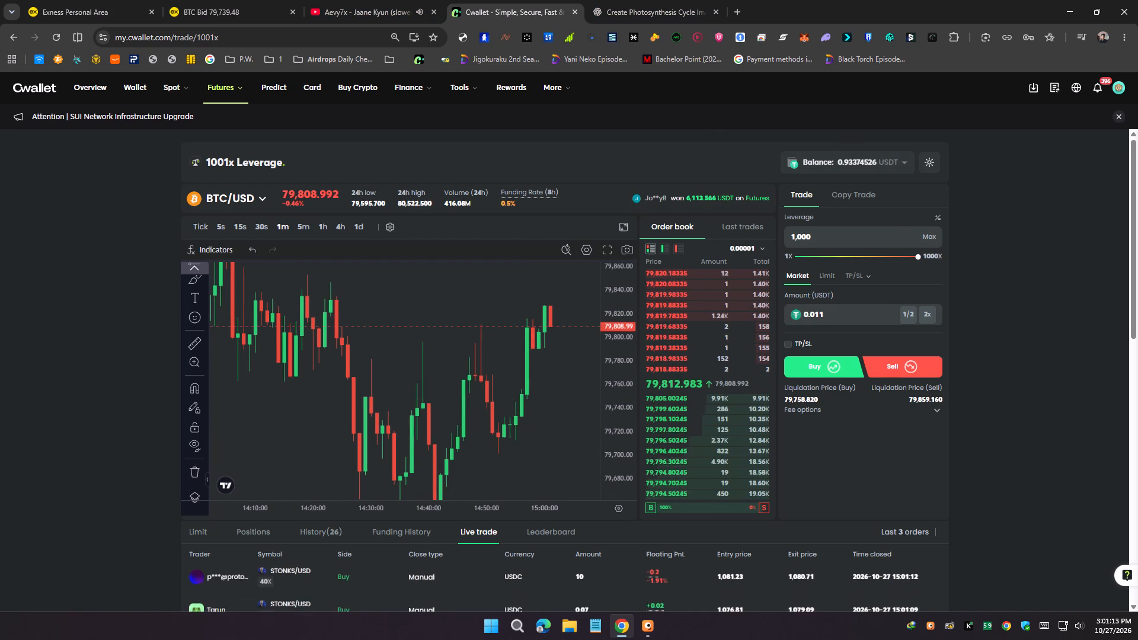
Set the BTC/USD market order amount to 0.92 USDT.
left_click_drag(880, 326, 792, 321)
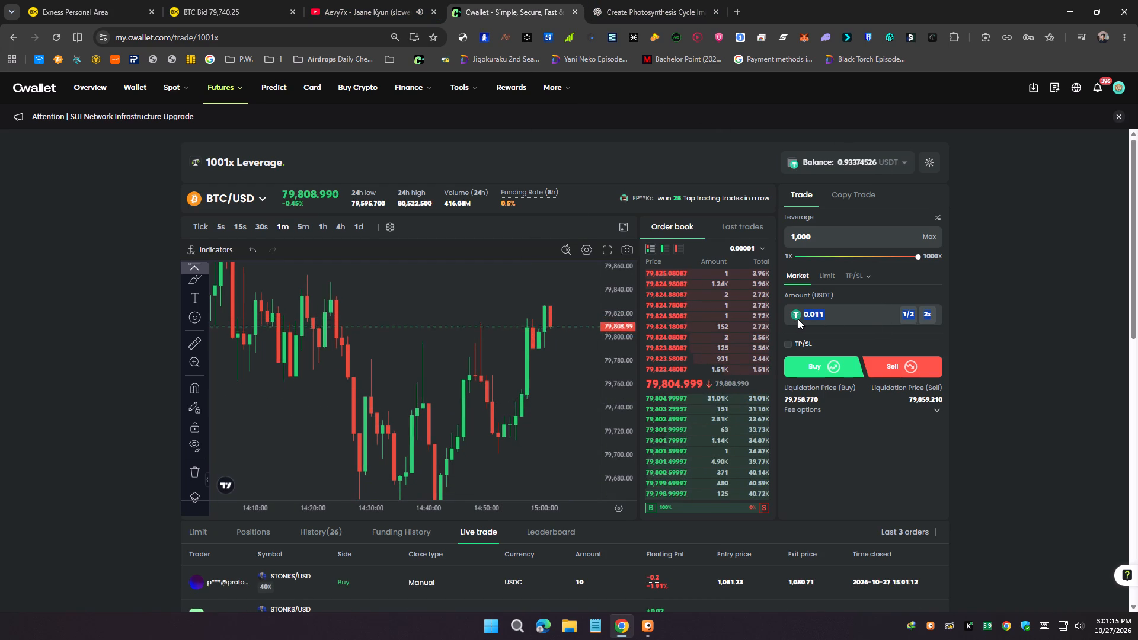
key("BackSpace")
type("0.9")
key("BackSpace")
key("BackSpace")
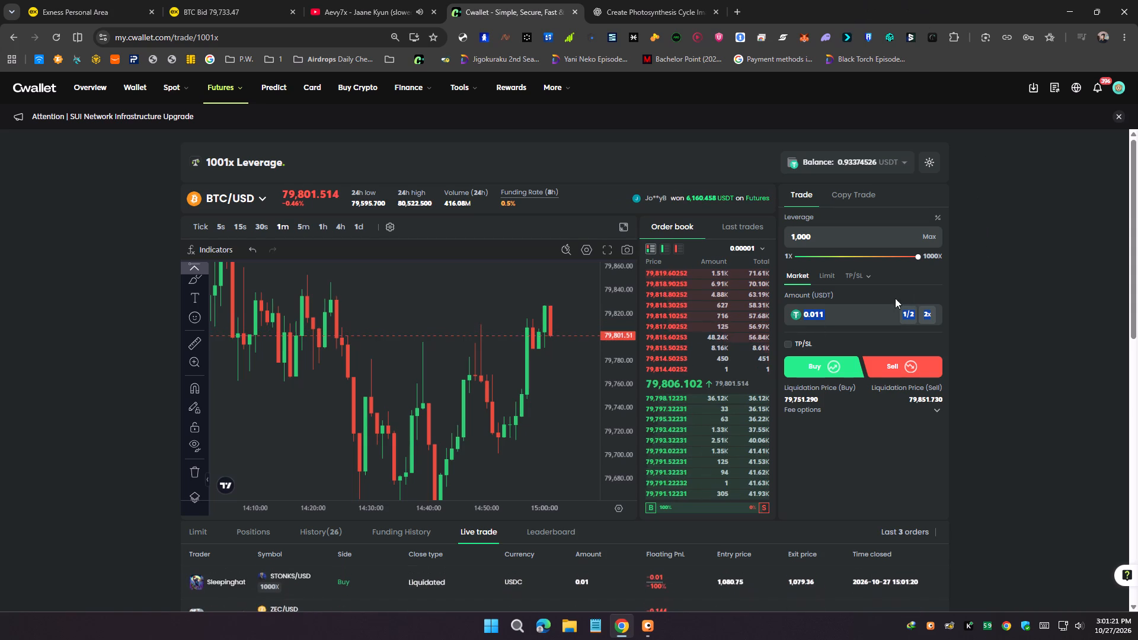
left_click(874, 315)
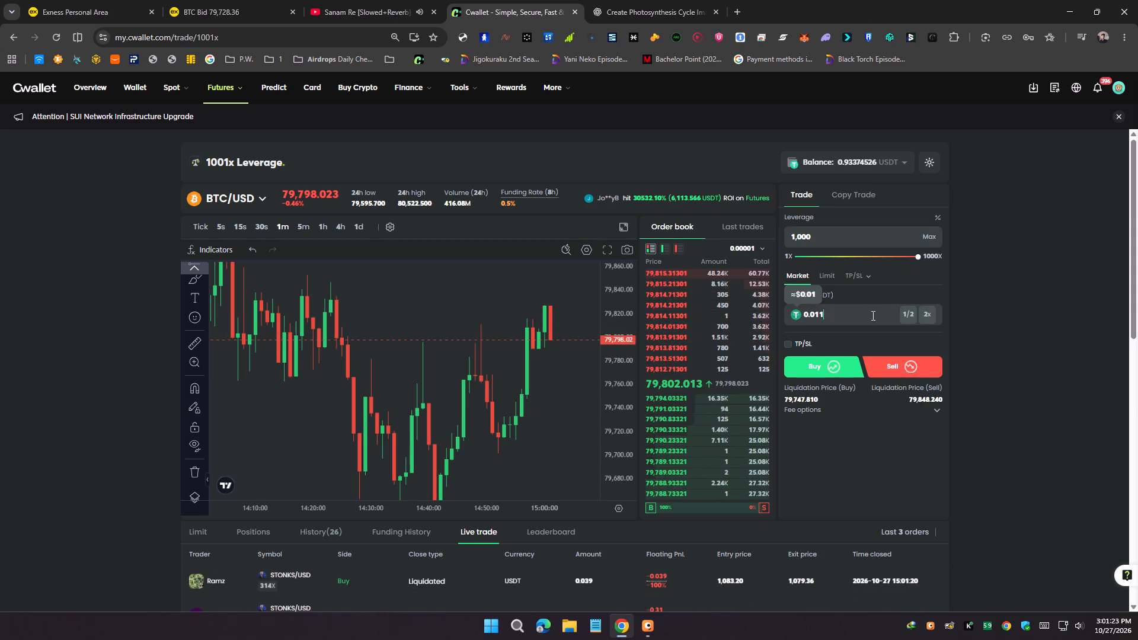
key("BackSpace")
key("BackSpace")
key("BackSpace")
key("BackSpace")
key("BackSpace")
key("BackSpace")
key("BackSpace")
key("BackSpace")
key("BackSpace")
key("BackSpace")
key("BackSpace")
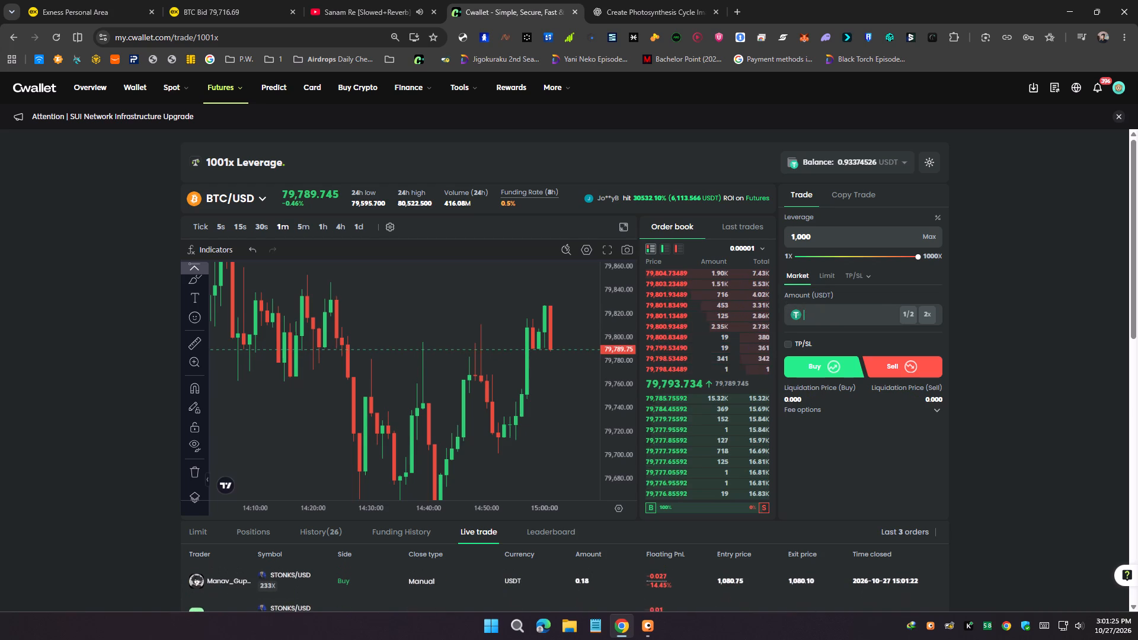
type("0.9")
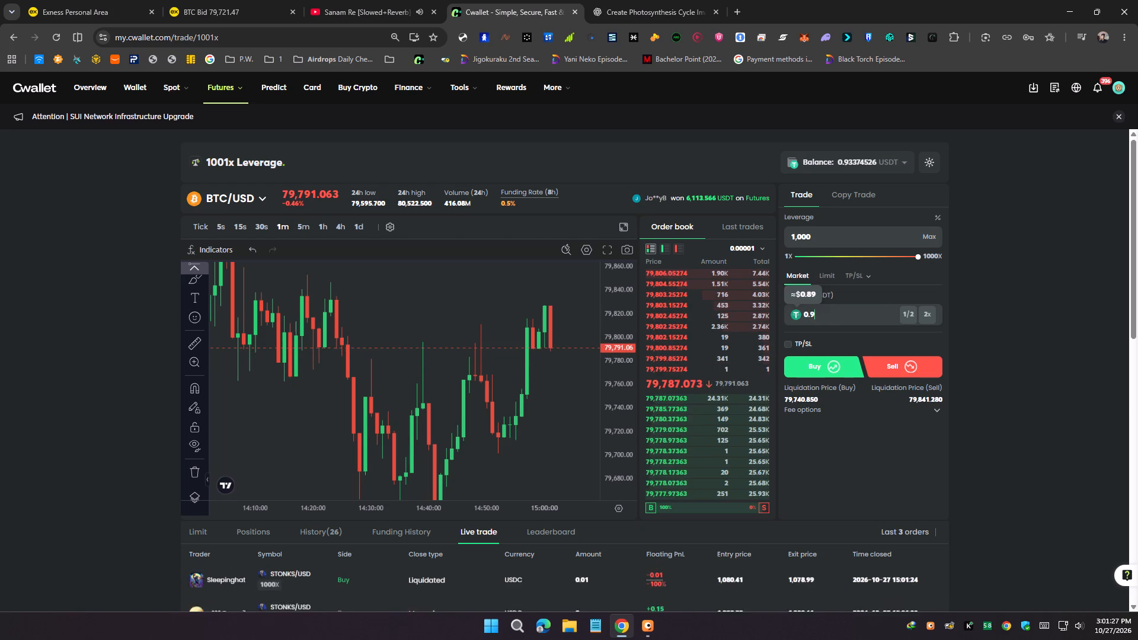
key("2")
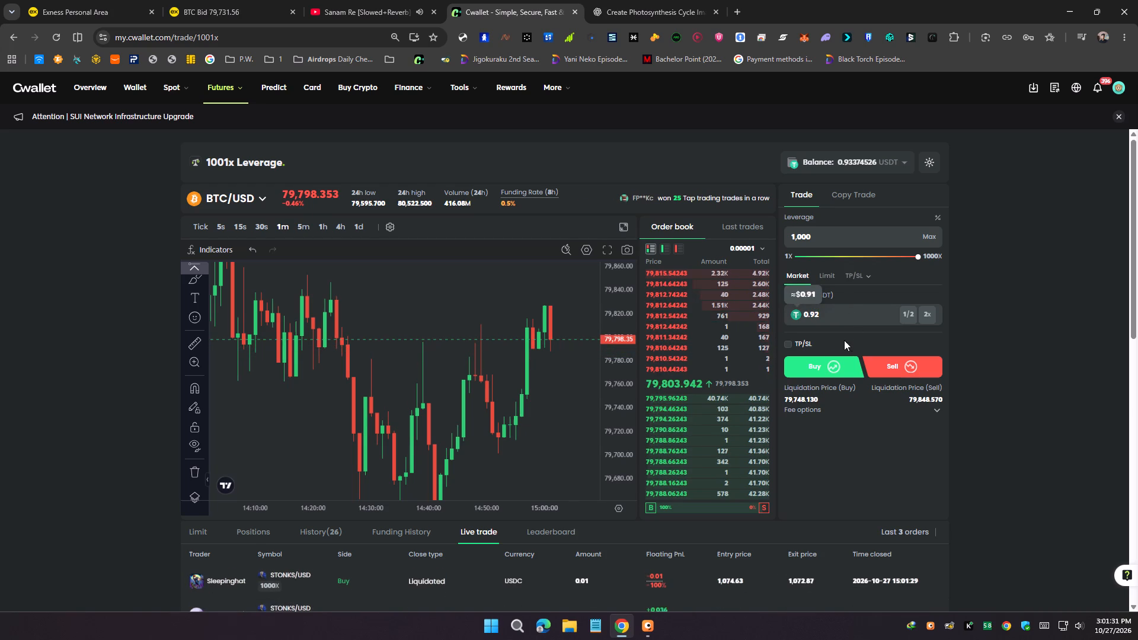
Enable TP/SL for the order and set the take-profit PnL to +2 USDT.
left_click(808, 341)
left_click(824, 372)
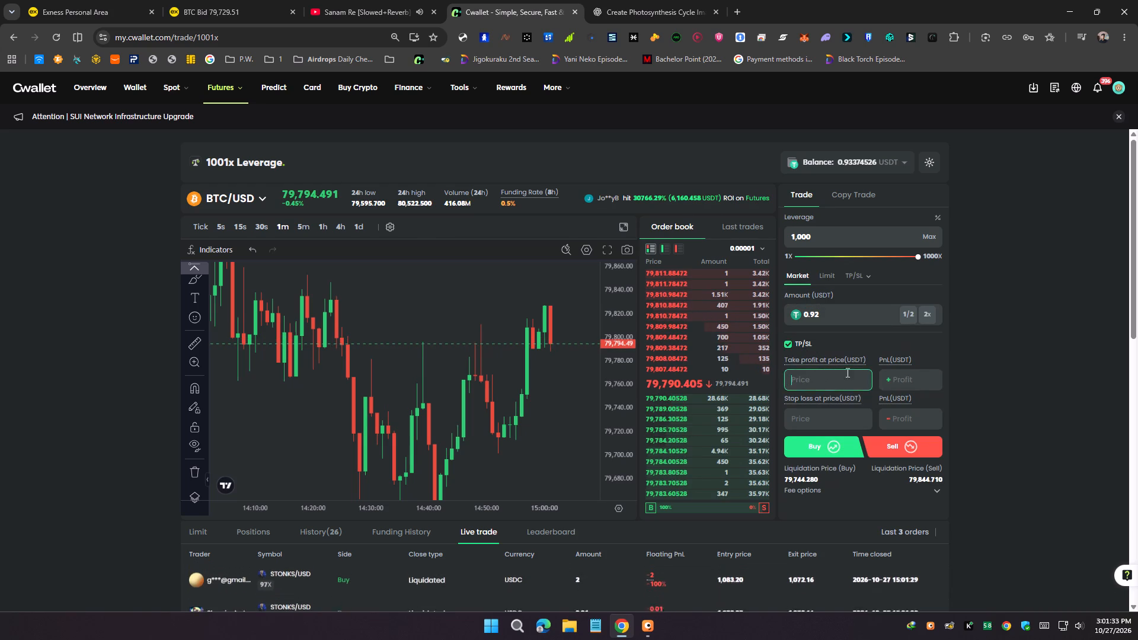
left_click(900, 375)
key("2")
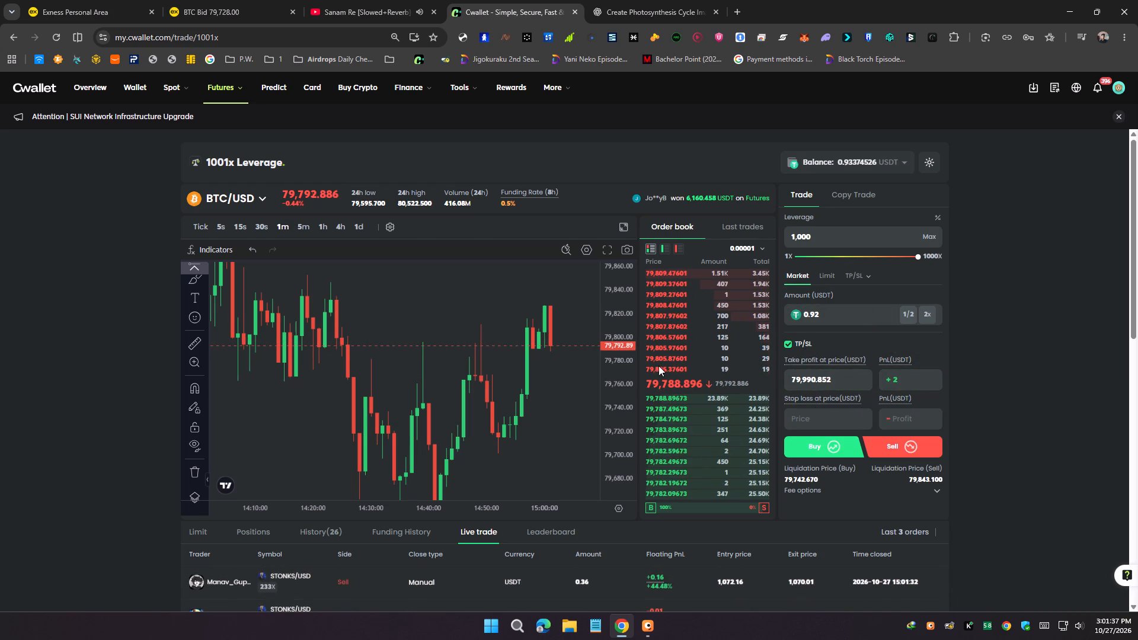
Examine the recent BTC/USD price swings around the current price at different price scales.
left_click_drag(659, 363, 653, 395)
left_click(635, 387)
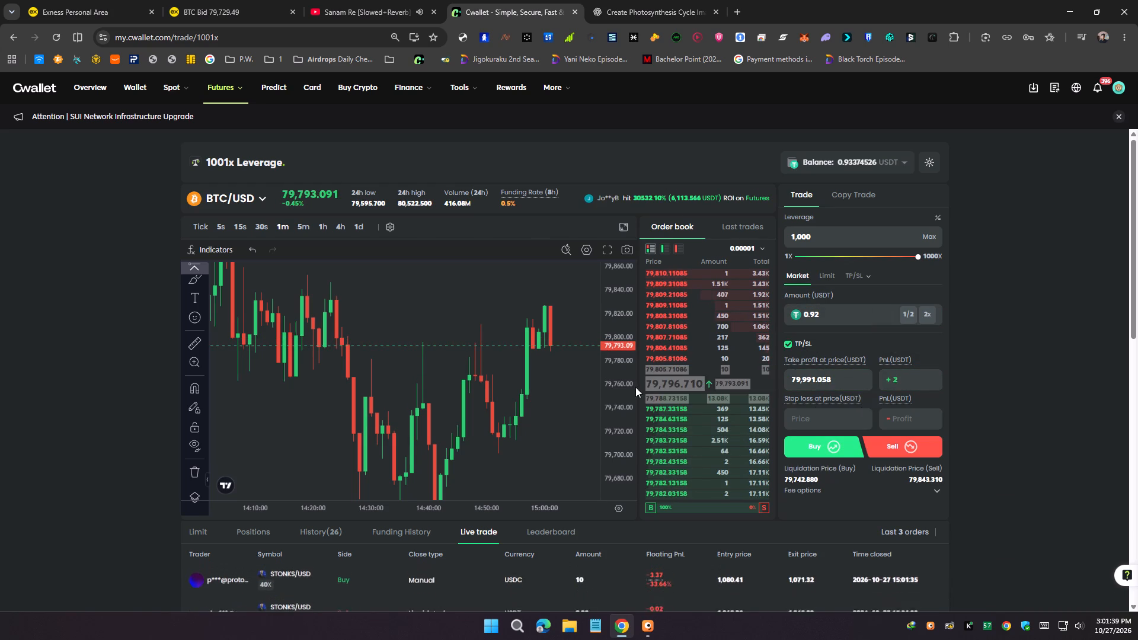
left_click_drag(626, 379, 623, 432)
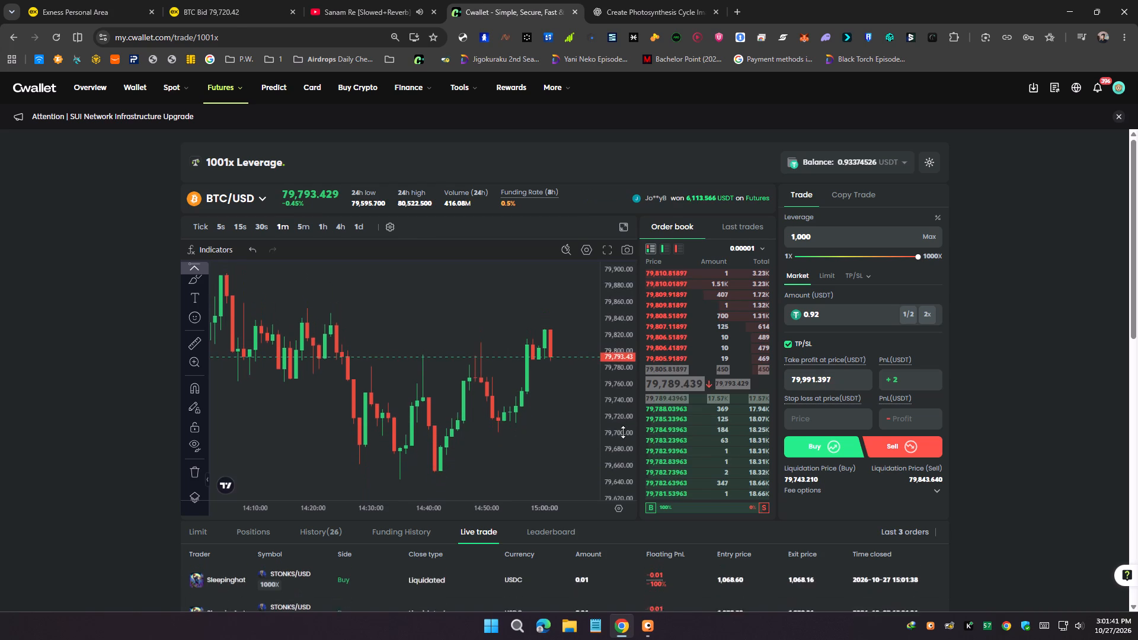
left_click_drag(623, 432, 629, 481)
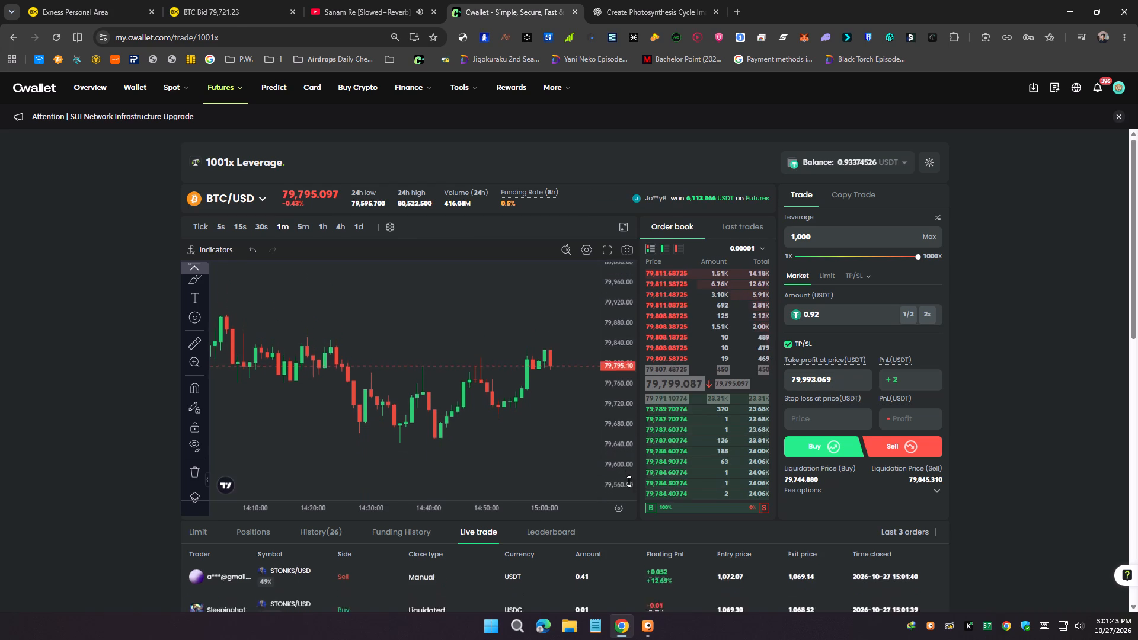
left_click_drag(629, 481, 602, 416)
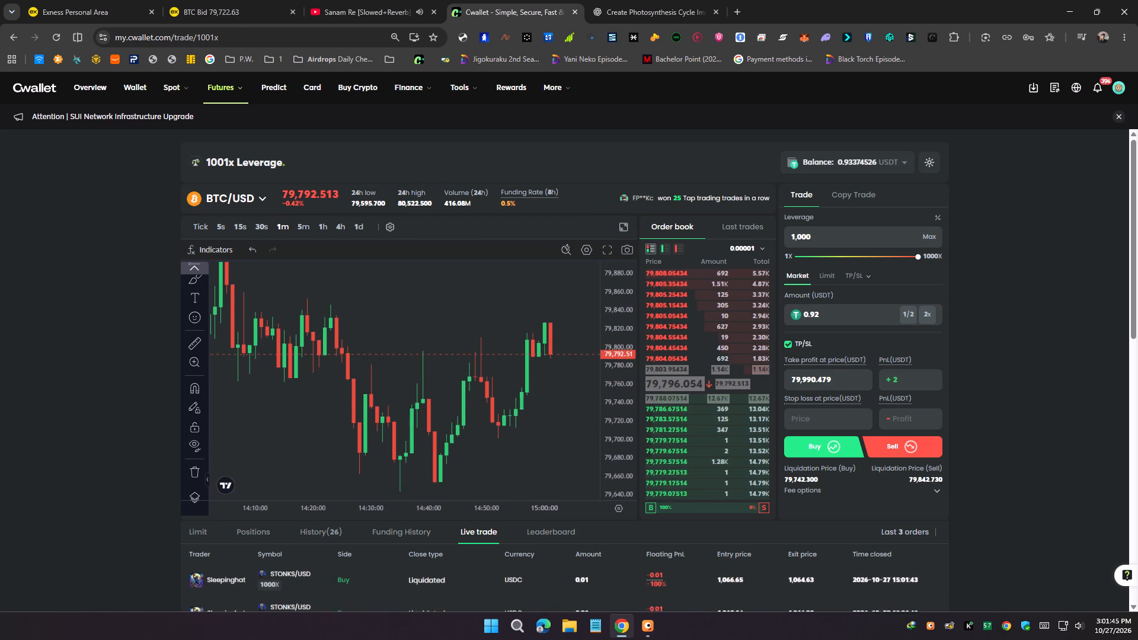
left_click_drag(590, 403, 605, 435)
left_click_drag(600, 435, 582, 451)
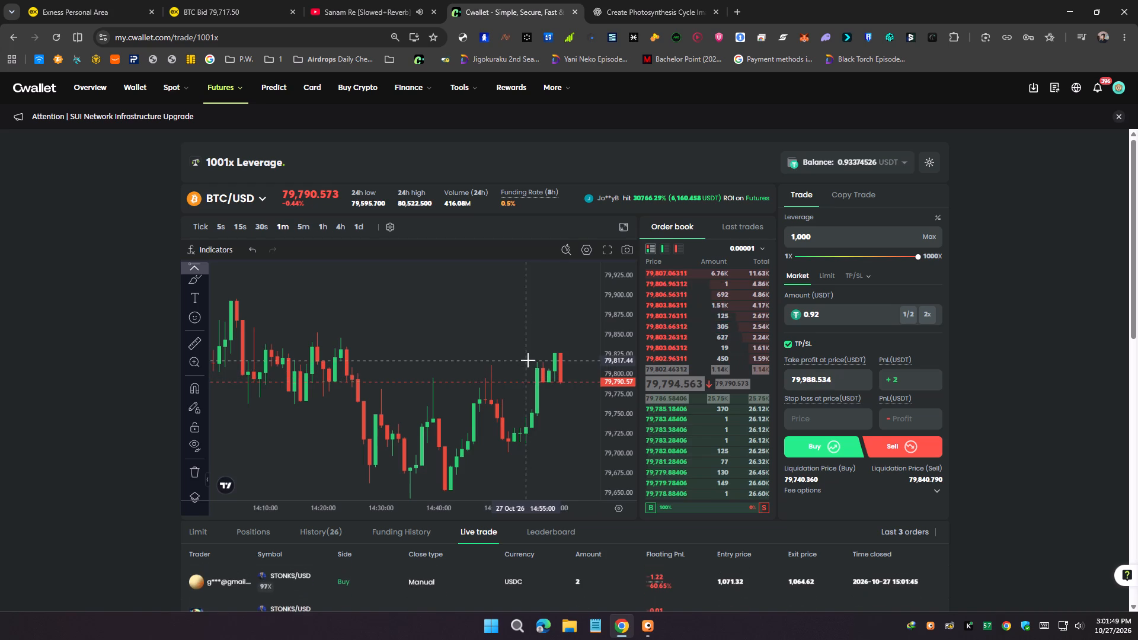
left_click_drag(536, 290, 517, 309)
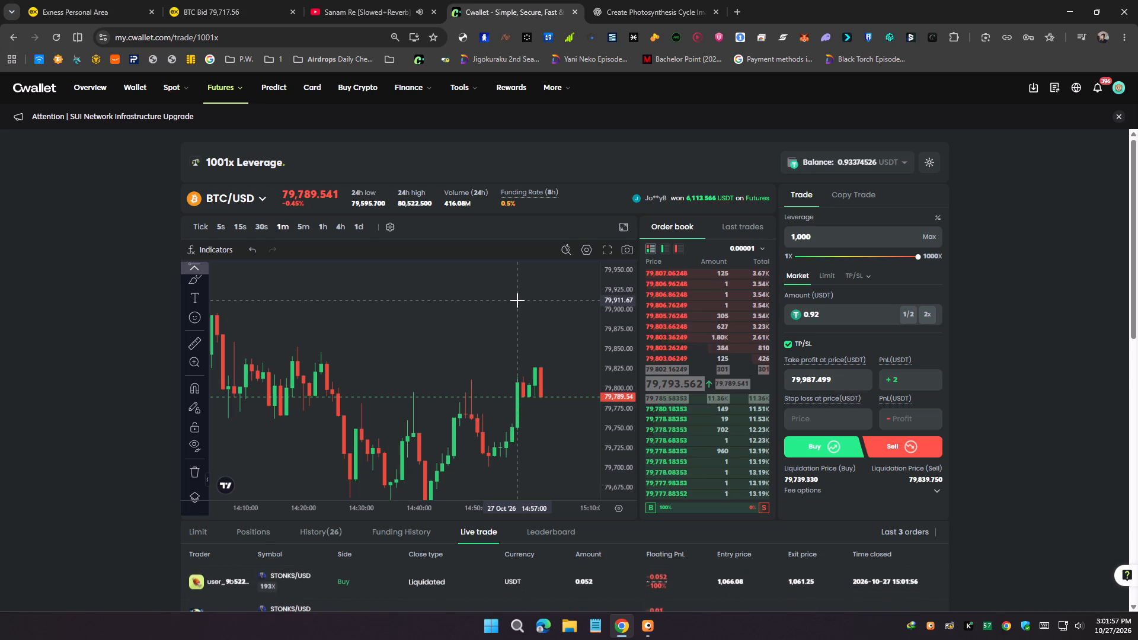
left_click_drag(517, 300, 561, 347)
Switch to the Exness BTC chart and examine the 1-minute price history back to the afternoon of 26 October against the horizontal levels.
left_click(207, 5)
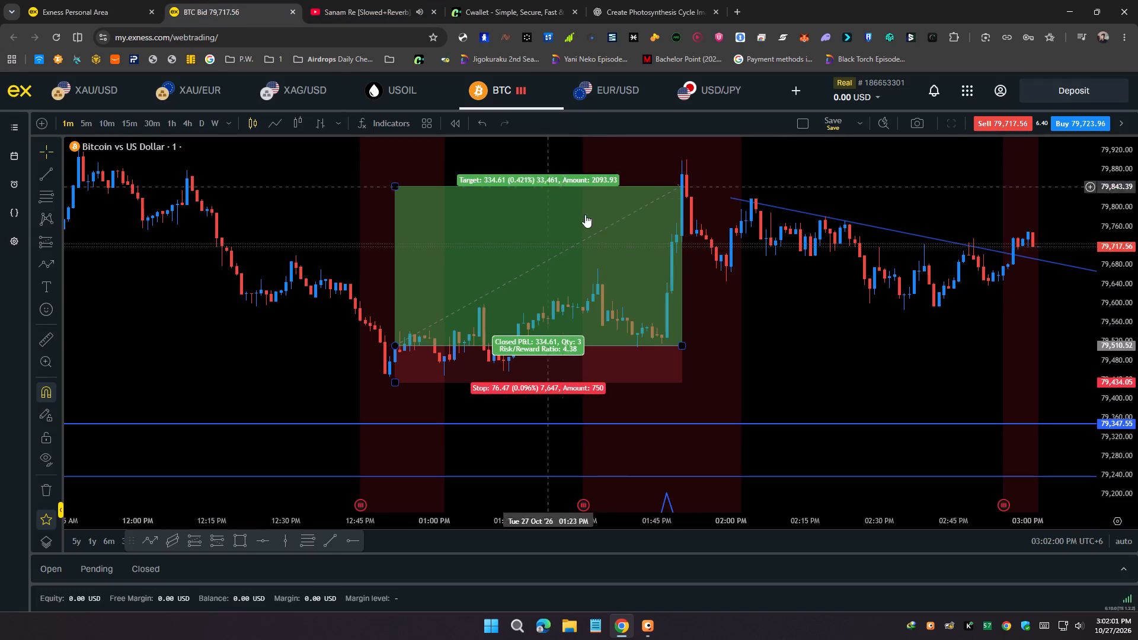
left_click_drag(840, 267, 724, 200)
scroll(724, 209, "down", 12)
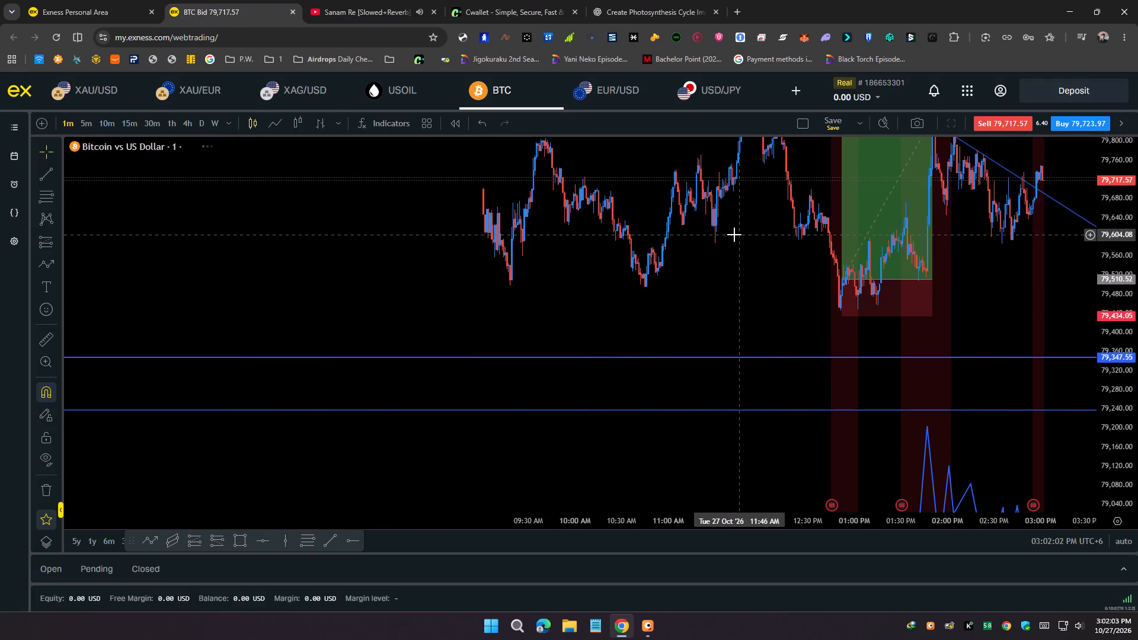
scroll(690, 232, "down", 5)
left_click_drag(689, 232, 670, 327)
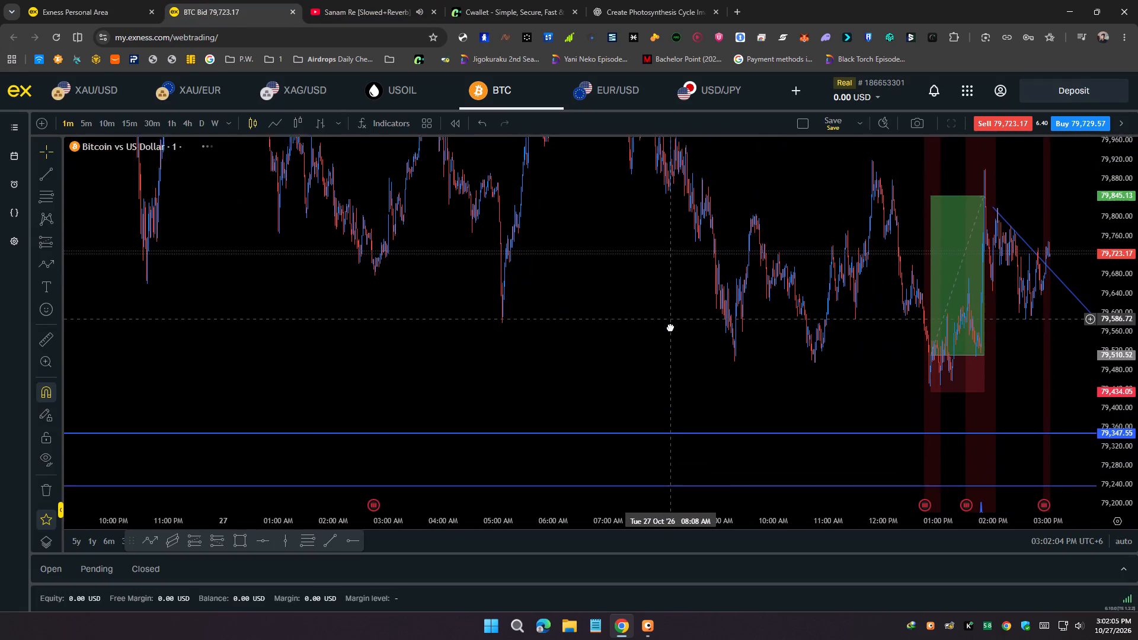
left_click_drag(670, 327, 683, 359)
scroll(682, 359, "down", 3)
left_click_drag(673, 354, 632, 228)
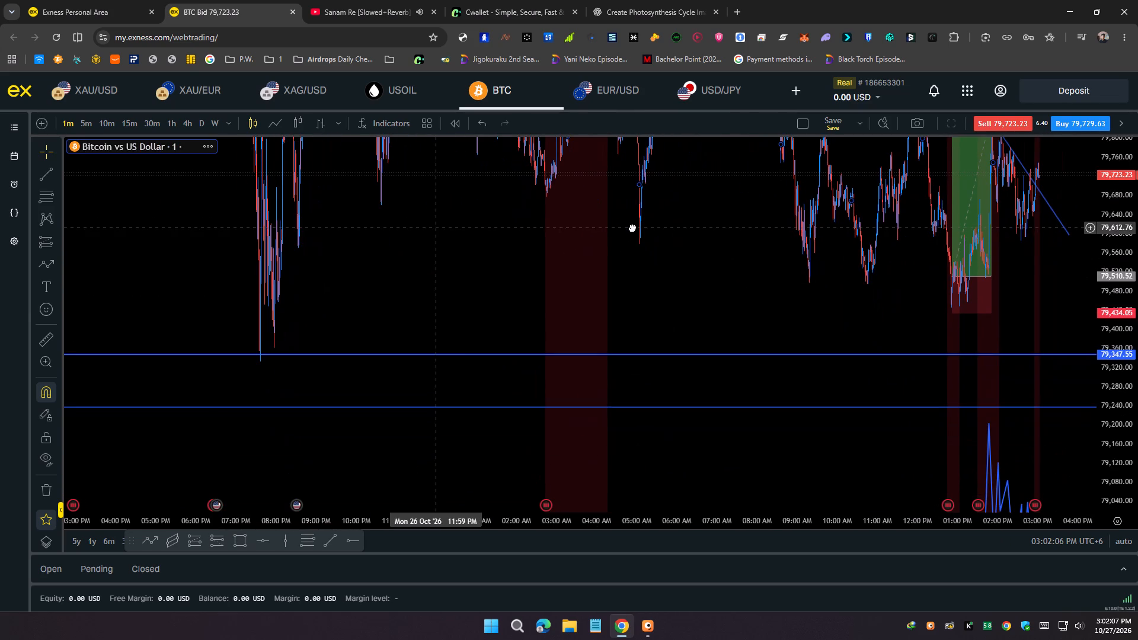
left_click_drag(632, 228, 646, 267)
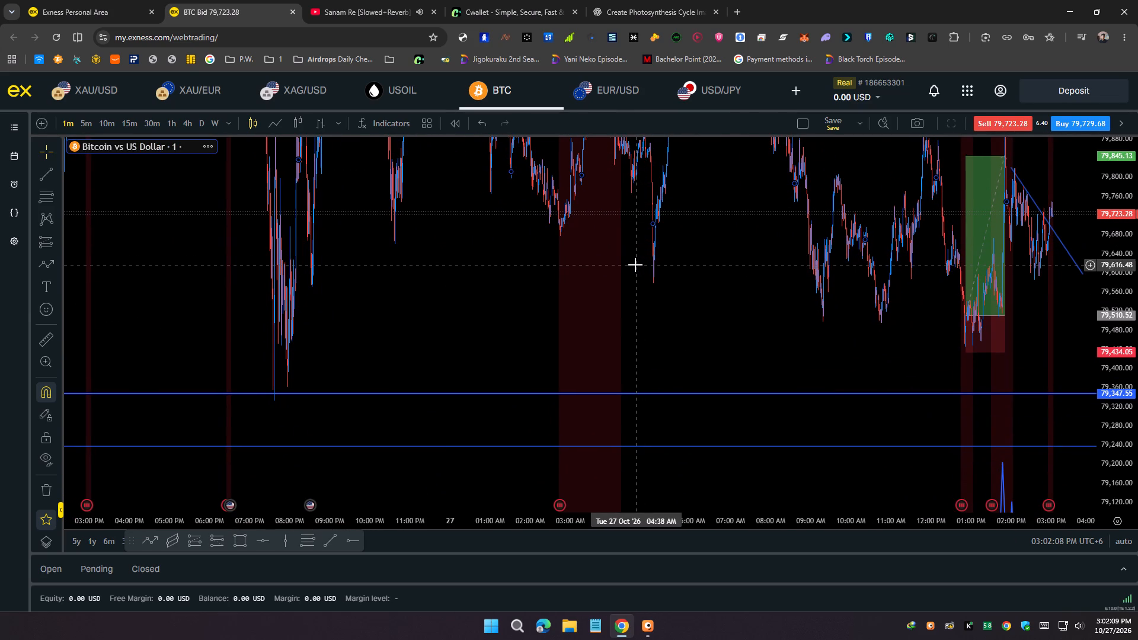
scroll(635, 265, "up", 1)
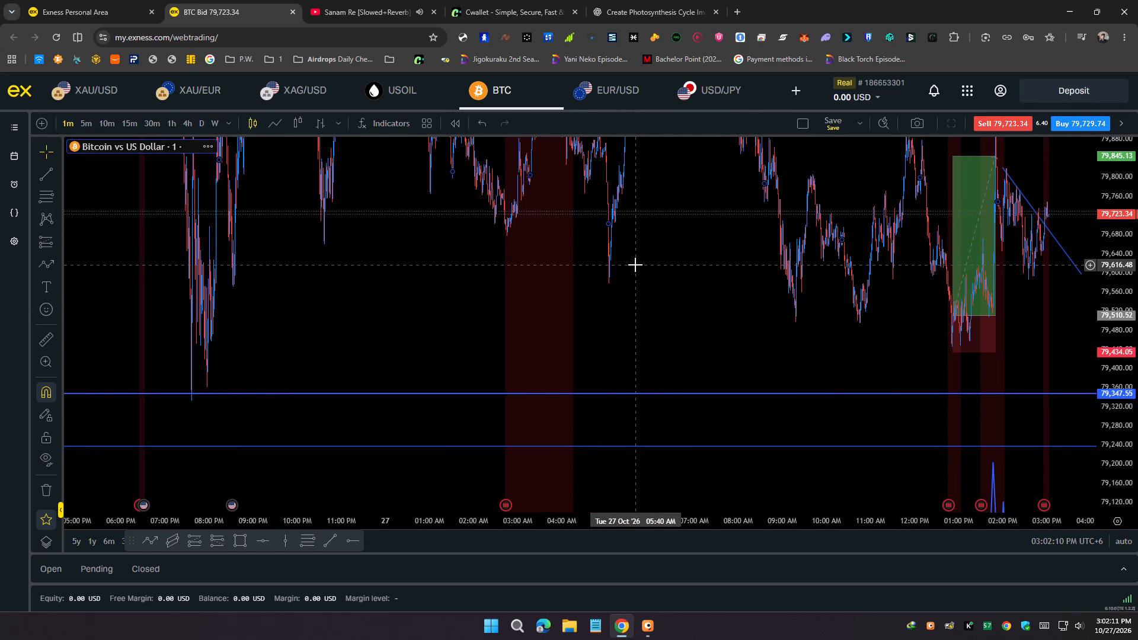
Draw a rectangle on the 26 October sell-off, from about 79,357.55 at 07:03 PM to 79,973.99 at 07:54 PM.
left_click_drag(624, 259, 923, 347)
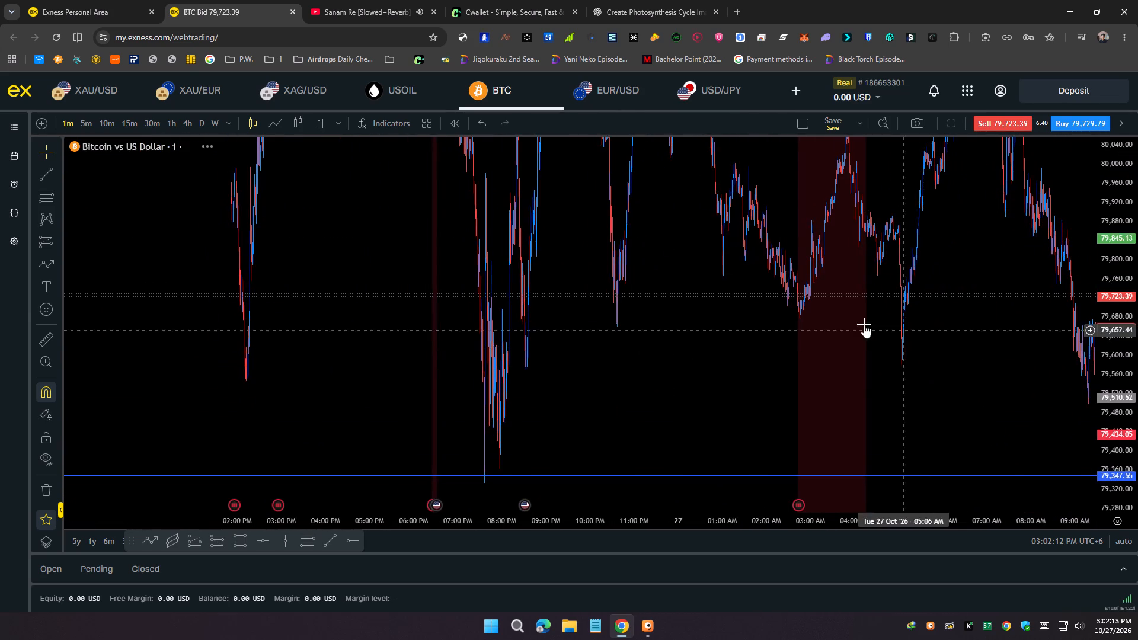
left_click_drag(671, 229, 1028, 268)
scroll(812, 281, "up", 11)
left_click_drag(640, 289, 1092, 156)
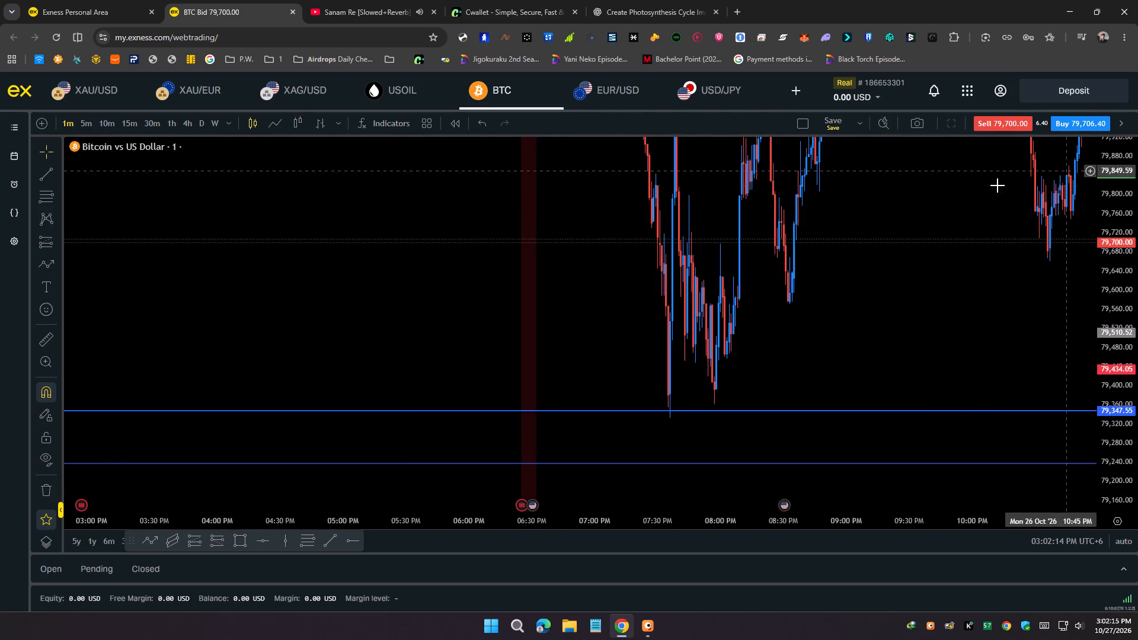
scroll(915, 216, "up", 4)
left_click_drag(707, 233, 684, 356)
scroll(1132, 133, "down", 2)
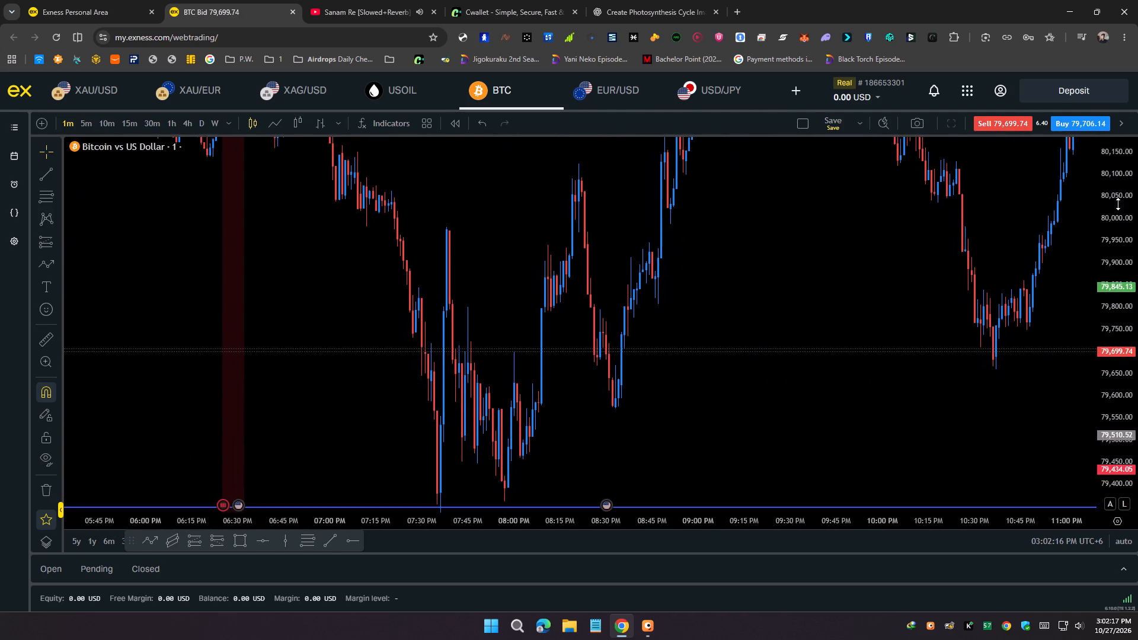
scroll(1118, 204, "down", 1)
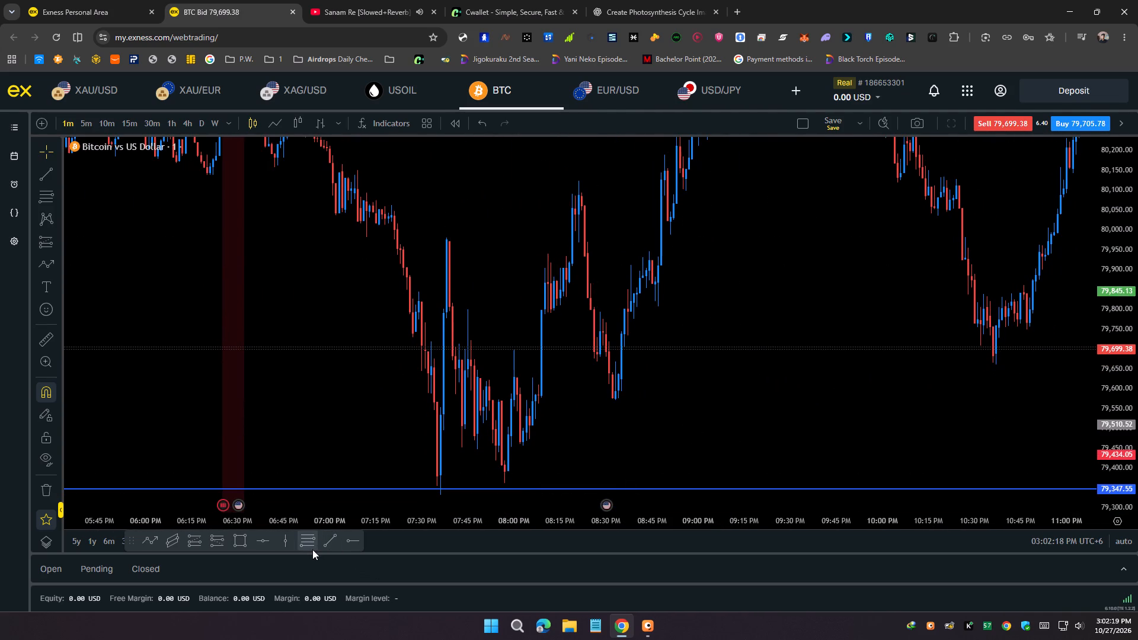
left_click(235, 551)
left_click(338, 485)
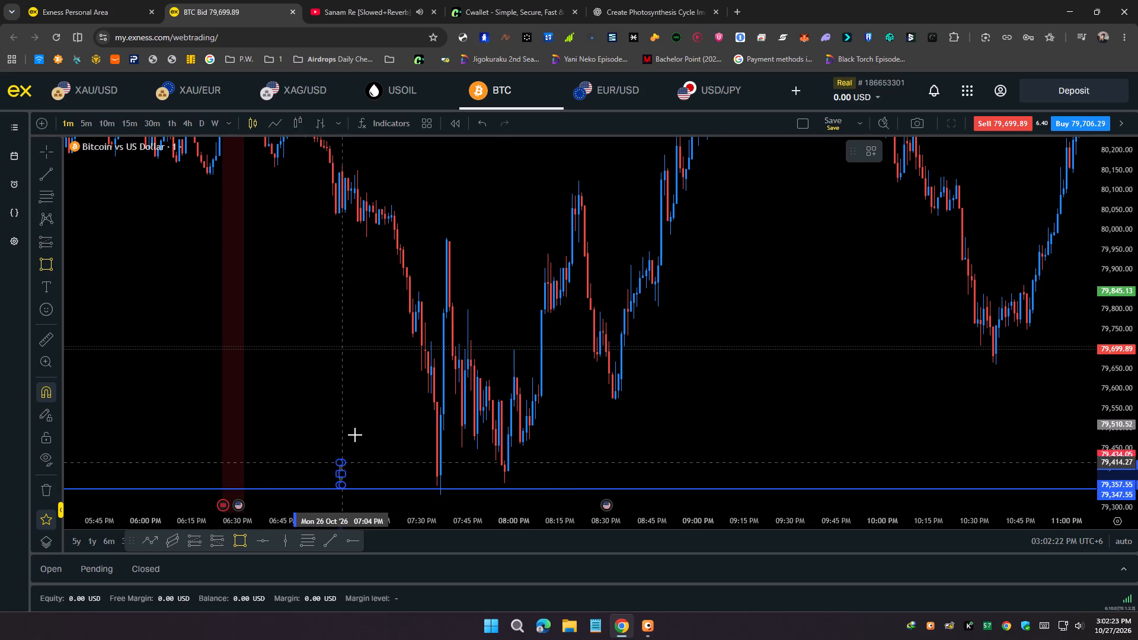
left_click(496, 240)
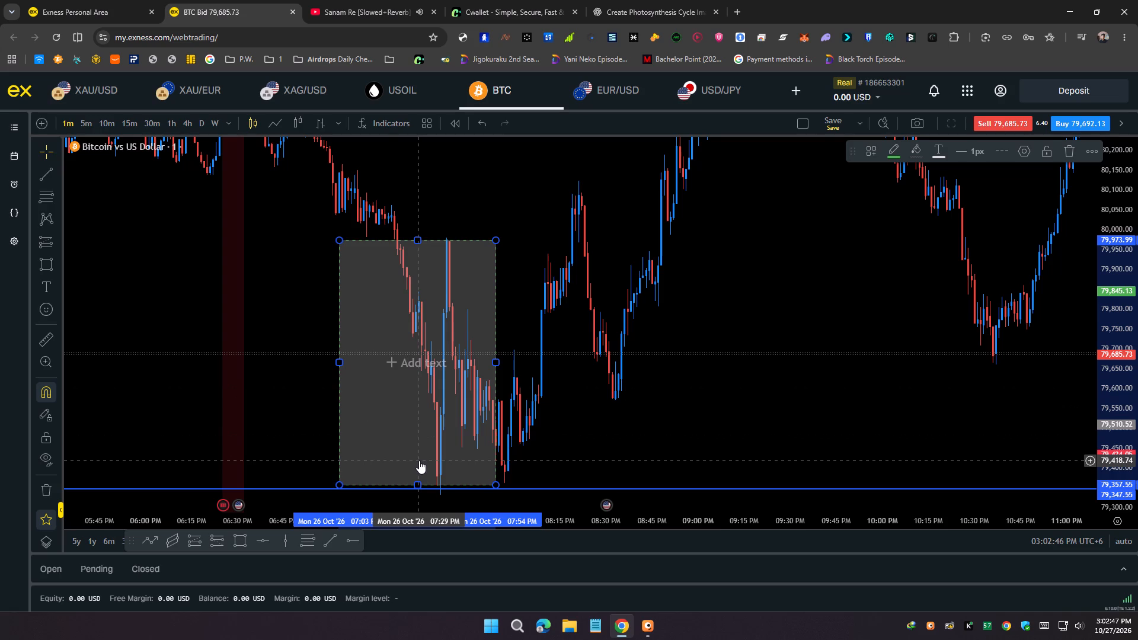
Open Calculator, compute 960 minus 350 for the rectangle's approximate price range, and close Calculator.
left_click(492, 627)
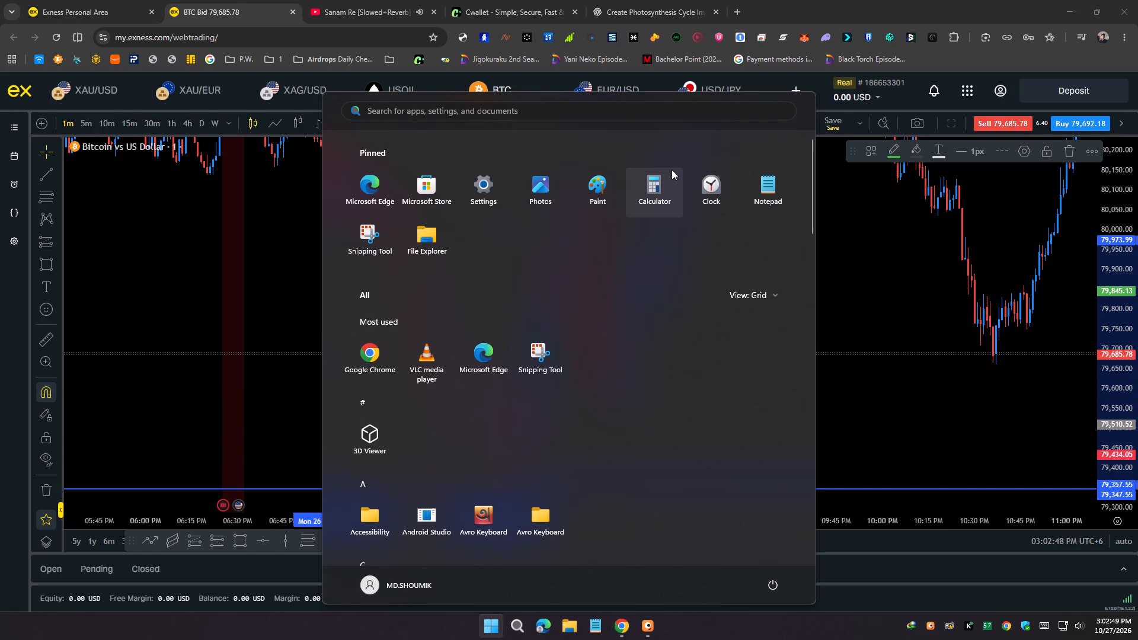
left_click(672, 169)
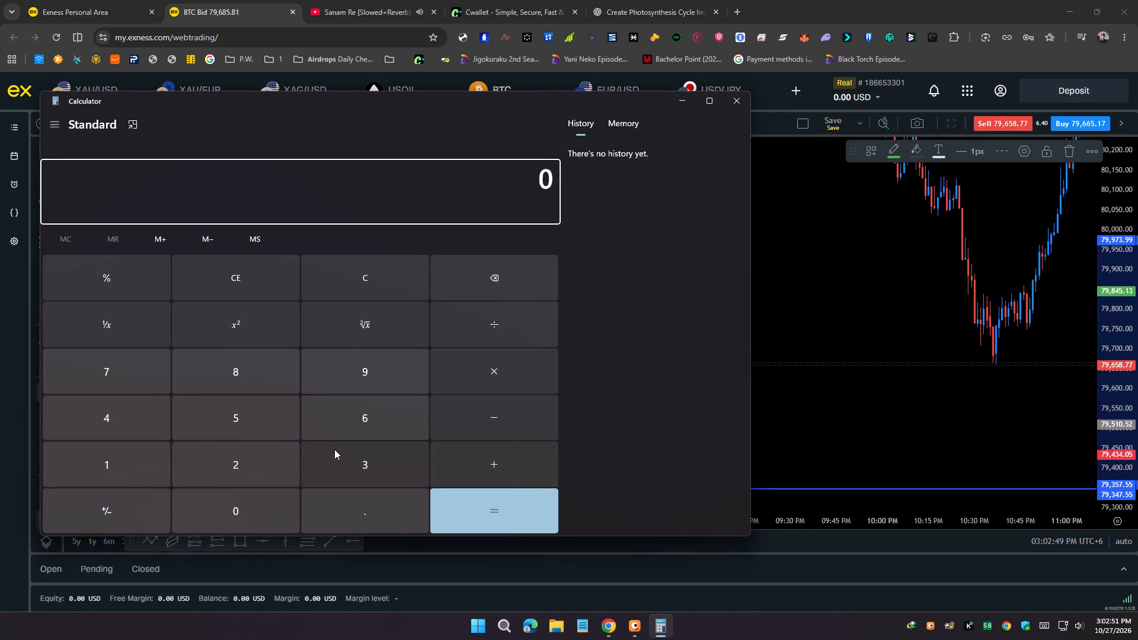
left_click(362, 383)
left_click(320, 425)
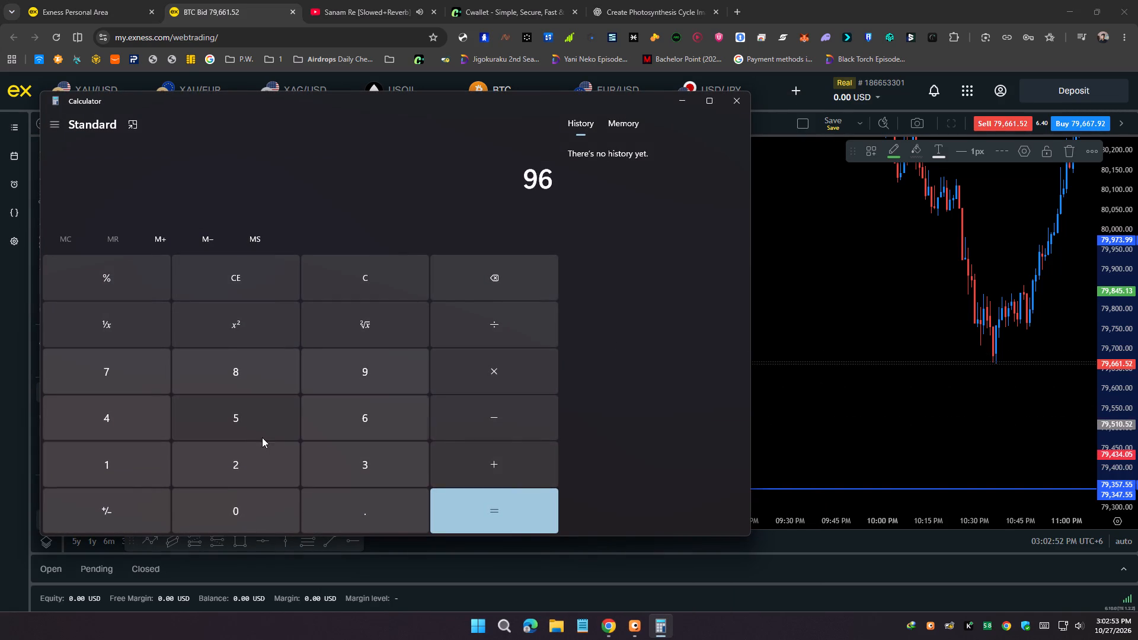
left_click(225, 531)
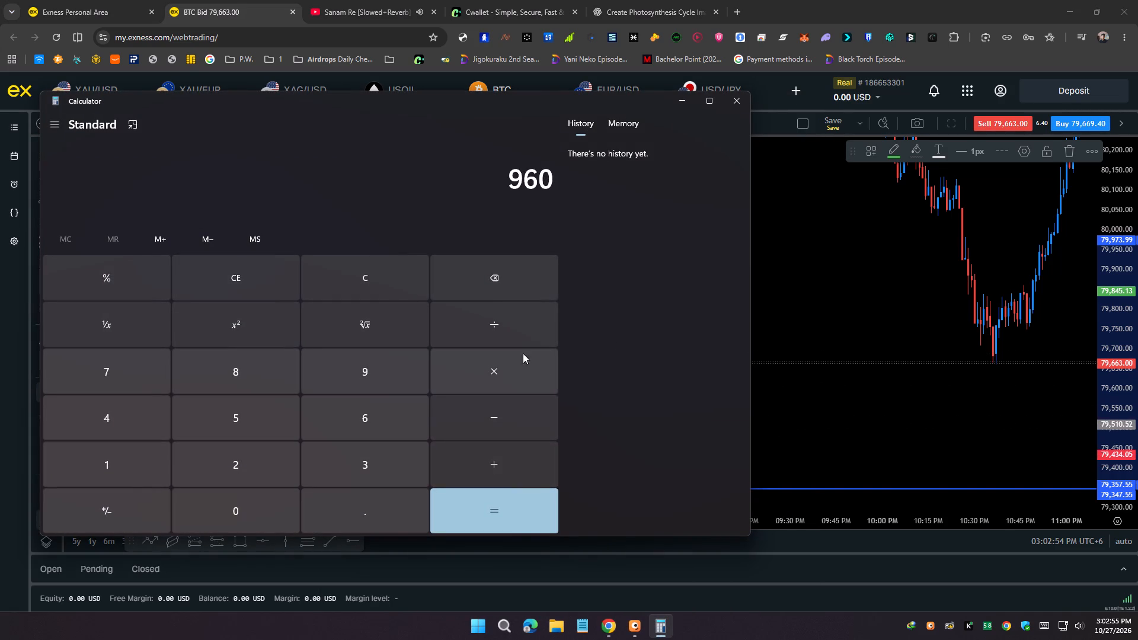
left_click(475, 420)
left_click(378, 453)
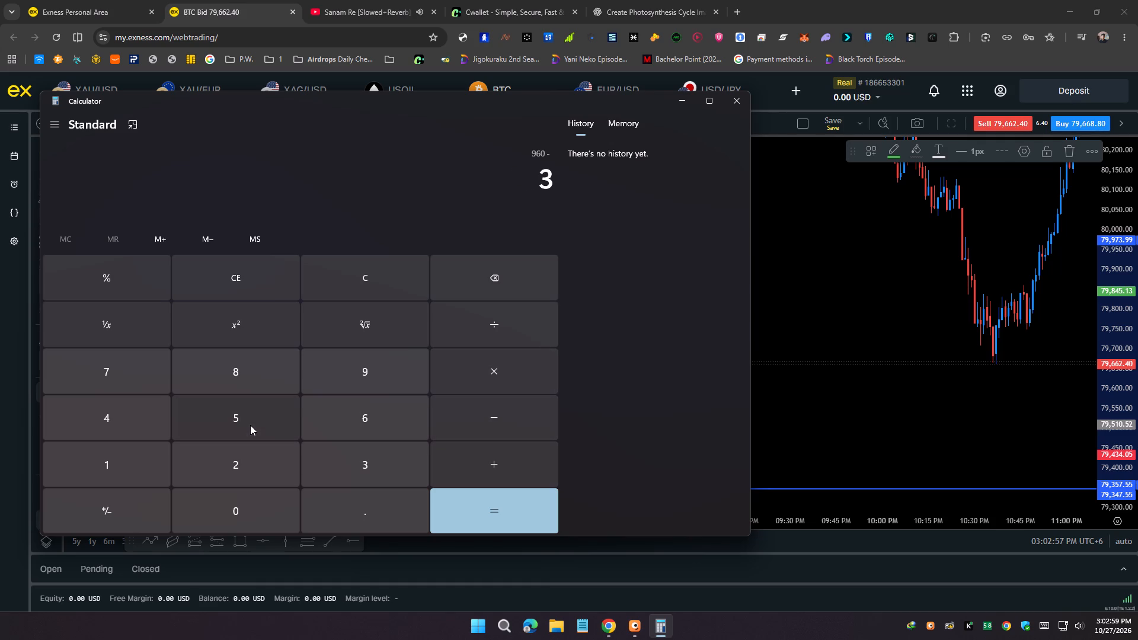
left_click(250, 425)
left_click(244, 522)
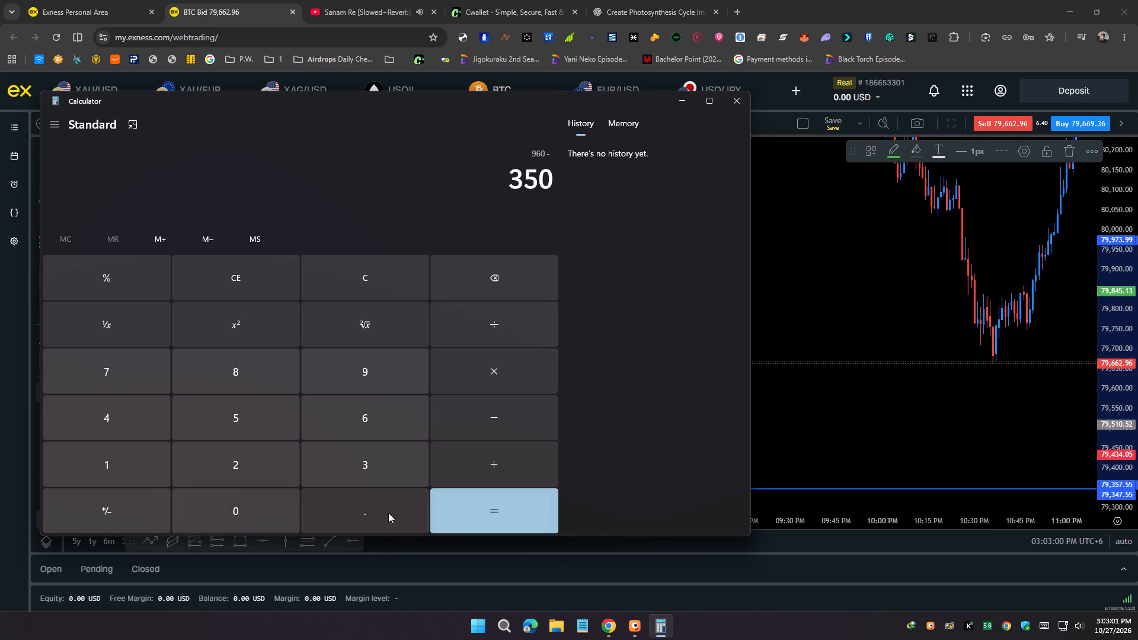
left_click(481, 540)
left_click(663, 628)
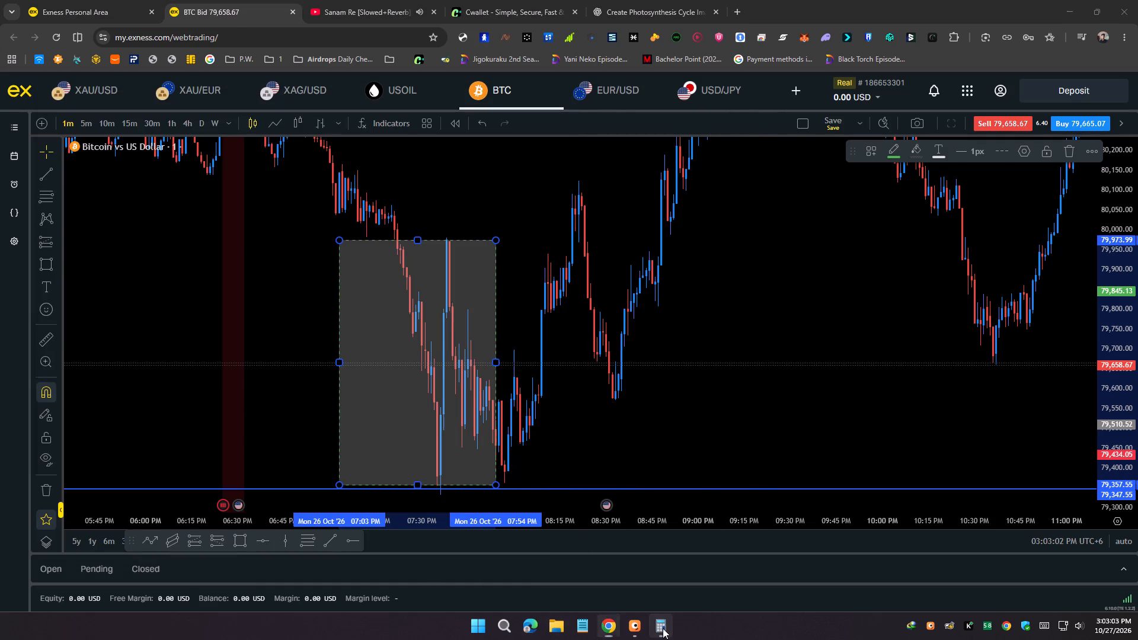
left_click(489, 511)
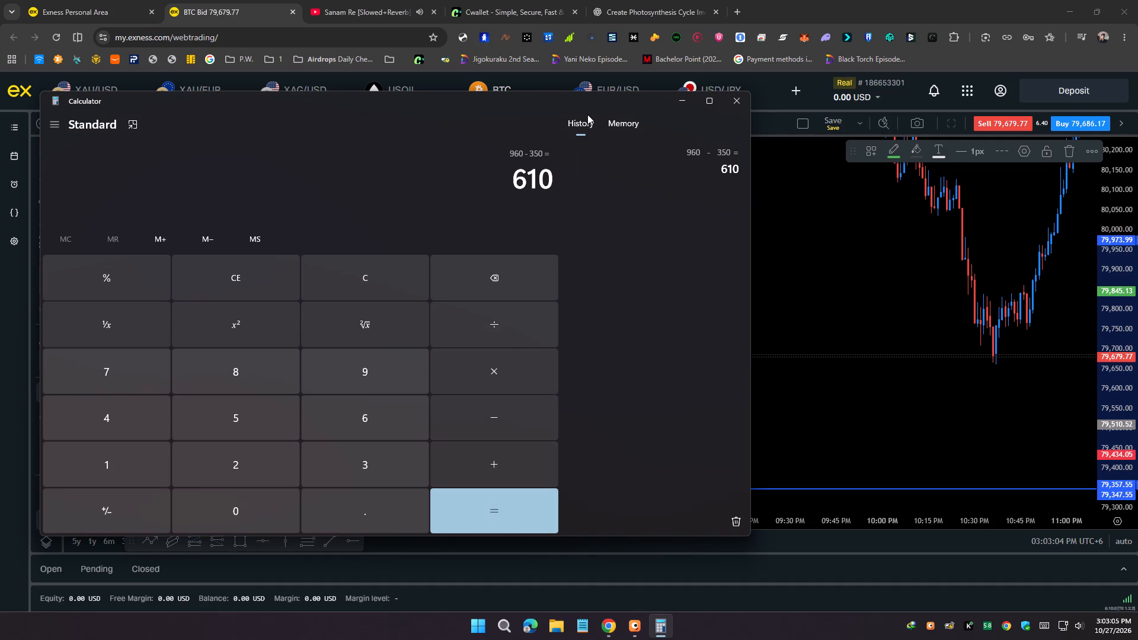
left_click_drag(590, 107, 716, 153)
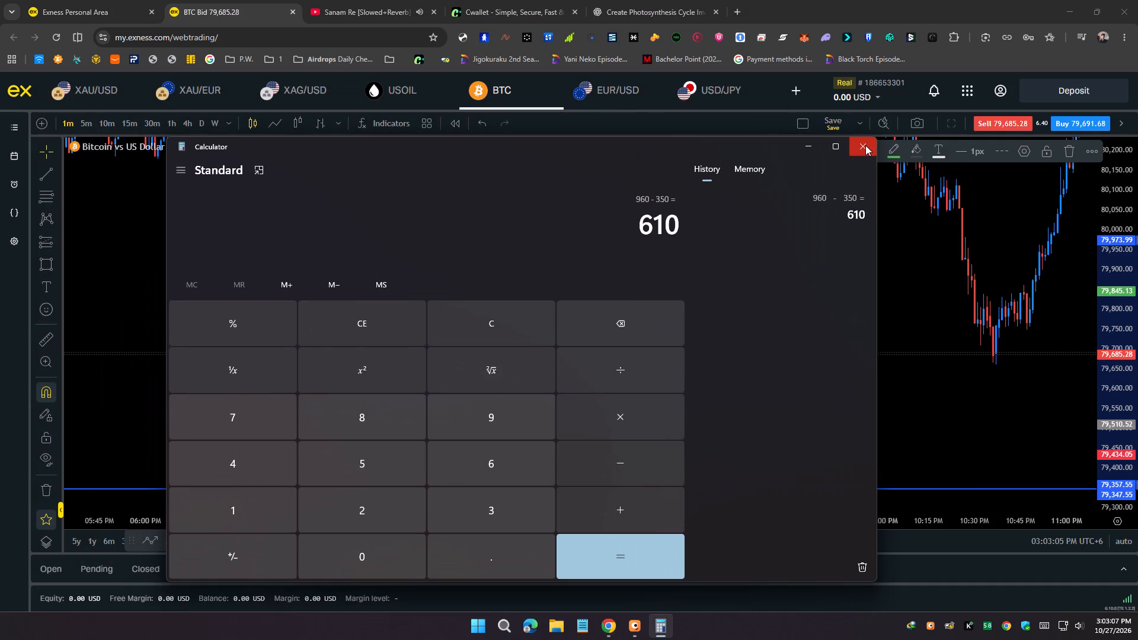
left_click(865, 145)
Switch to the Cwallet 1001x Leverage page and examine the latest BTC/USD candles around 15:00.
left_click(545, 0)
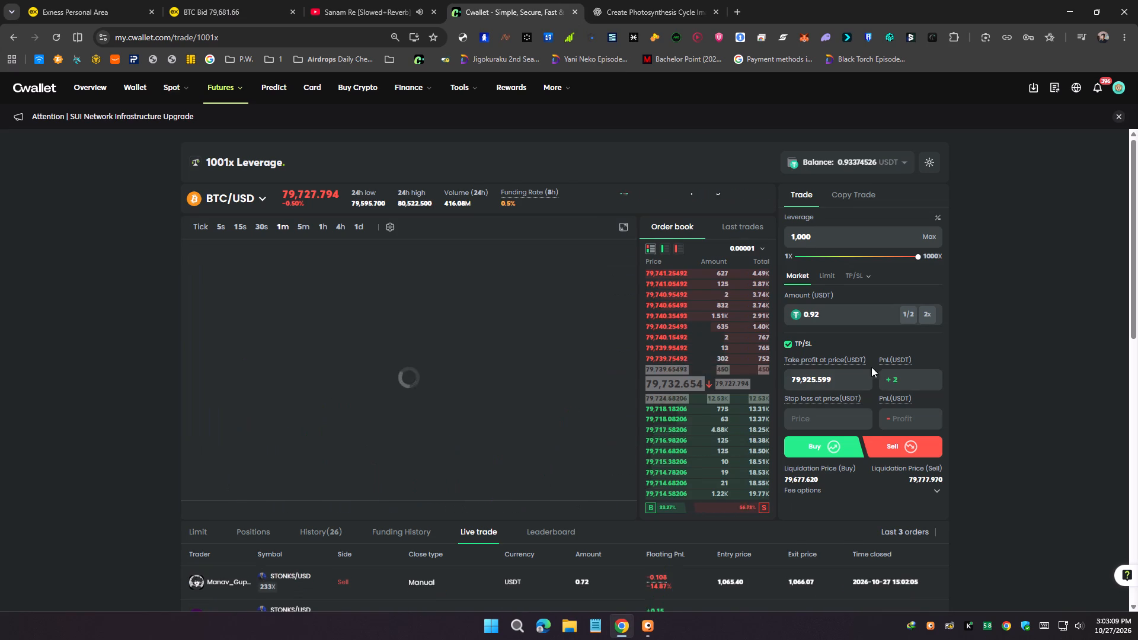
left_click_drag(513, 372, 421, 341)
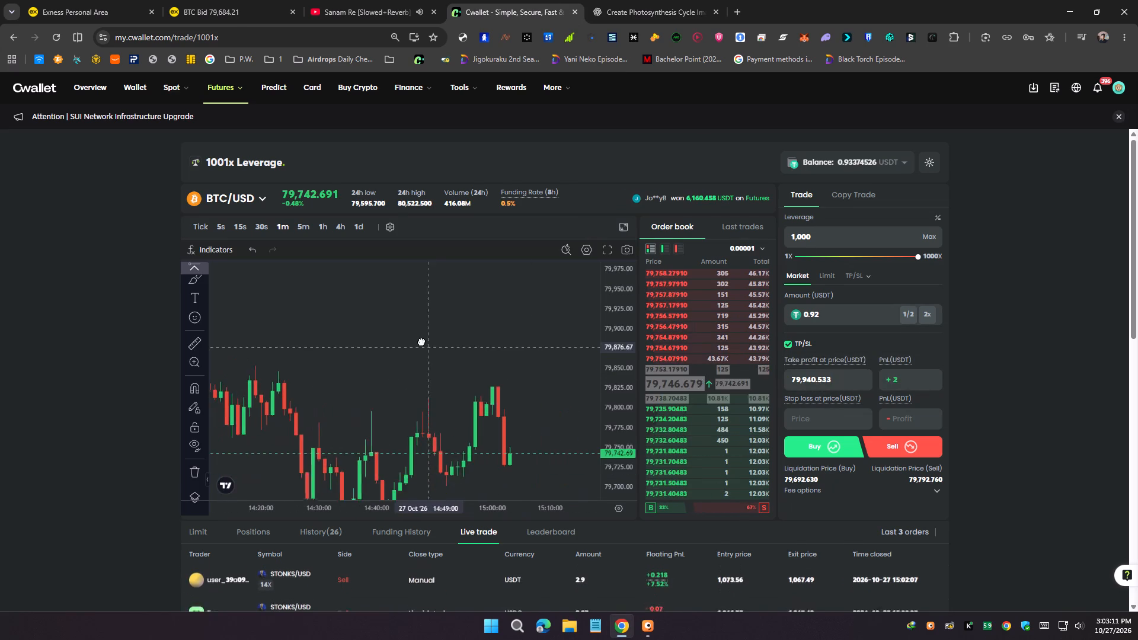
left_click_drag(421, 341, 421, 340)
left_click_drag(443, 351, 327, 233)
left_click_drag(418, 310, 469, 309)
scroll(451, 327, "up", 1)
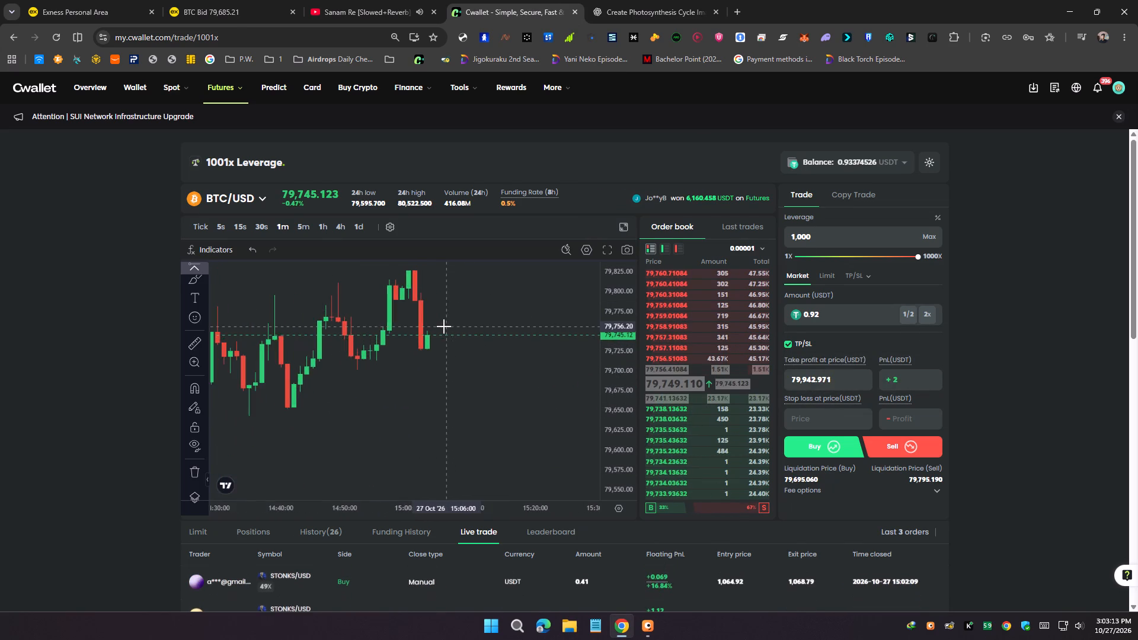
scroll(444, 327, "down", 2)
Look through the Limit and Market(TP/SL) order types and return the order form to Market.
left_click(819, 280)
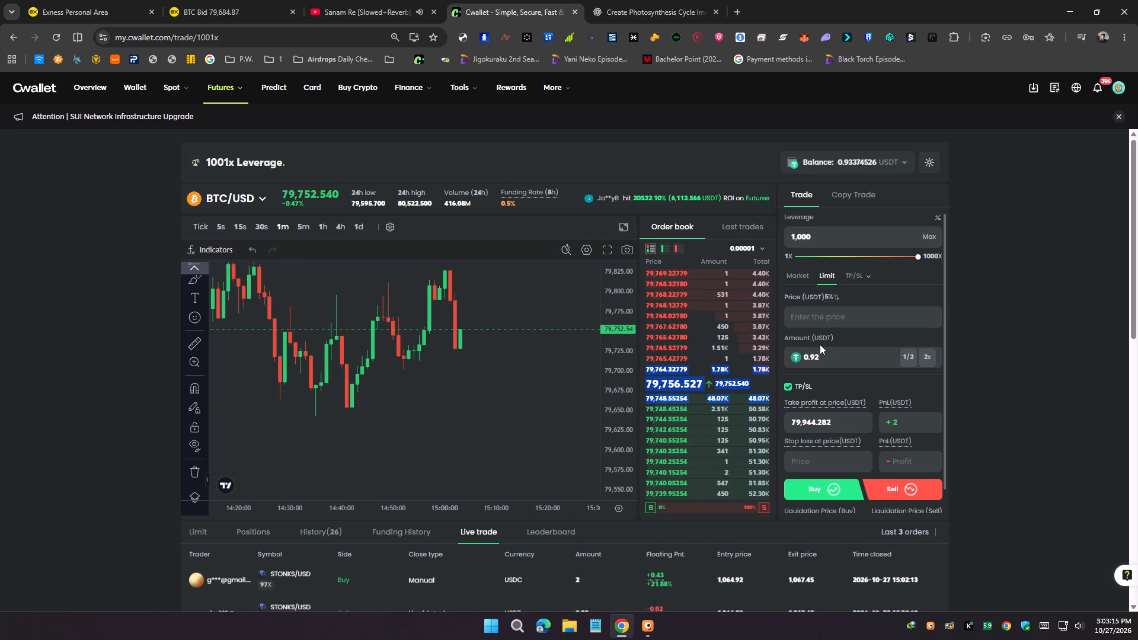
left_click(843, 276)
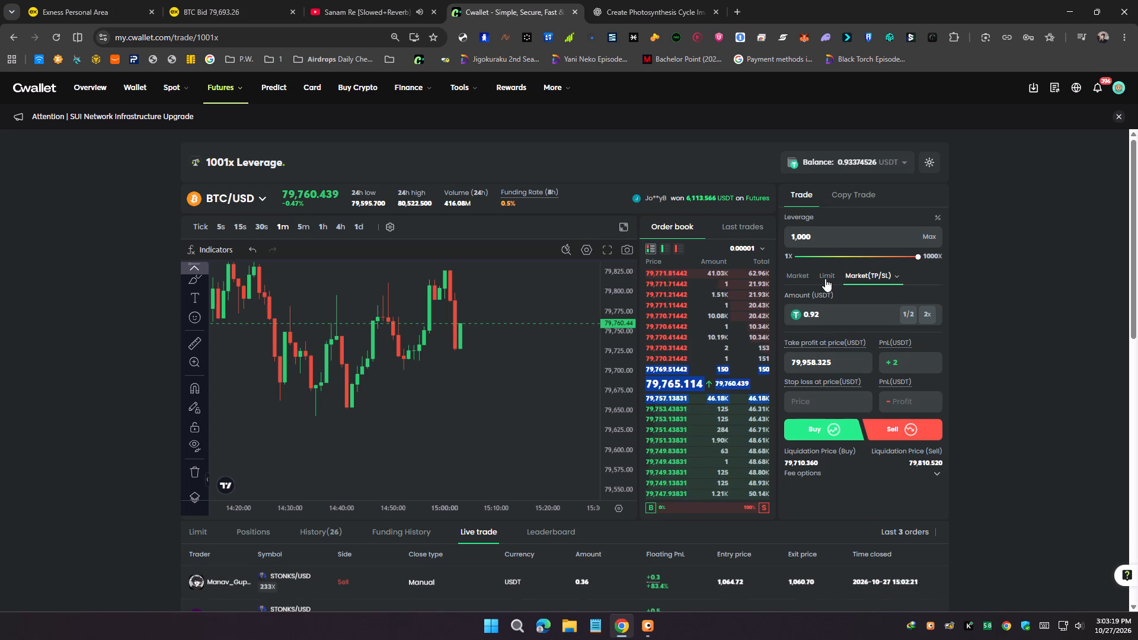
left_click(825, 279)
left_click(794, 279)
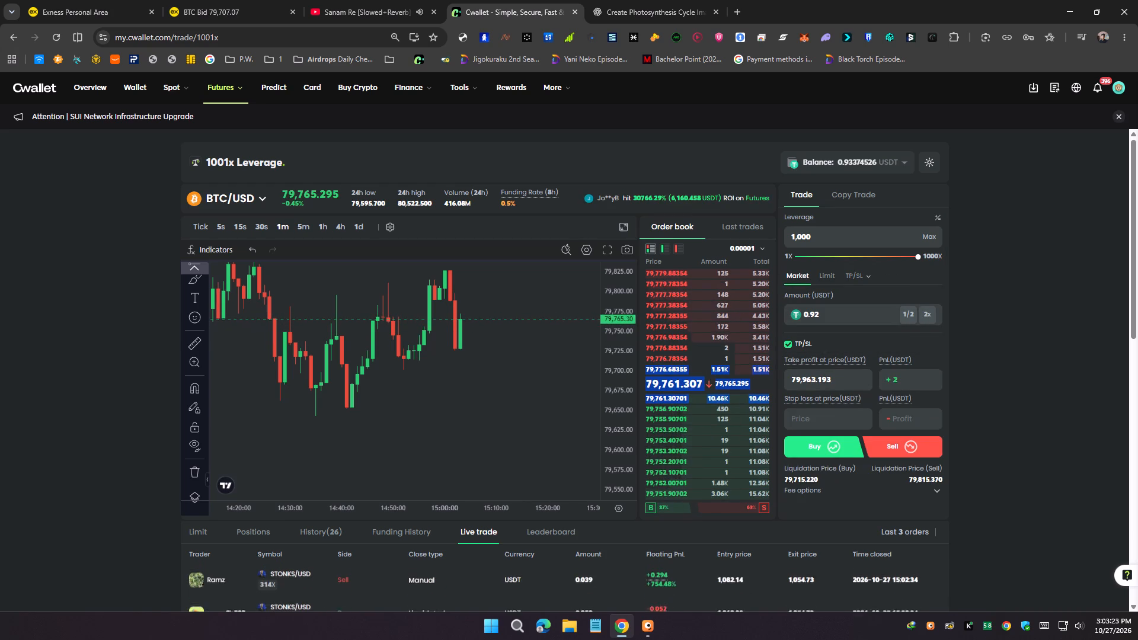
Examine the BTC/USD candles from about 12:00 to the latest price, including the price area above 80,000.
left_click_drag(562, 376, 512, 459)
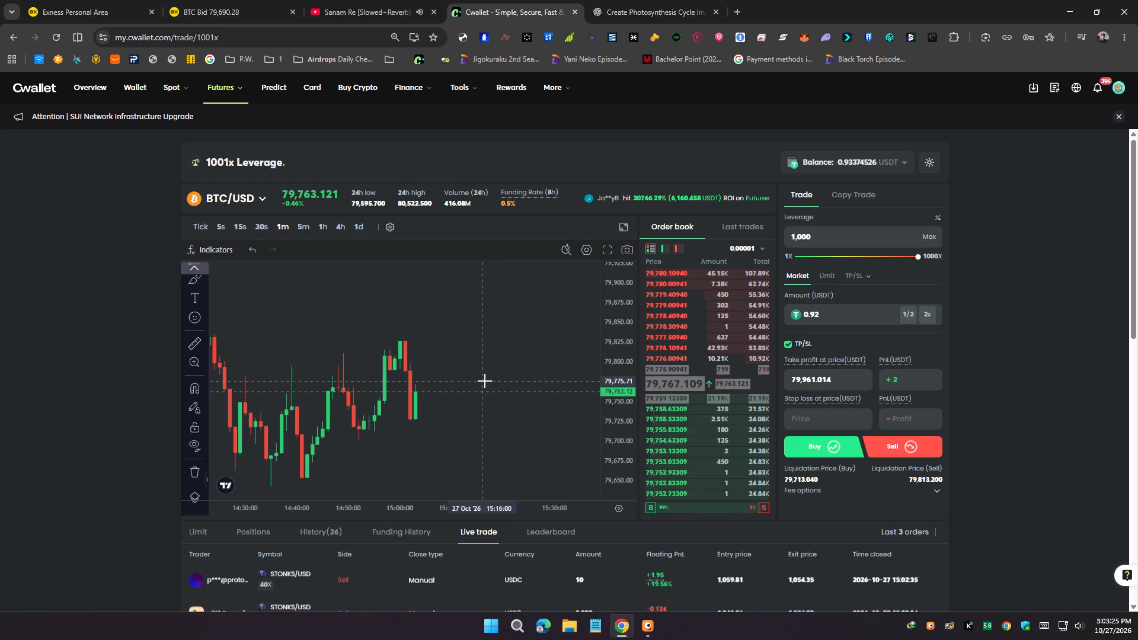
left_click_drag(472, 391, 468, 408)
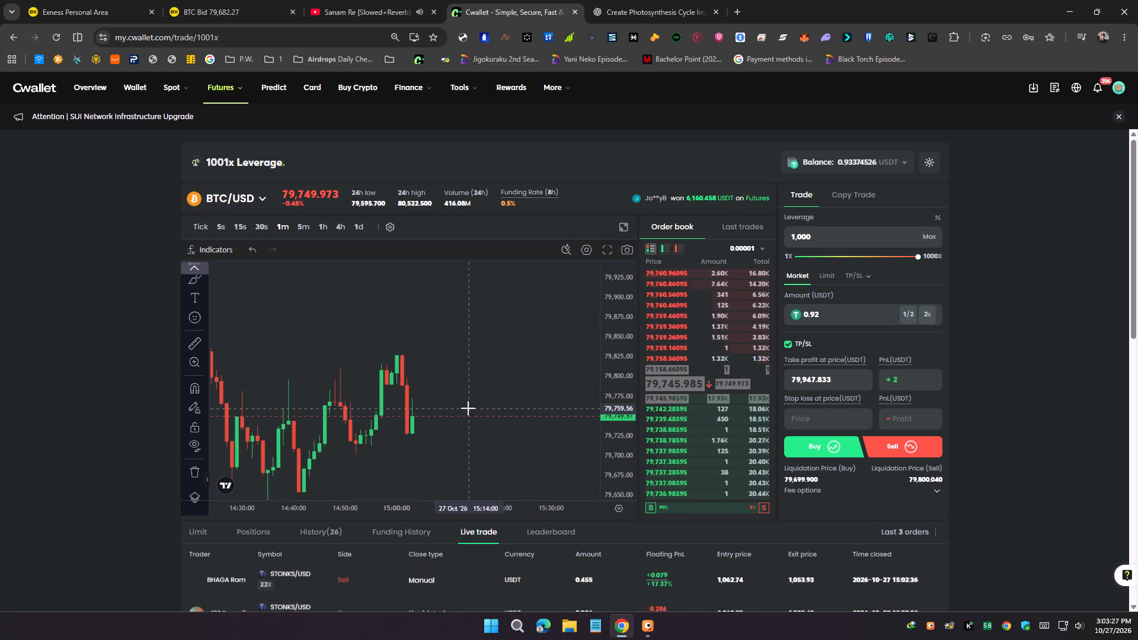
scroll(468, 408, "down", 6)
scroll(525, 408, "down", 5)
scroll(622, 398, "down", 3)
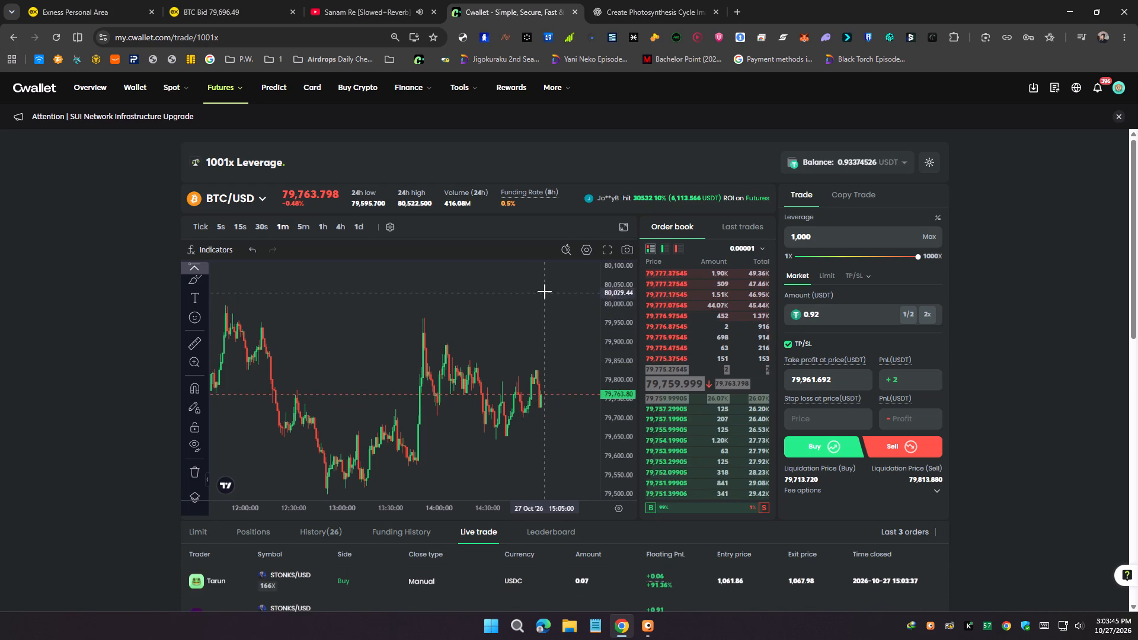
left_click_drag(543, 284, 523, 328)
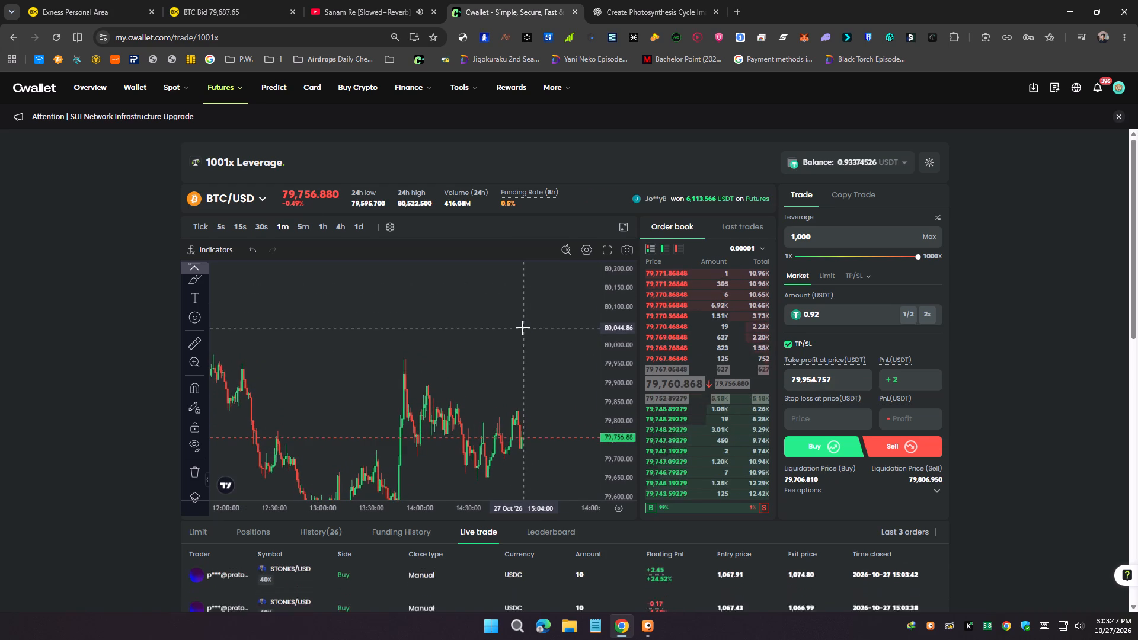
left_click_drag(535, 295, 515, 392)
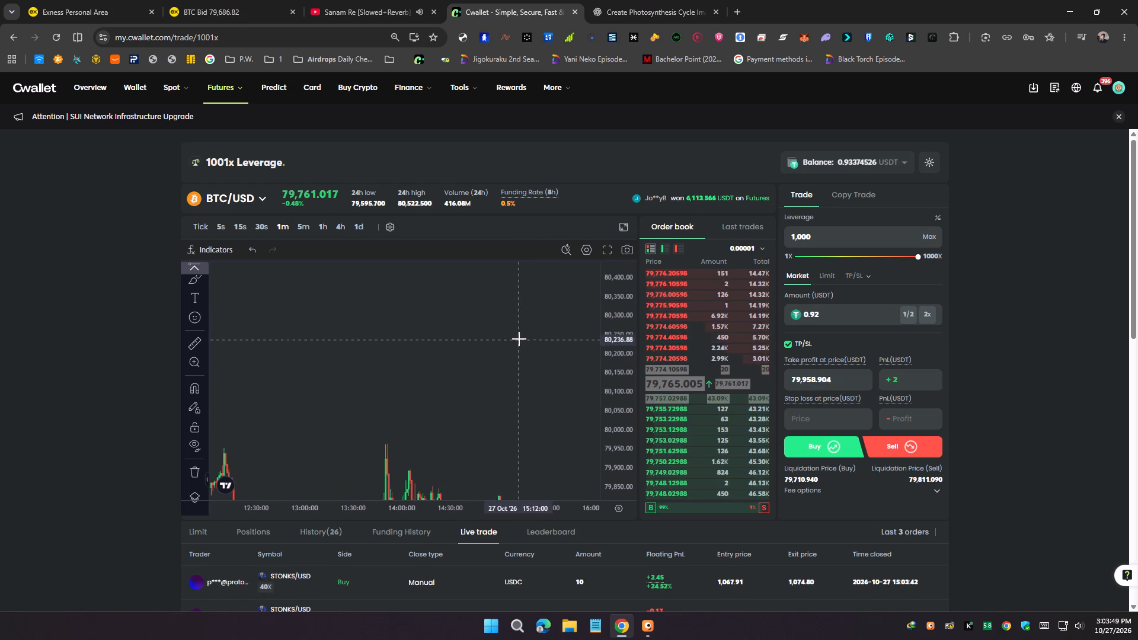
left_click_drag(523, 312, 521, 286)
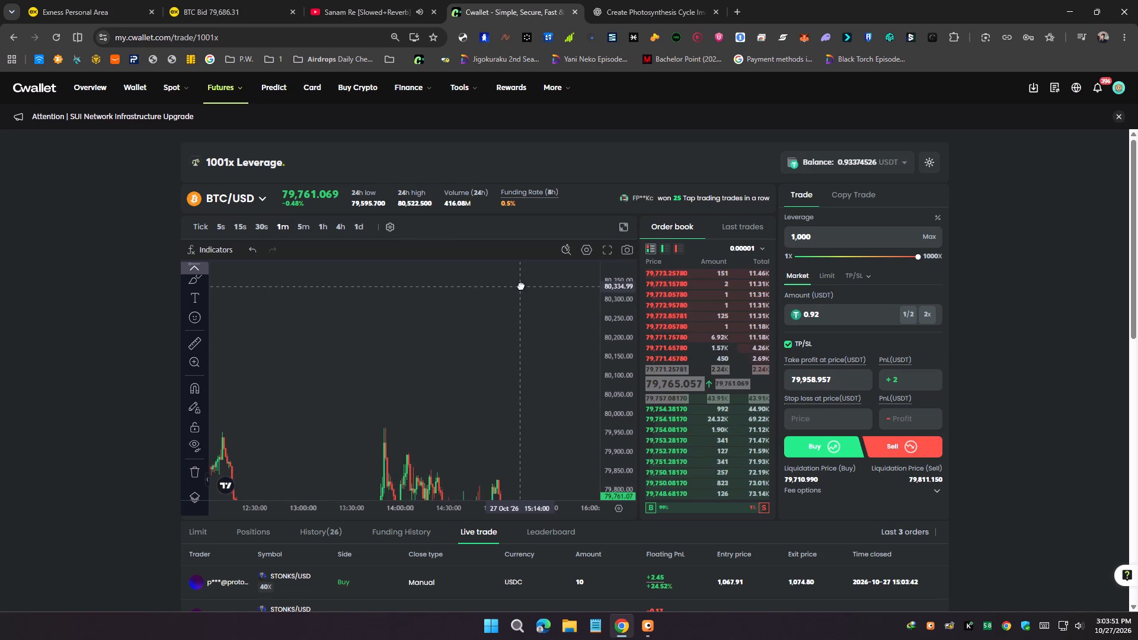
left_click_drag(521, 286, 522, 285)
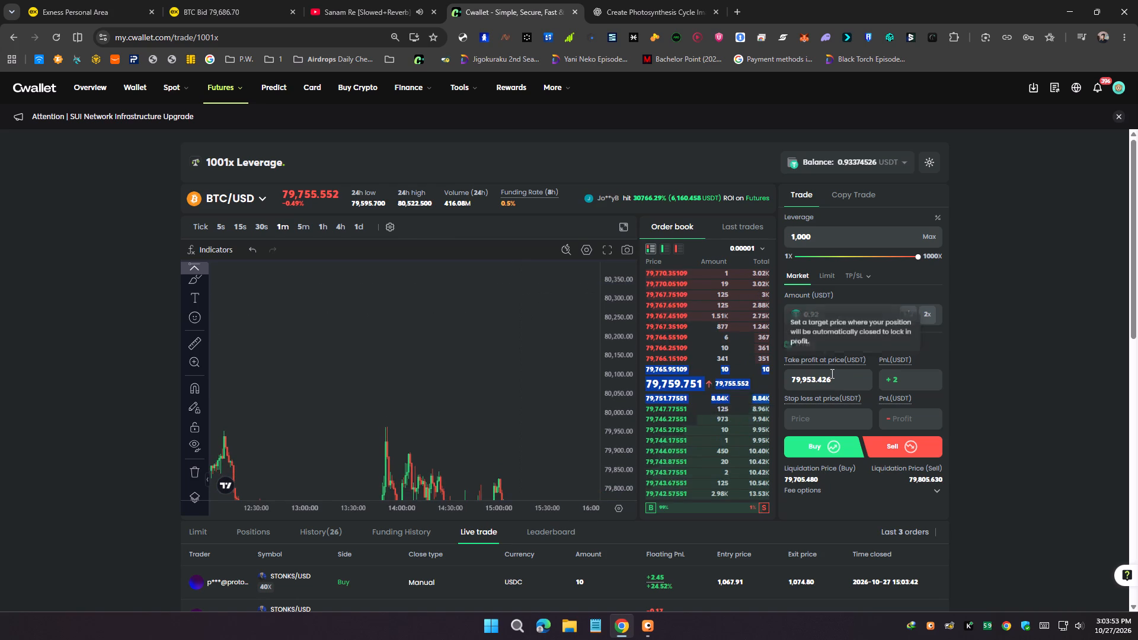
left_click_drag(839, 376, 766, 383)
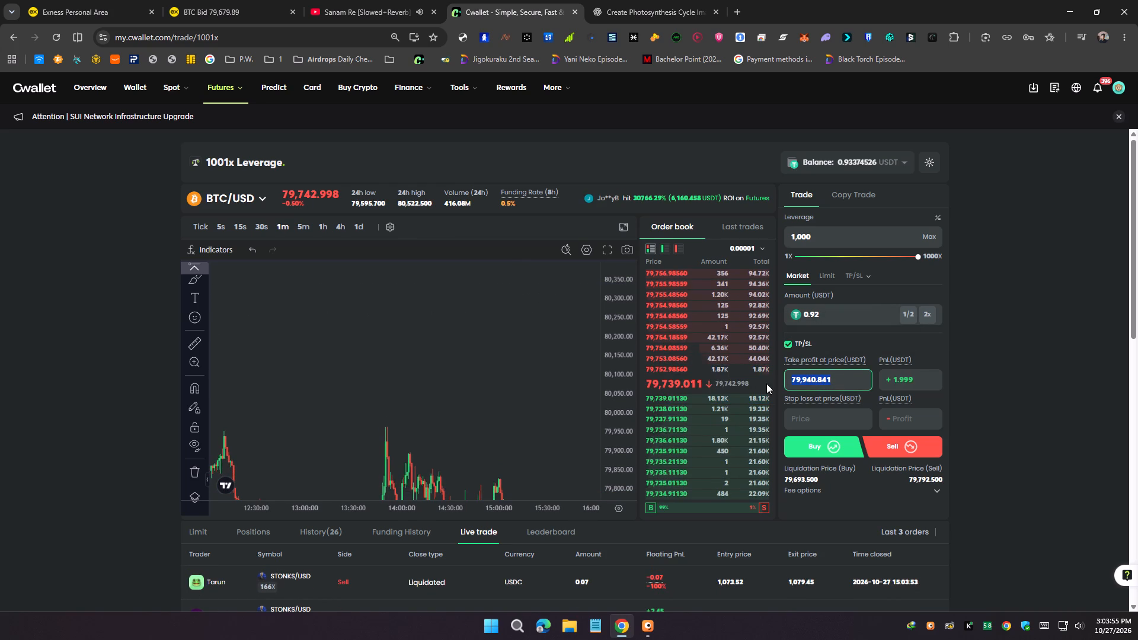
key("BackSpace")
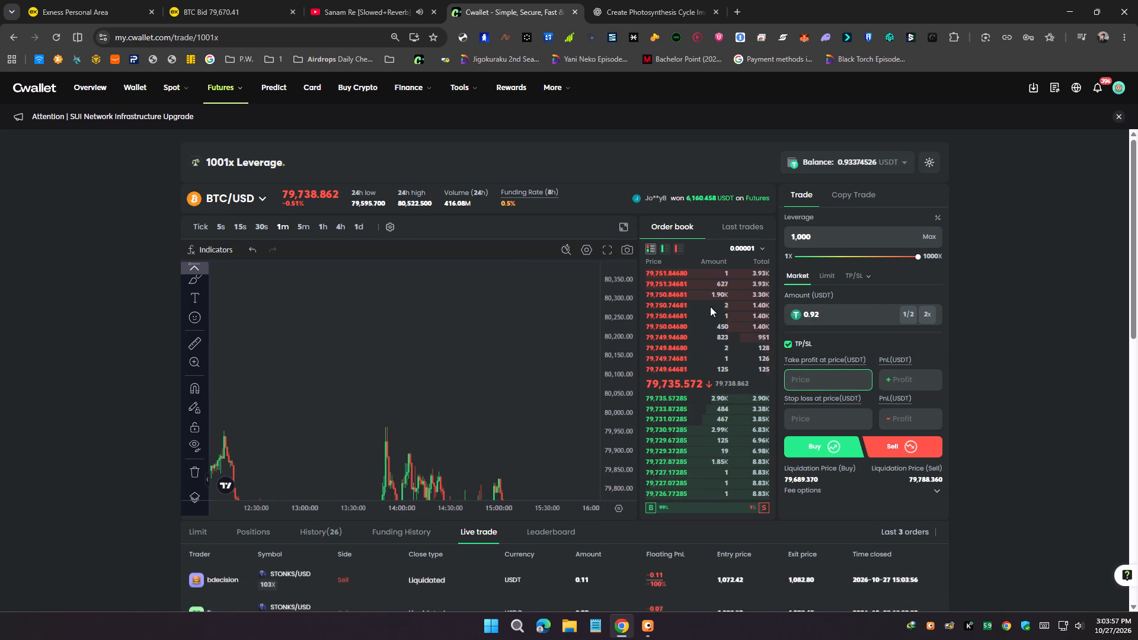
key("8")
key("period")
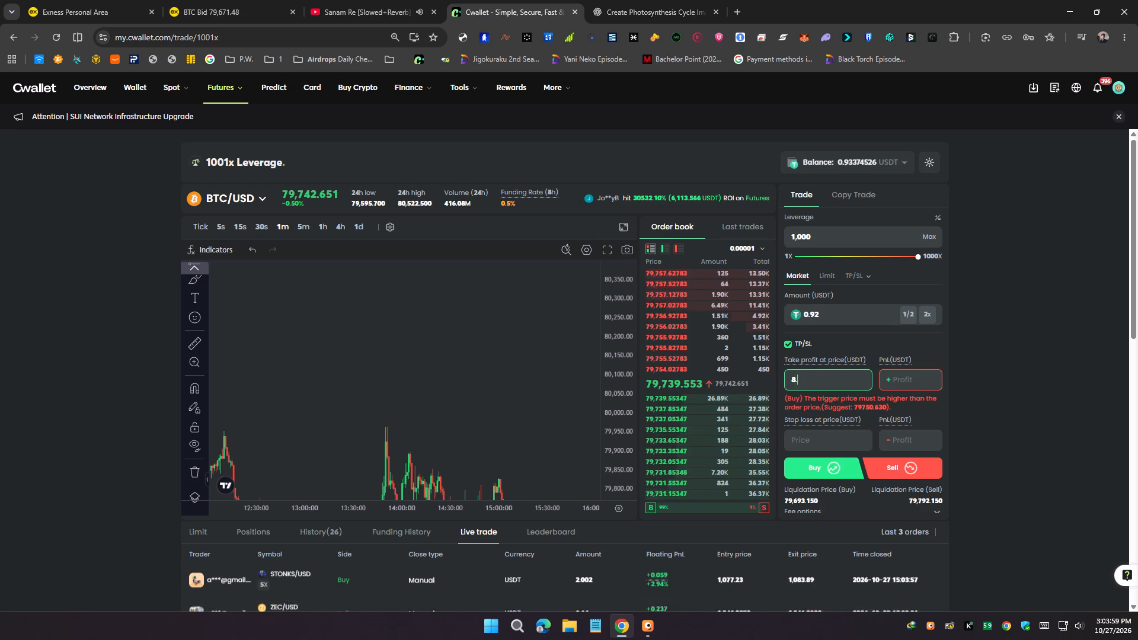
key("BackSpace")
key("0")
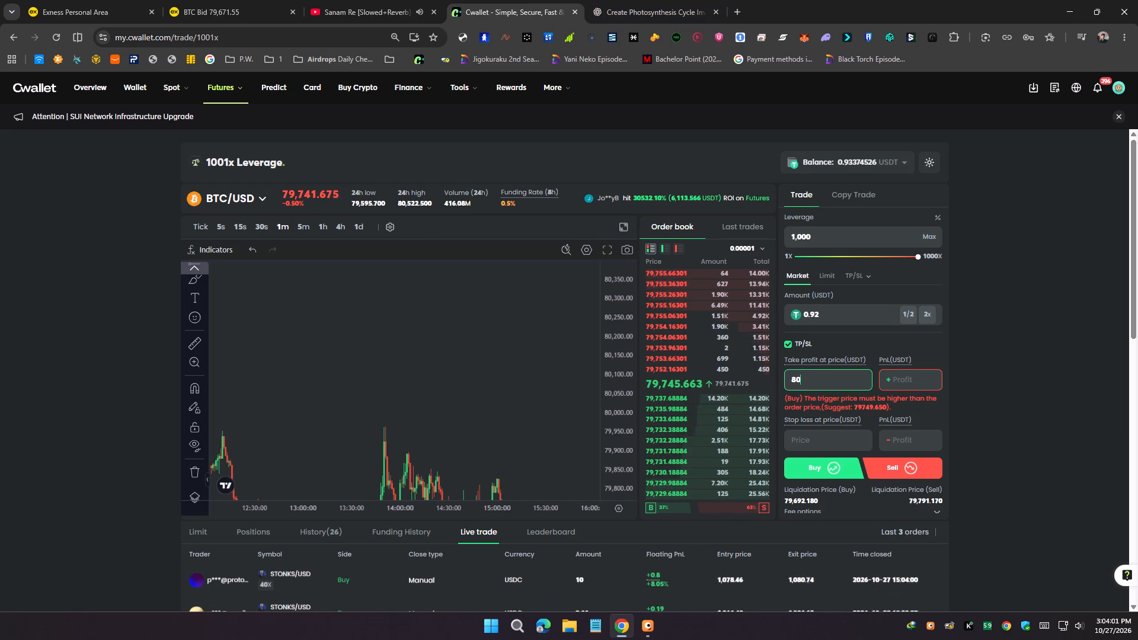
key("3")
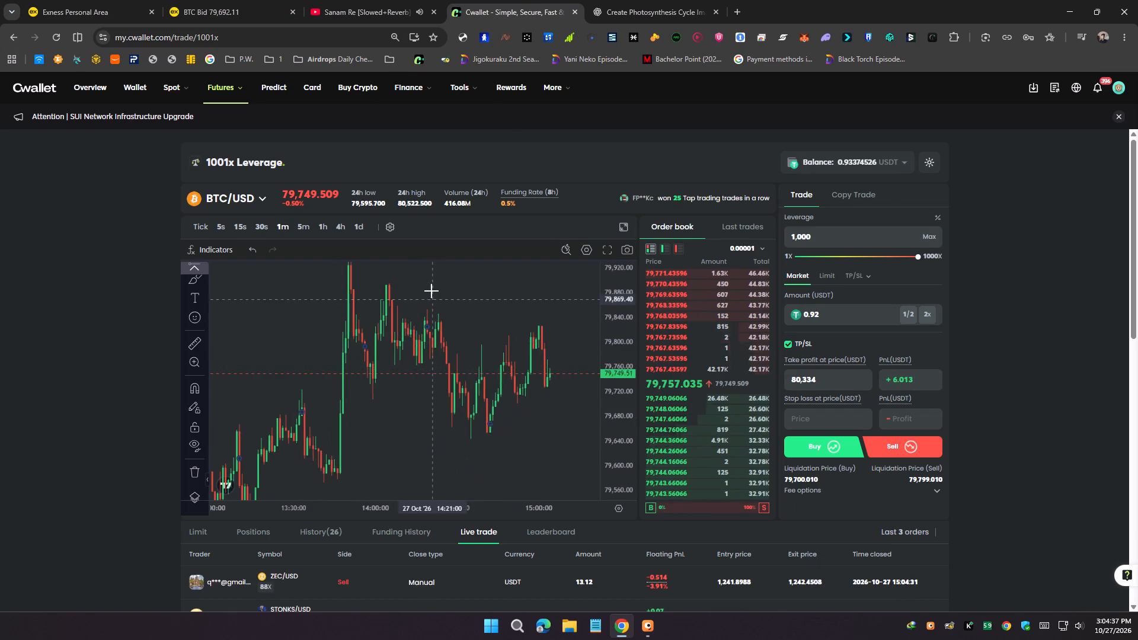
Switch to YouTube, browse the comments and recommended videos, and play Zarif Zaru's Cader Deshe lyrics video.
left_click(397, 0)
scroll(369, 366, "down", 1)
scroll(361, 302, "down", 2)
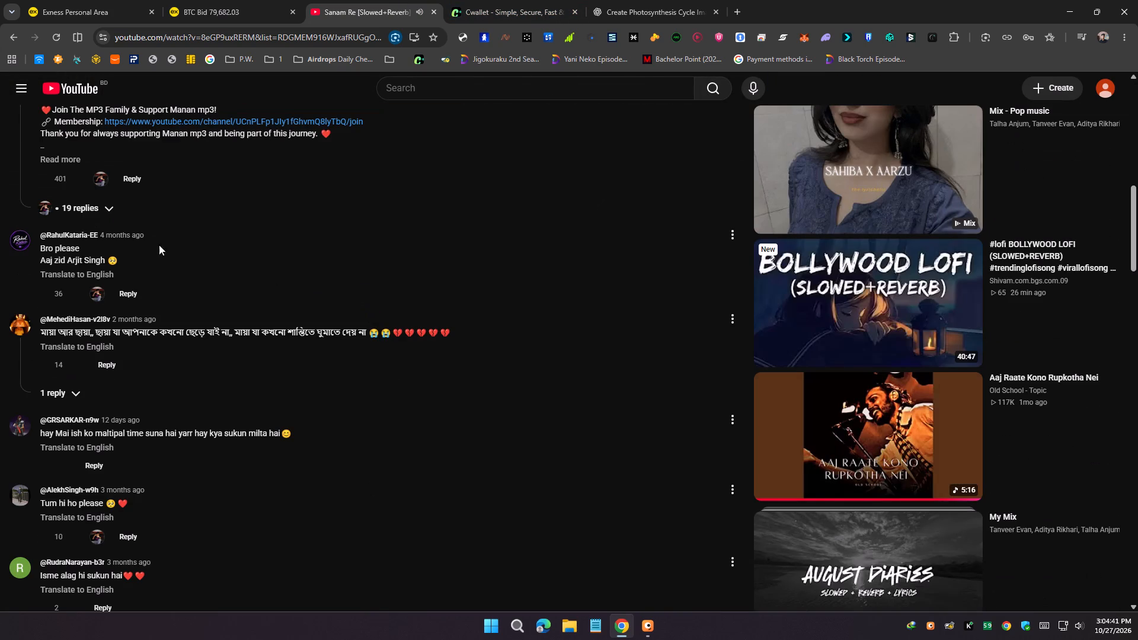
scroll(136, 236, "down", 2)
scroll(252, 277, "down", 1)
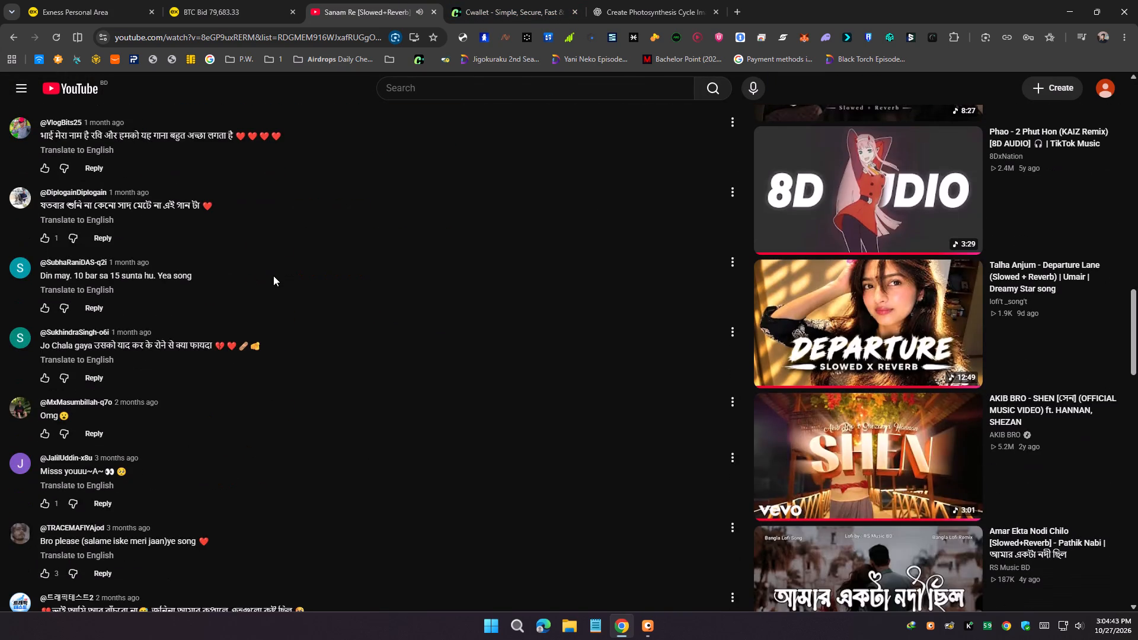
scroll(273, 276, "down", 2)
scroll(274, 276, "up", 1)
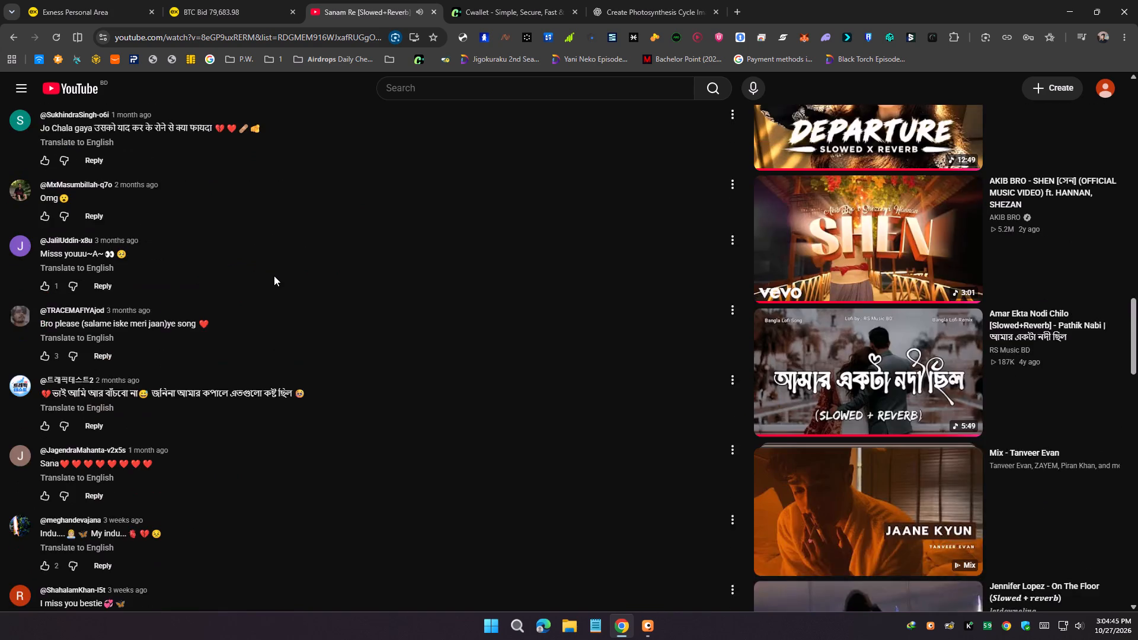
scroll(274, 276, "down", 4)
scroll(274, 276, "up", 1)
scroll(274, 276, "down", 2)
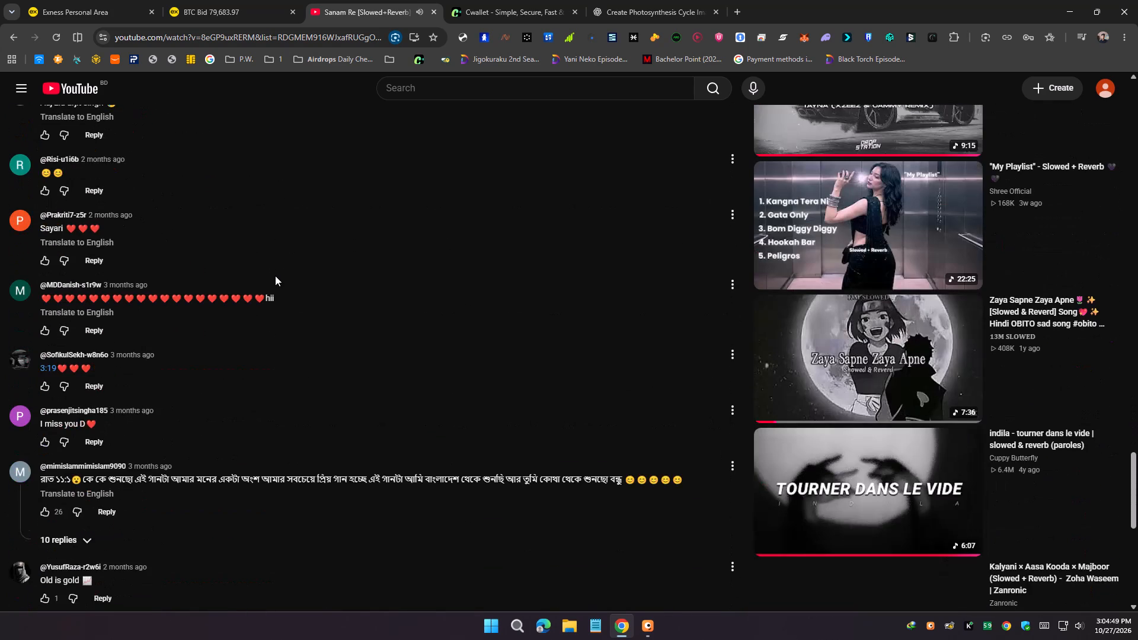
scroll(275, 276, "up", 2)
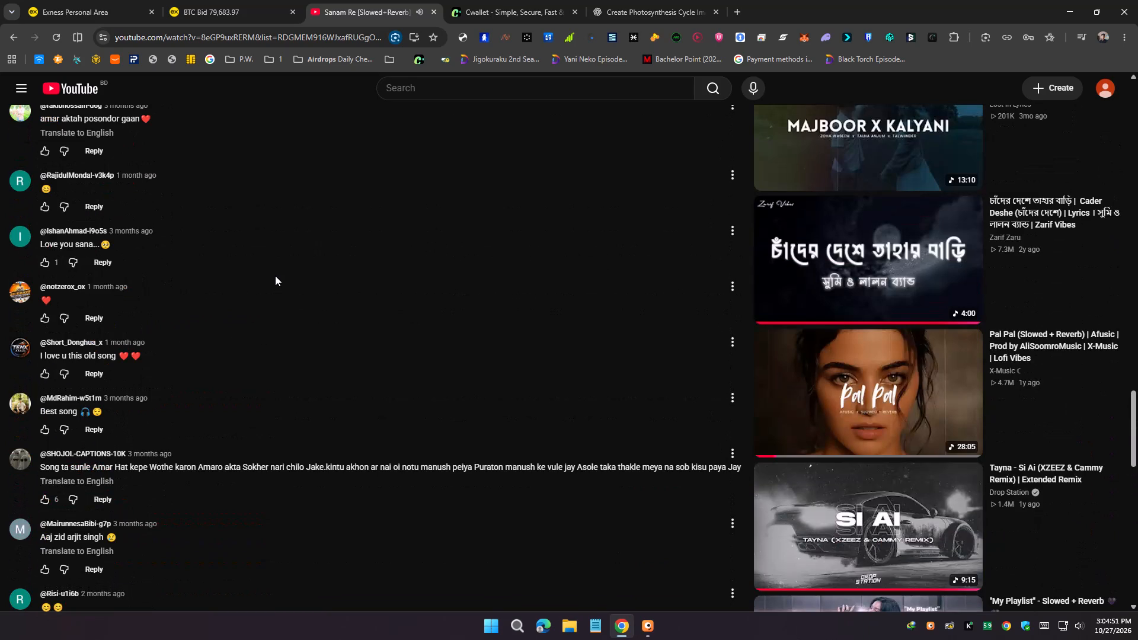
scroll(275, 276, "up", 1)
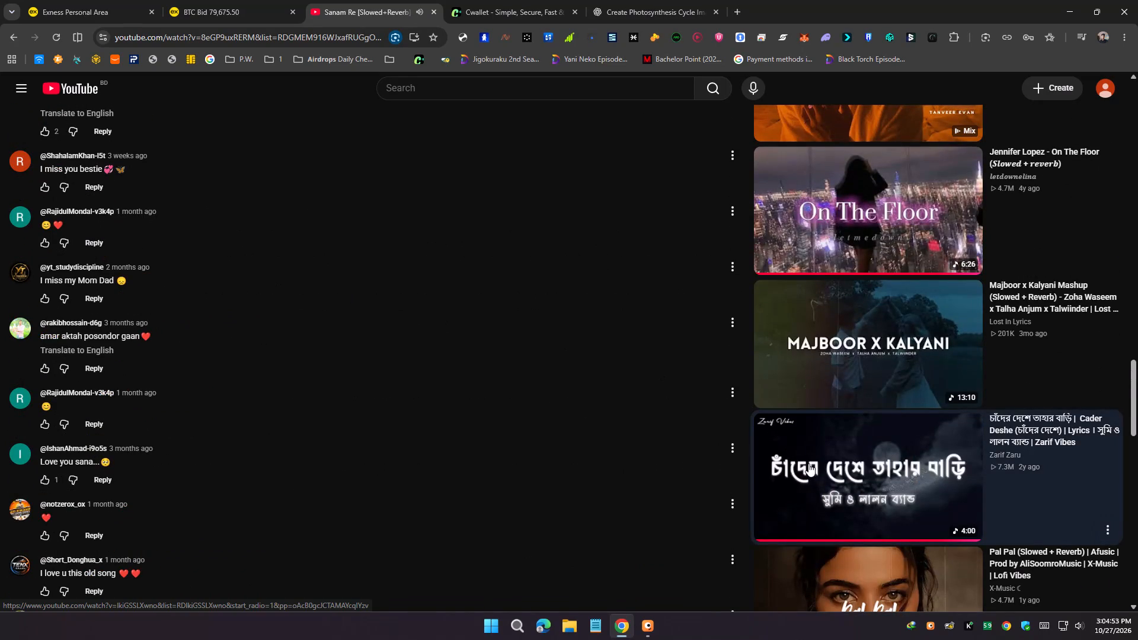
left_click(812, 444)
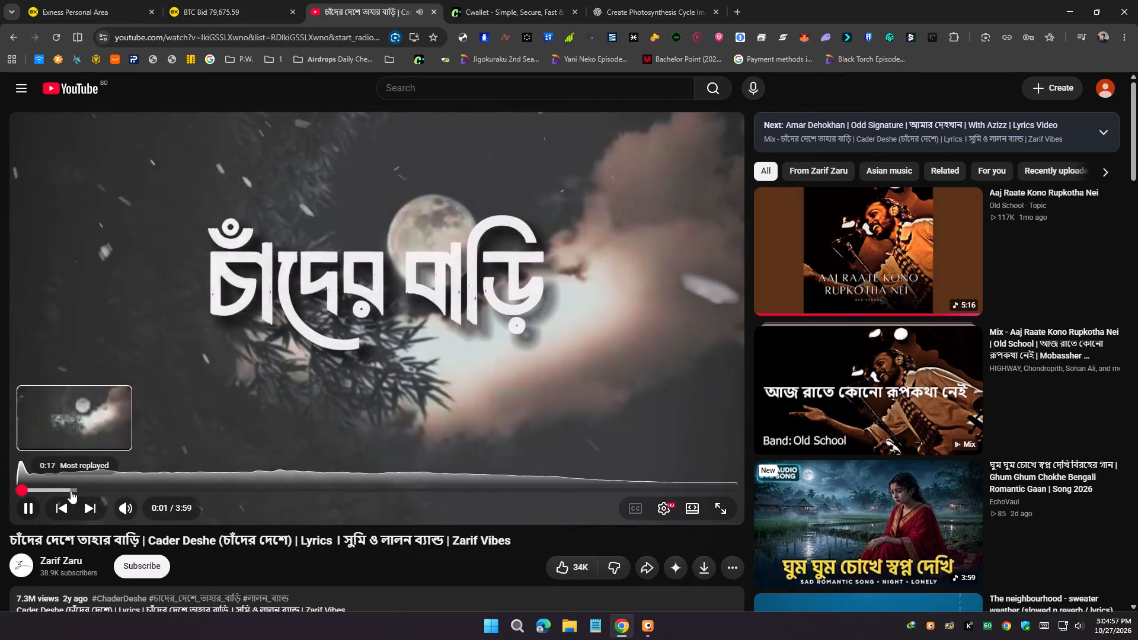
Expand the Cader Deshe mix and play the Odd Signature - Amar Dehokhan lofi remix from it.
scroll(235, 540, "down", 1)
scroll(443, 515, "up", 2)
left_click(942, 144)
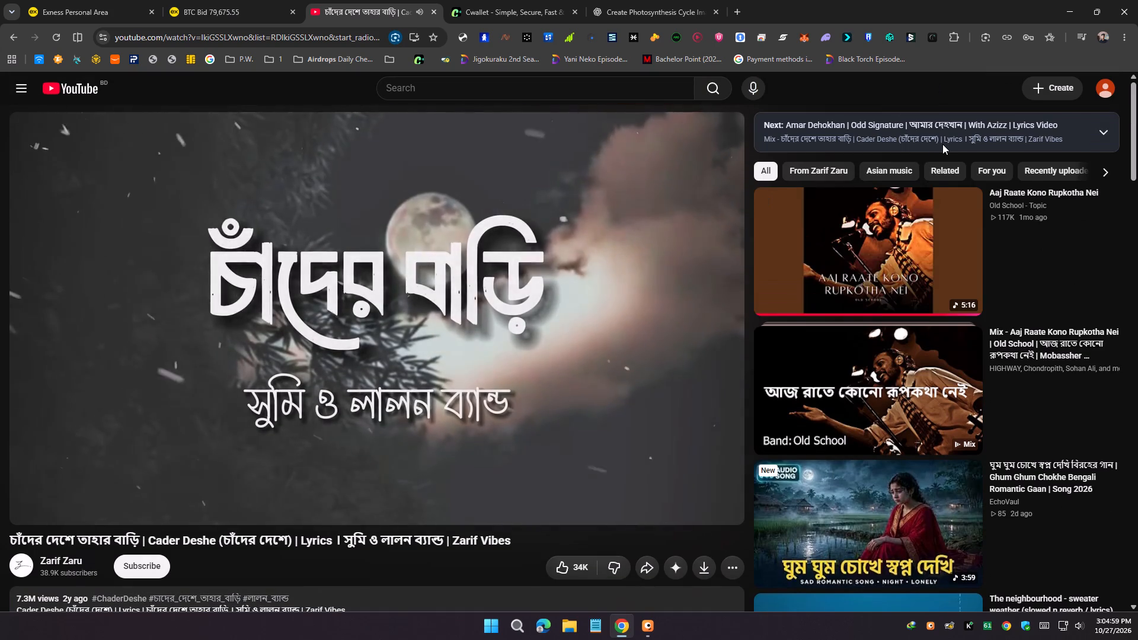
scroll(834, 319, "down", 1)
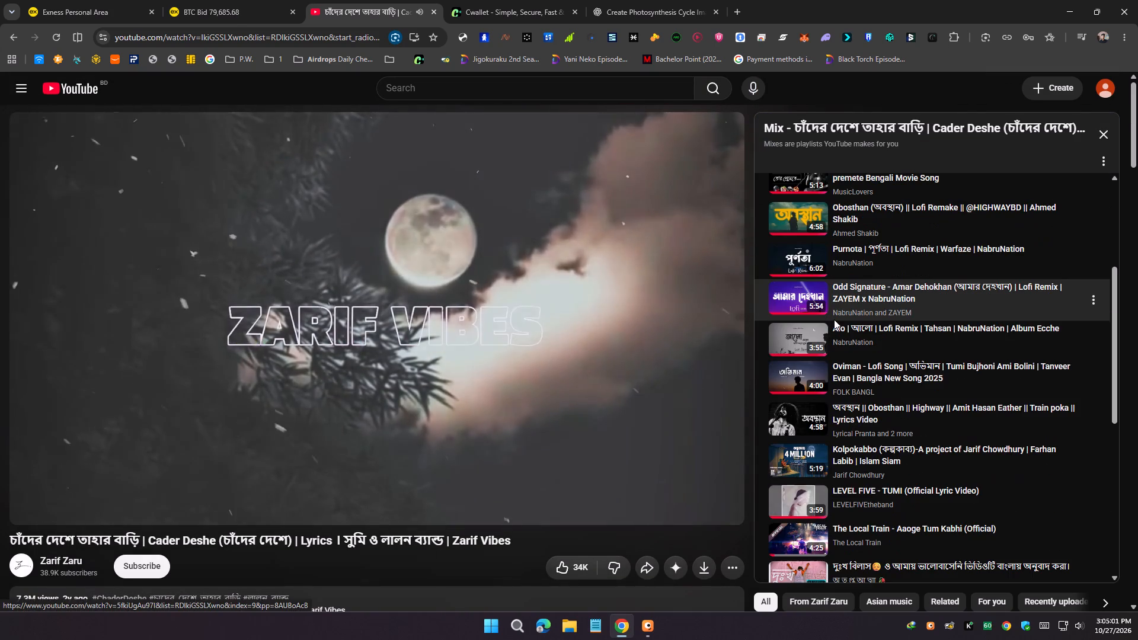
left_click(789, 300)
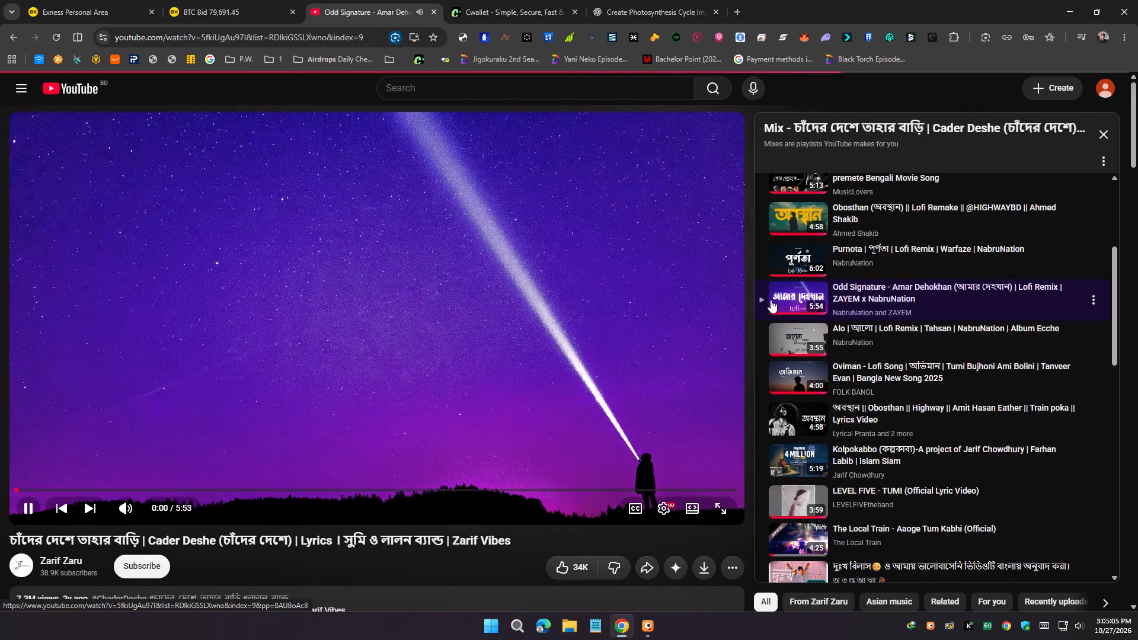
Switch to the Cwallet 1001x Leverage page and examine the BTC/USD candles from about 13:30 to the latest price.
left_click(539, 4)
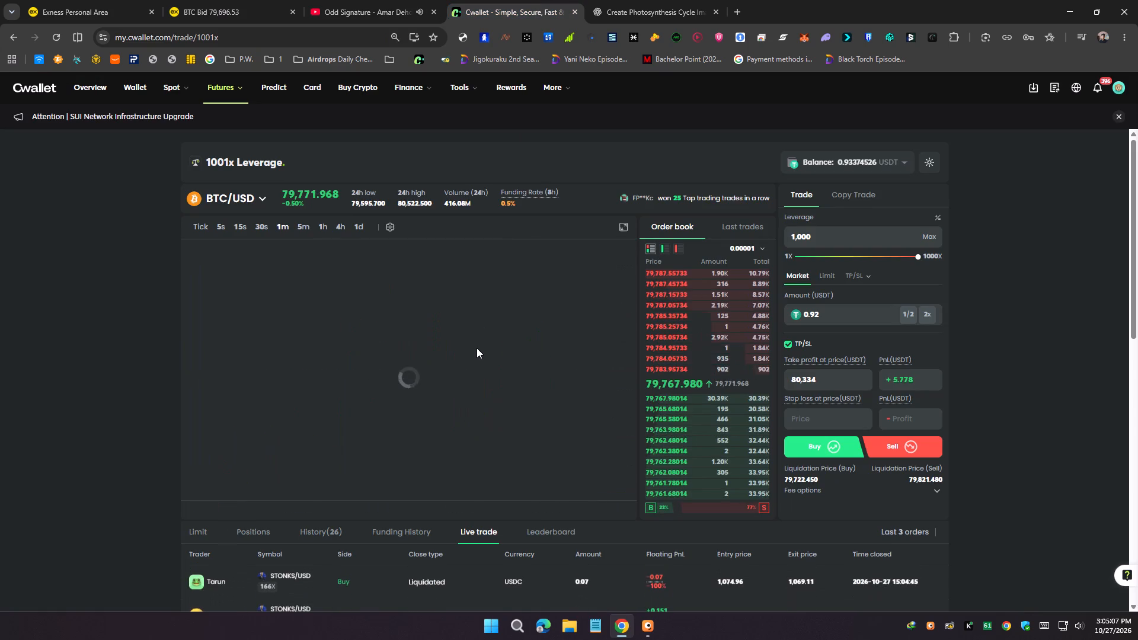
left_click_drag(477, 348, 500, 337)
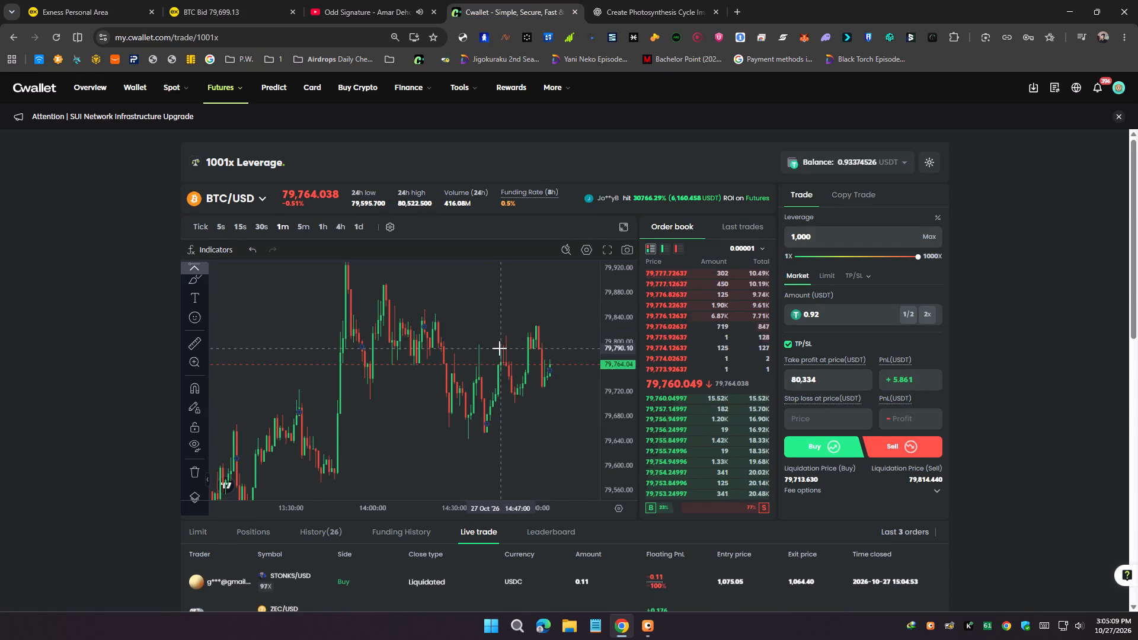
left_click(284, 573)
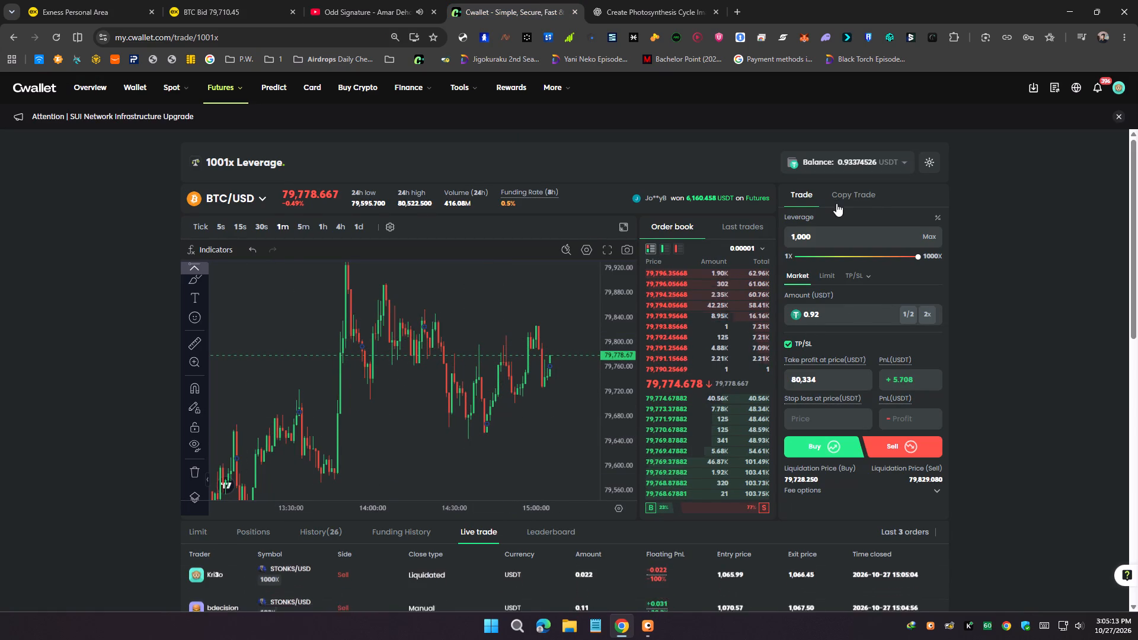
View the Copy Trade lead traders and return to the Trade order form.
left_click(836, 203)
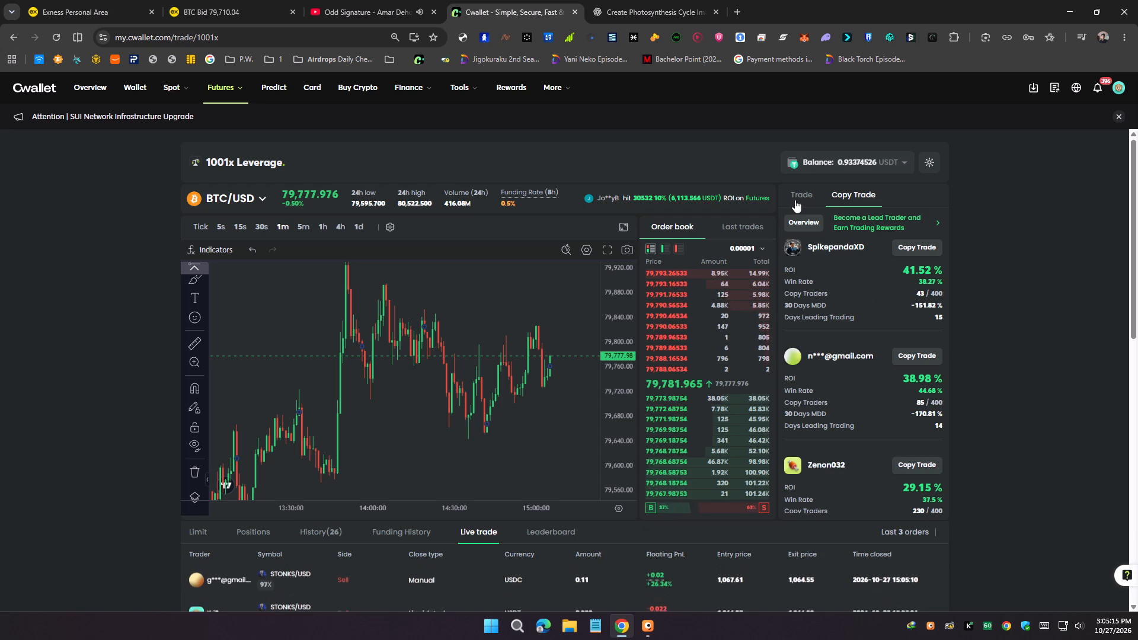
left_click(795, 200)
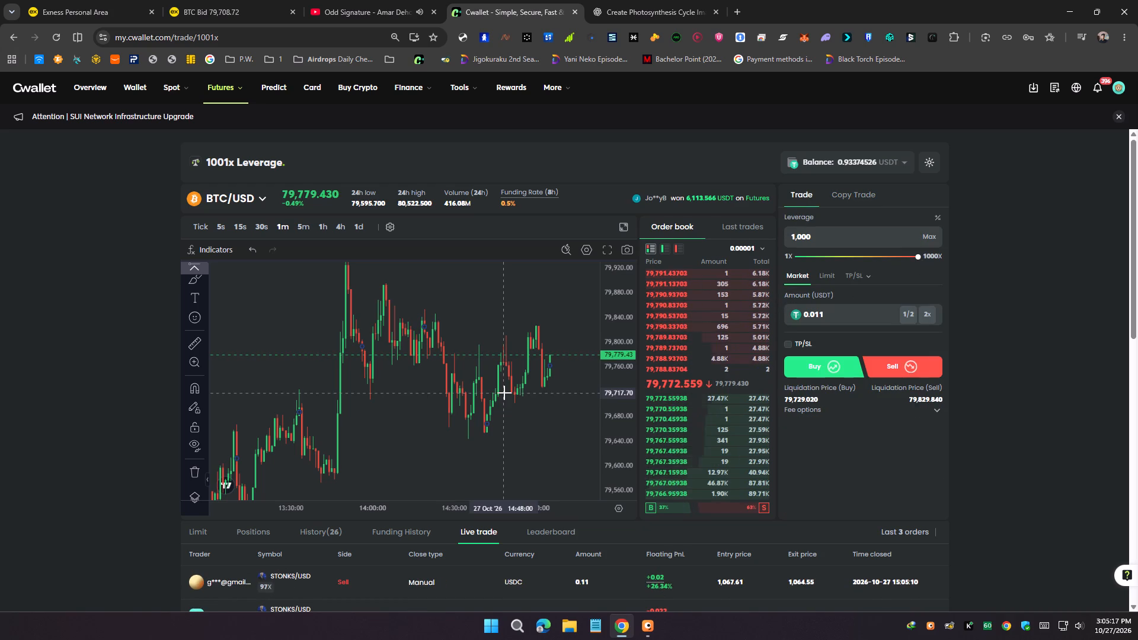
scroll(504, 393, "up", 4)
Switch to the Exness BTC chart and examine the latest 1-minute candles around the descending trendline.
left_click(236, 0)
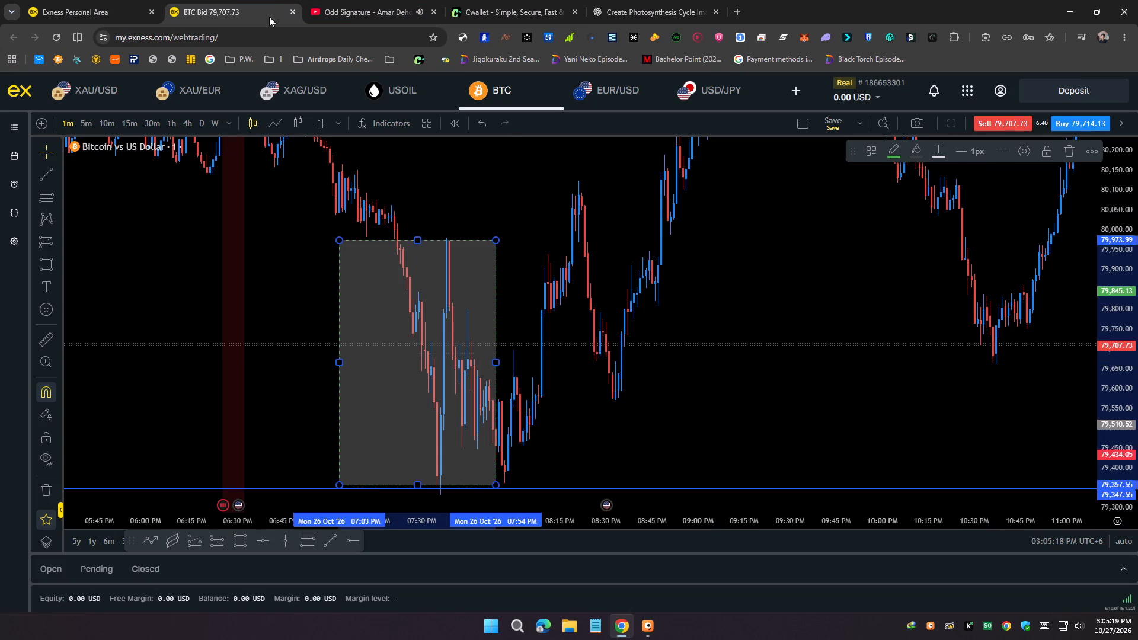
left_click_drag(594, 289, 296, 372)
left_click_drag(1020, 283, 317, 319)
left_click_drag(1018, 363, 273, 304)
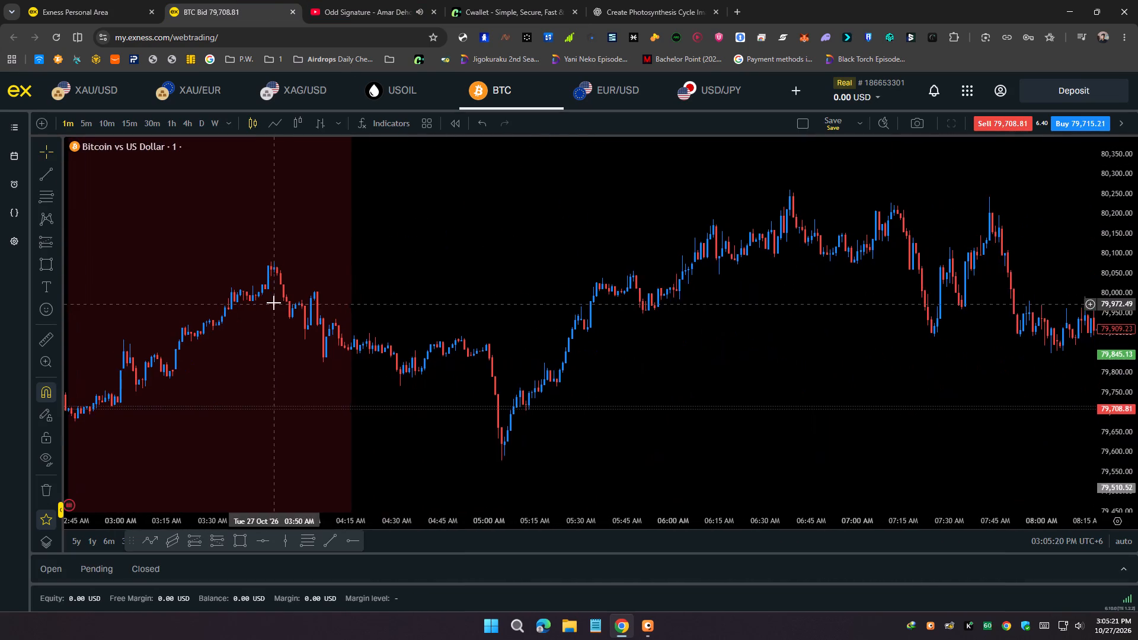
left_click_drag(1002, 297, 190, 343)
scroll(1022, 305, "down", 5)
scroll(1022, 312, "up", 1)
scroll(1024, 316, "down", 8)
left_click_drag(976, 345, 509, 213)
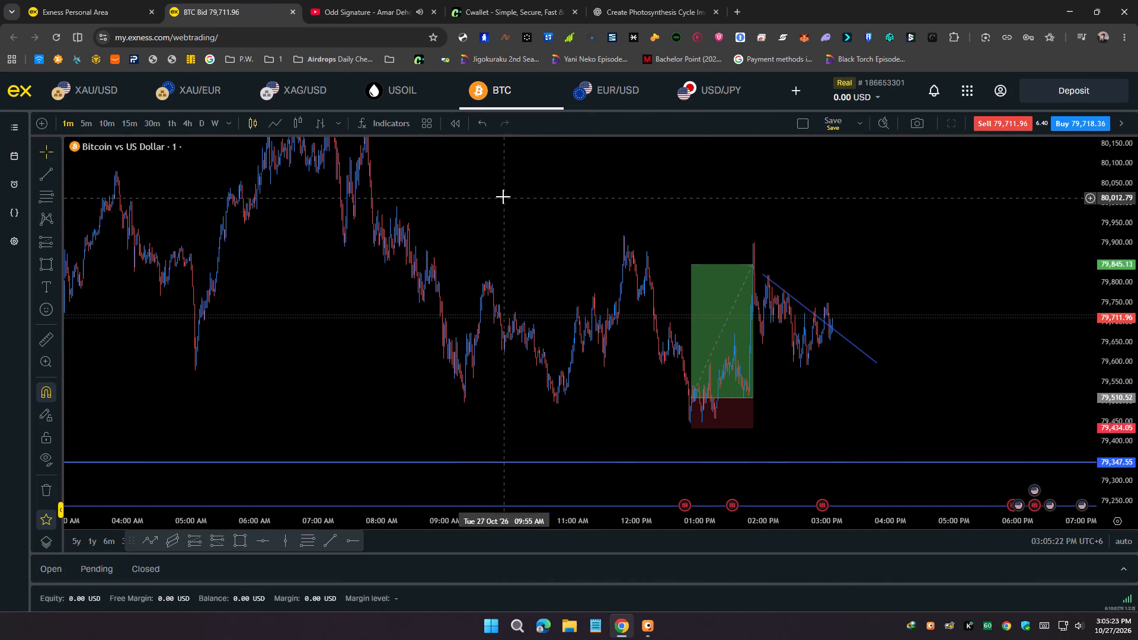
scroll(669, 301, "up", 6)
left_click_drag(699, 241, 1137, 258)
scroll(829, 280, "up", 12)
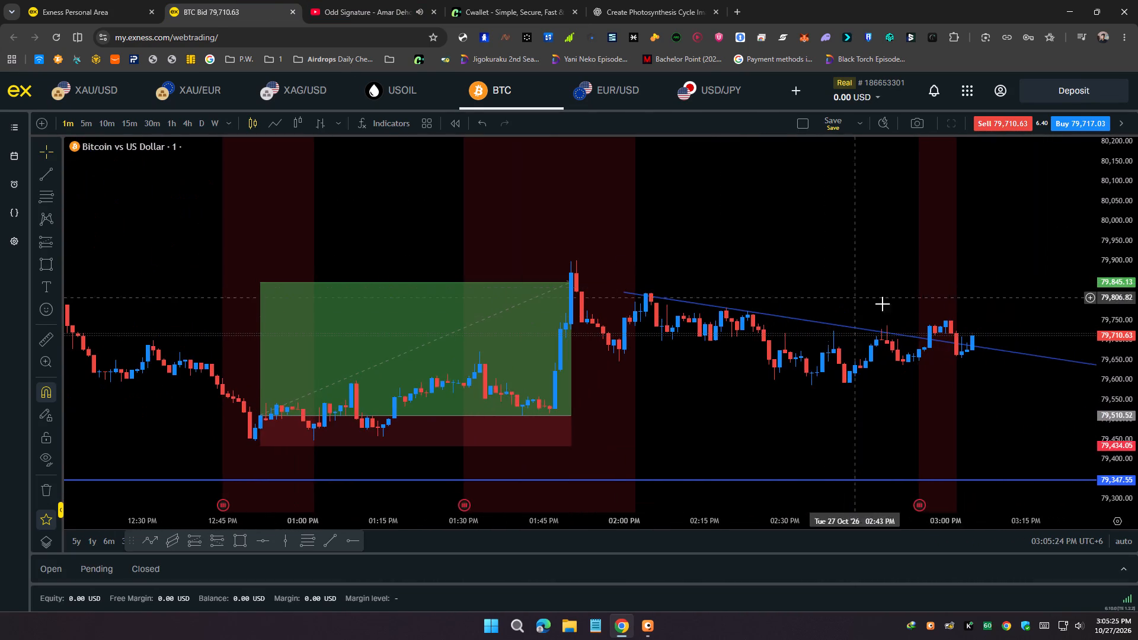
scroll(1137, 345, "up", 8)
left_click_drag(951, 448, 821, 448)
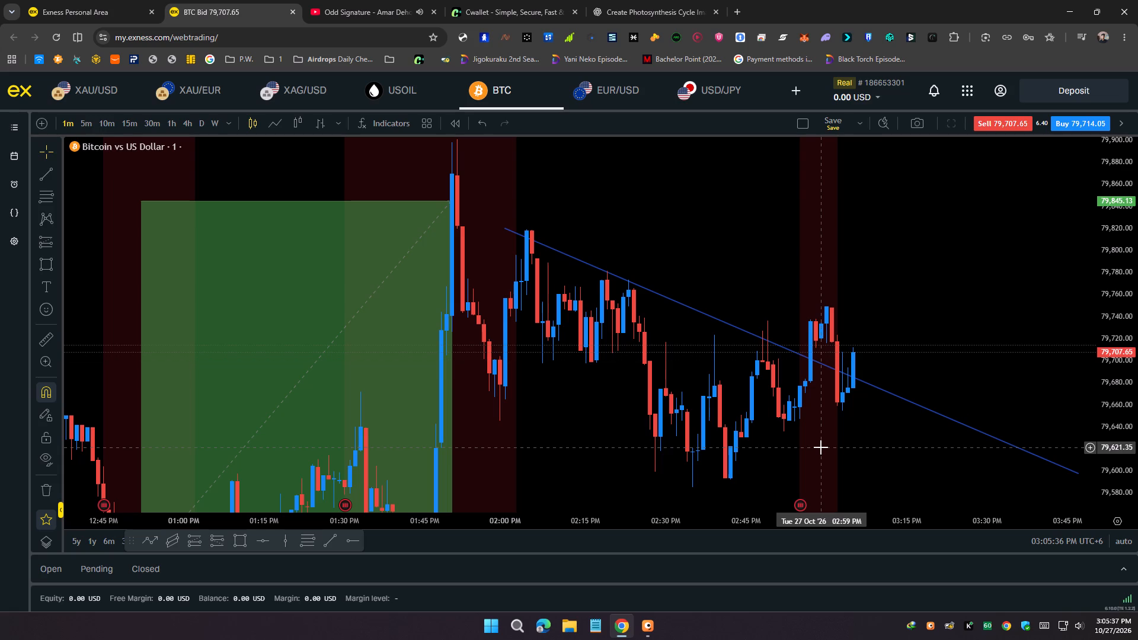
left_click_drag(828, 251, 779, 226)
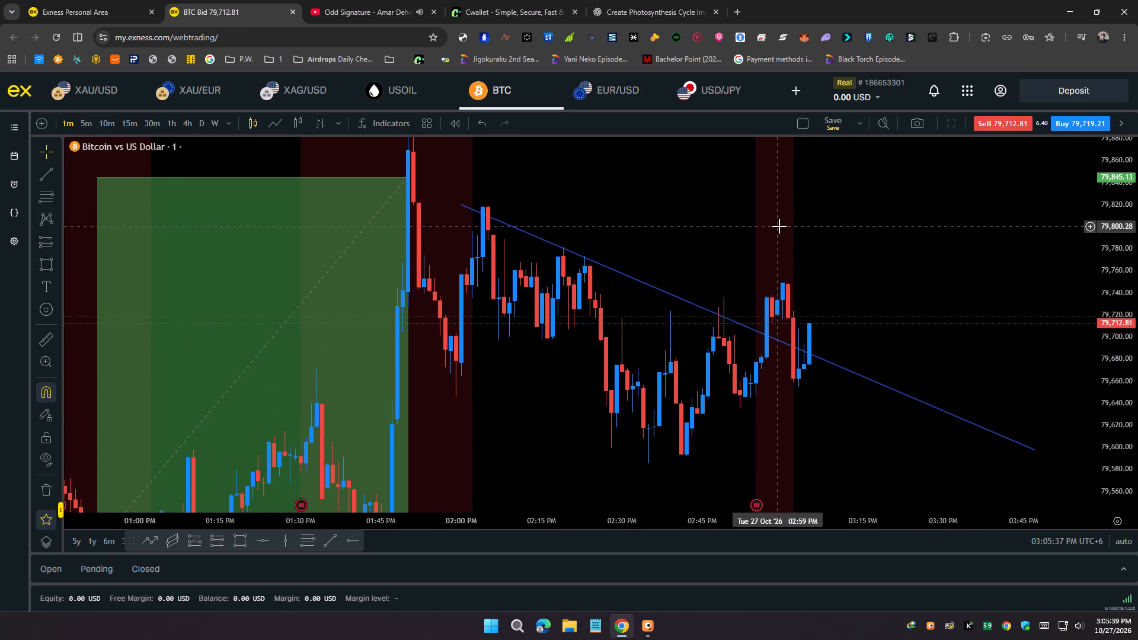
left_click_drag(794, 235, 821, 252)
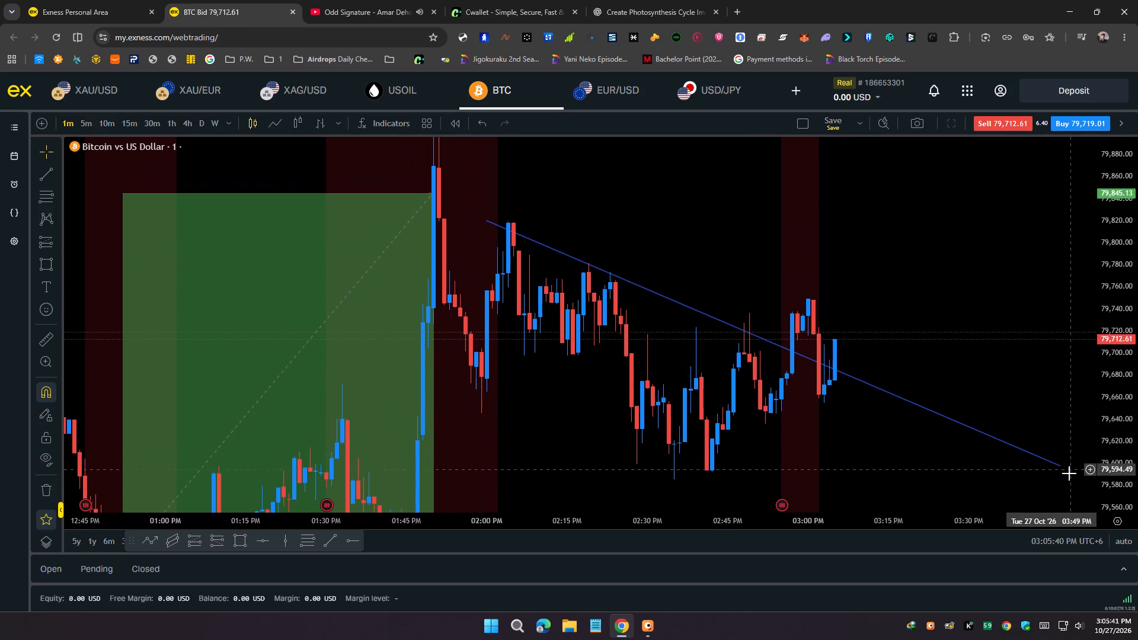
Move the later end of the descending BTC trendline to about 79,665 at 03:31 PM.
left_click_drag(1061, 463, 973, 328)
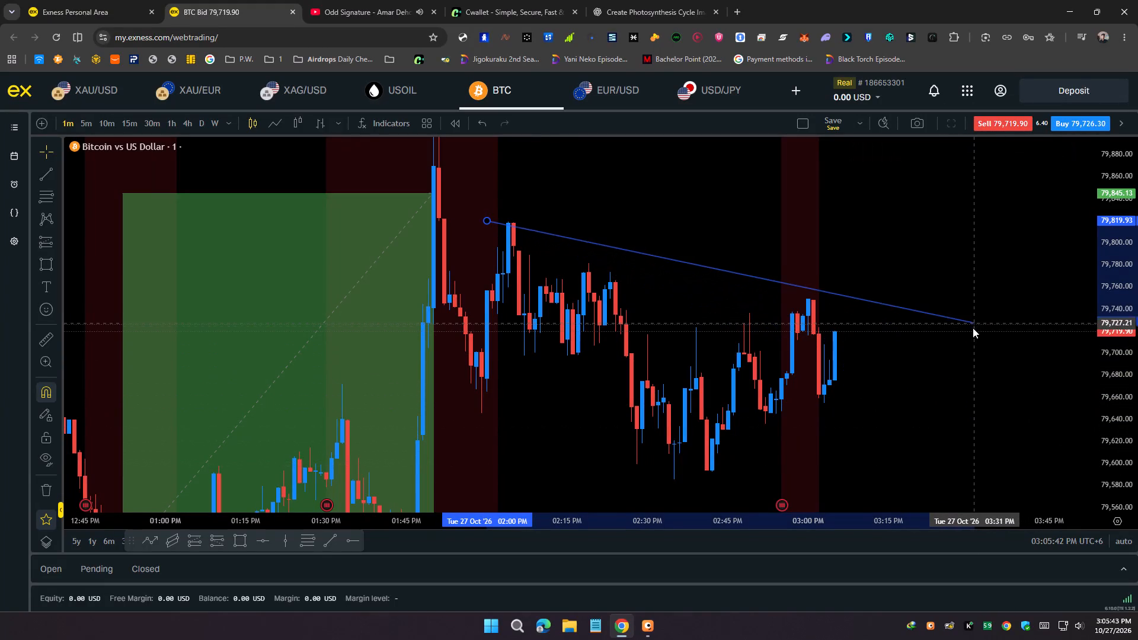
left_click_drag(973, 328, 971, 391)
Draw an ascending trendline on the BTC chart from about 79,585 at 02:35 PM to about 79,719 at 03:20 PM.
left_click_drag(897, 425, 936, 414)
scroll(910, 421, "up", 3)
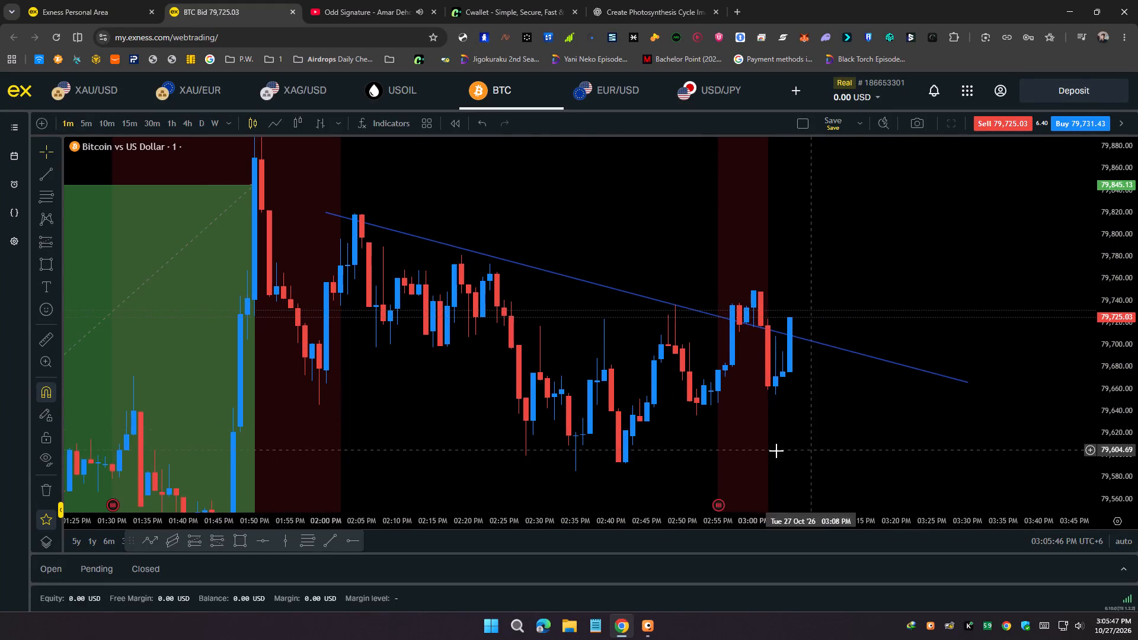
left_click_drag(773, 439, 862, 455)
scroll(1137, 421, "up", 2)
left_click_drag(992, 331, 961, 296)
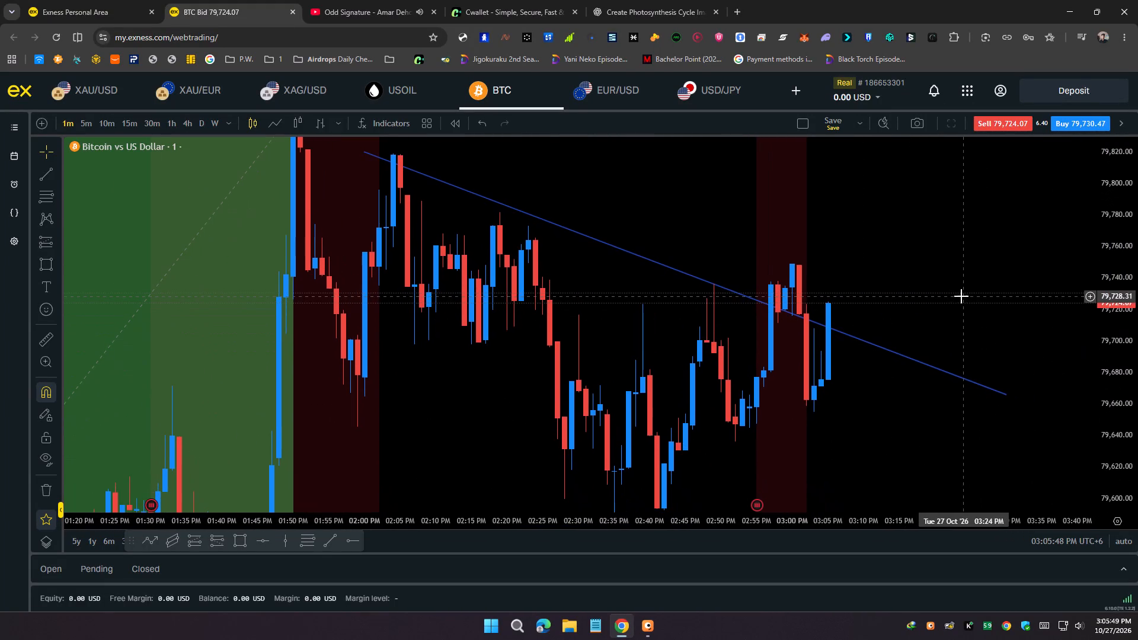
left_click_drag(897, 328, 849, 301)
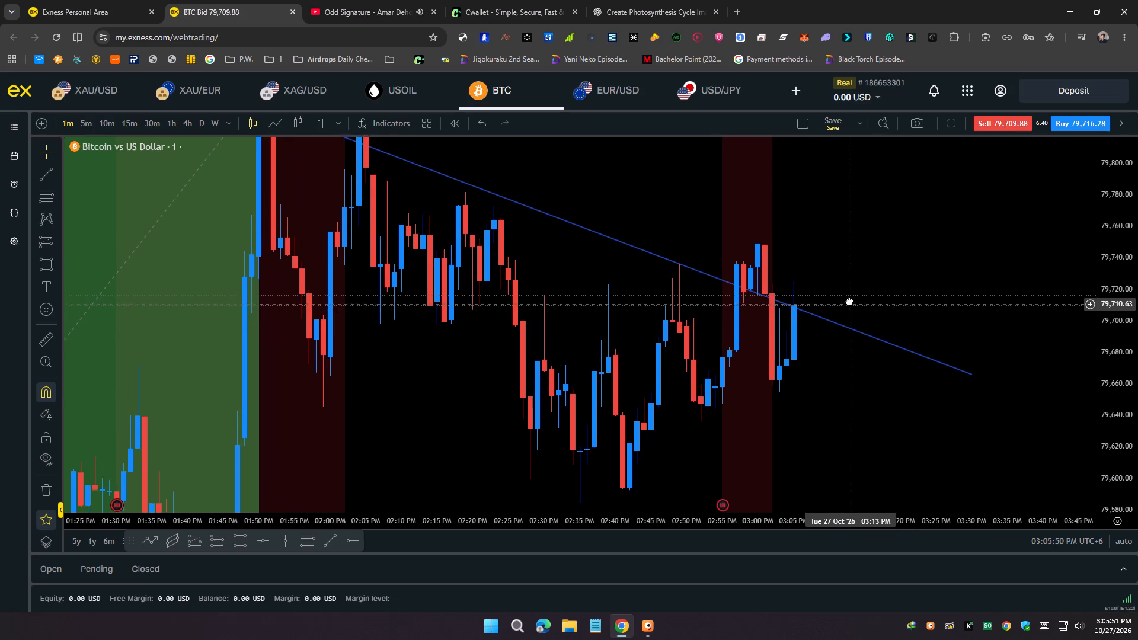
left_click_drag(849, 301, 848, 299)
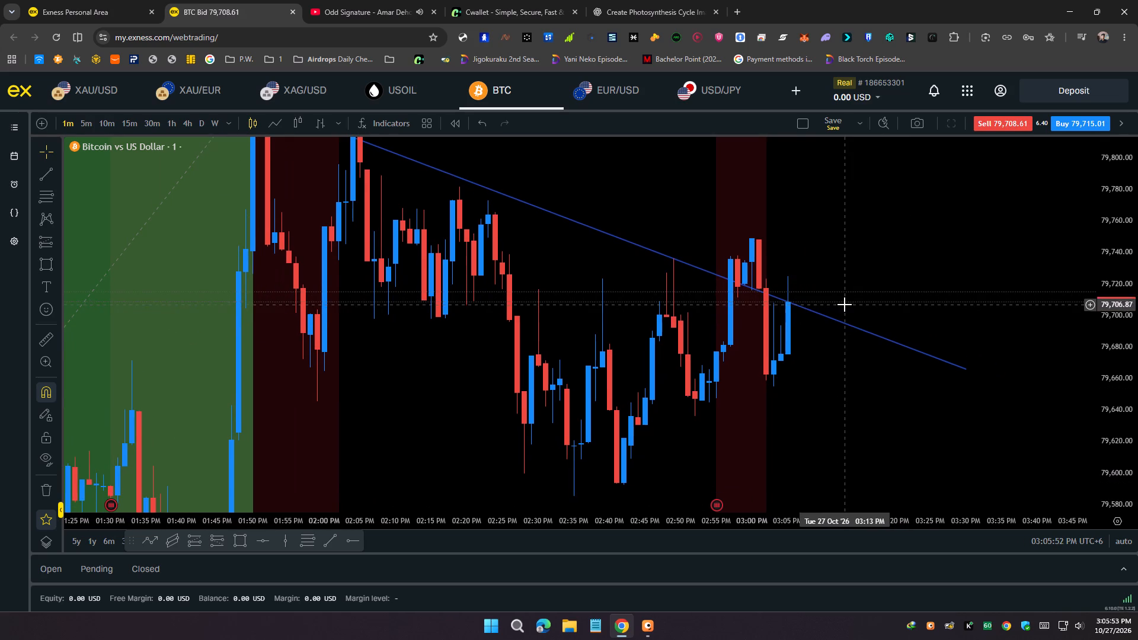
left_click_drag(841, 297, 813, 243)
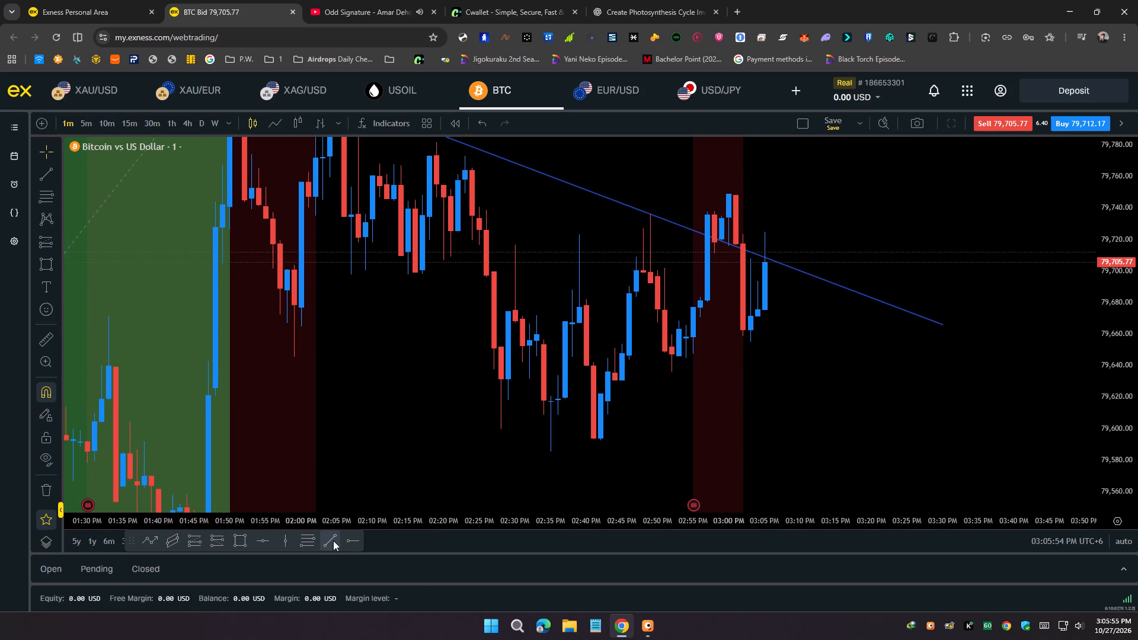
left_click(333, 540)
left_click(553, 465)
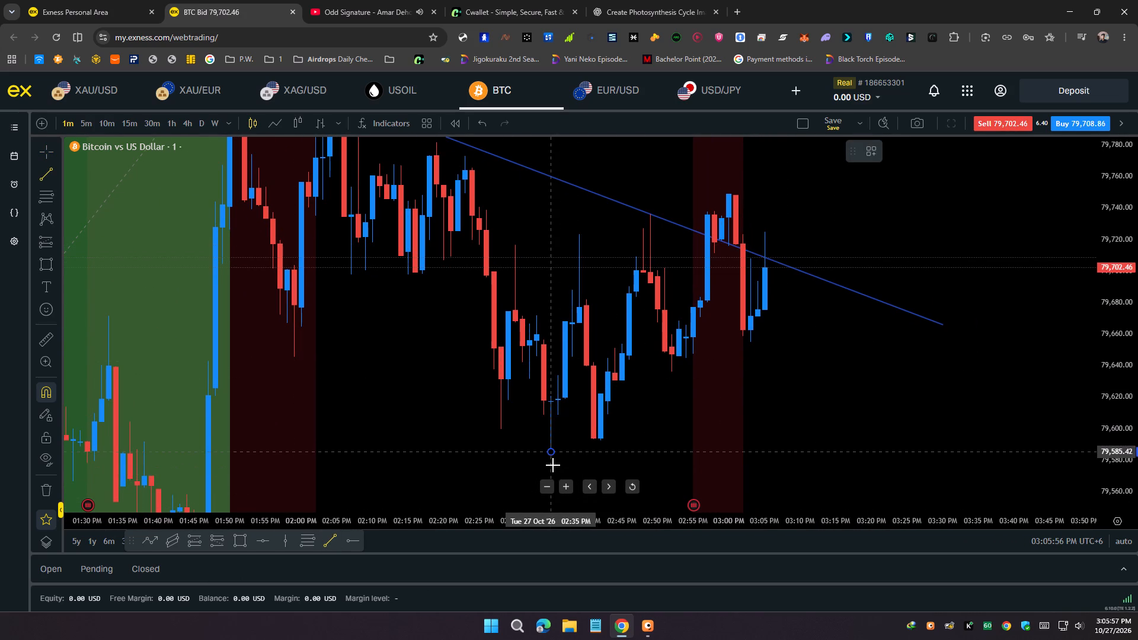
left_click(871, 241)
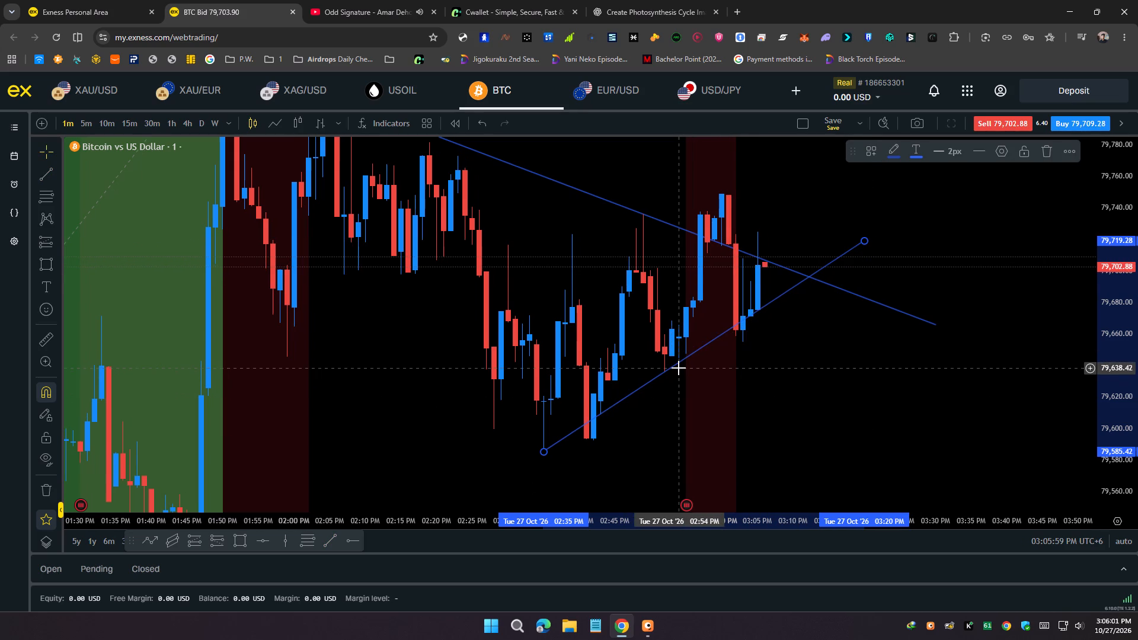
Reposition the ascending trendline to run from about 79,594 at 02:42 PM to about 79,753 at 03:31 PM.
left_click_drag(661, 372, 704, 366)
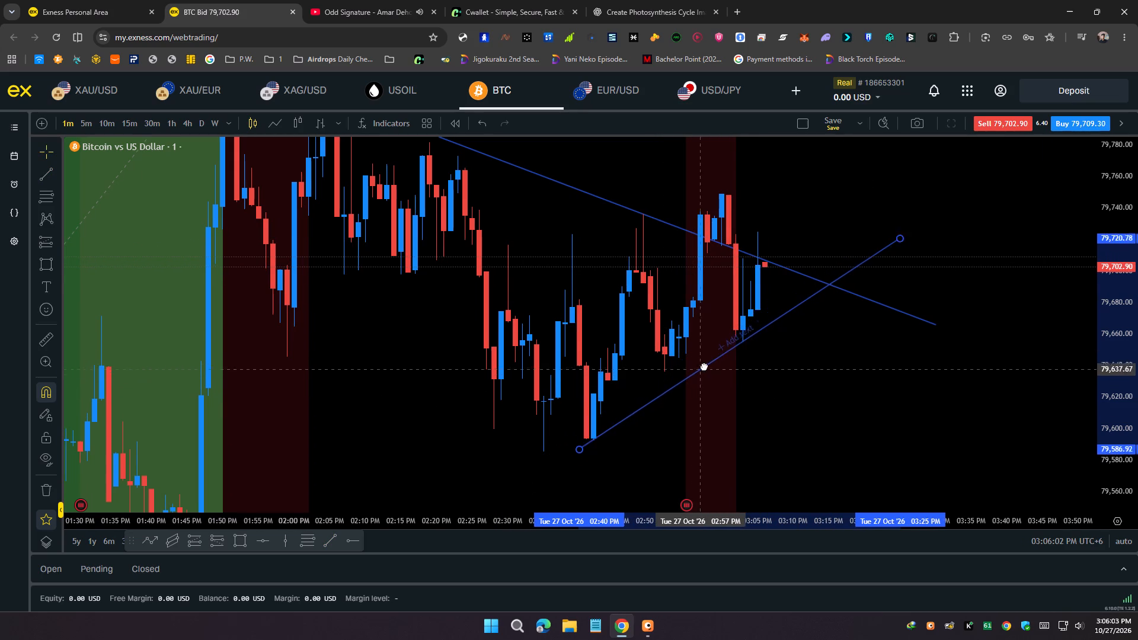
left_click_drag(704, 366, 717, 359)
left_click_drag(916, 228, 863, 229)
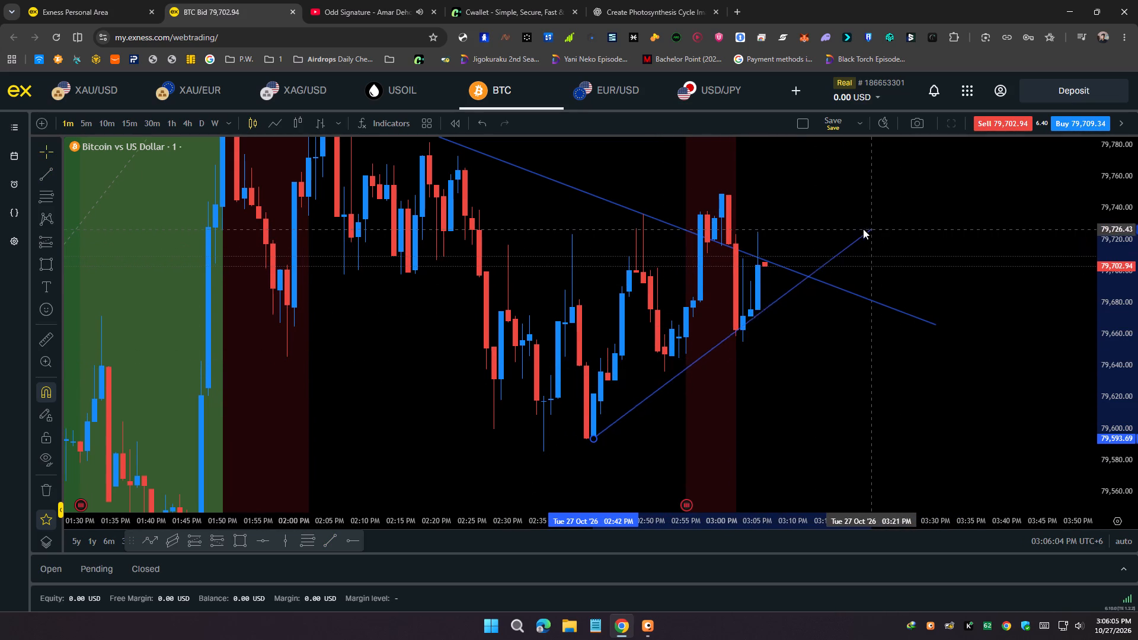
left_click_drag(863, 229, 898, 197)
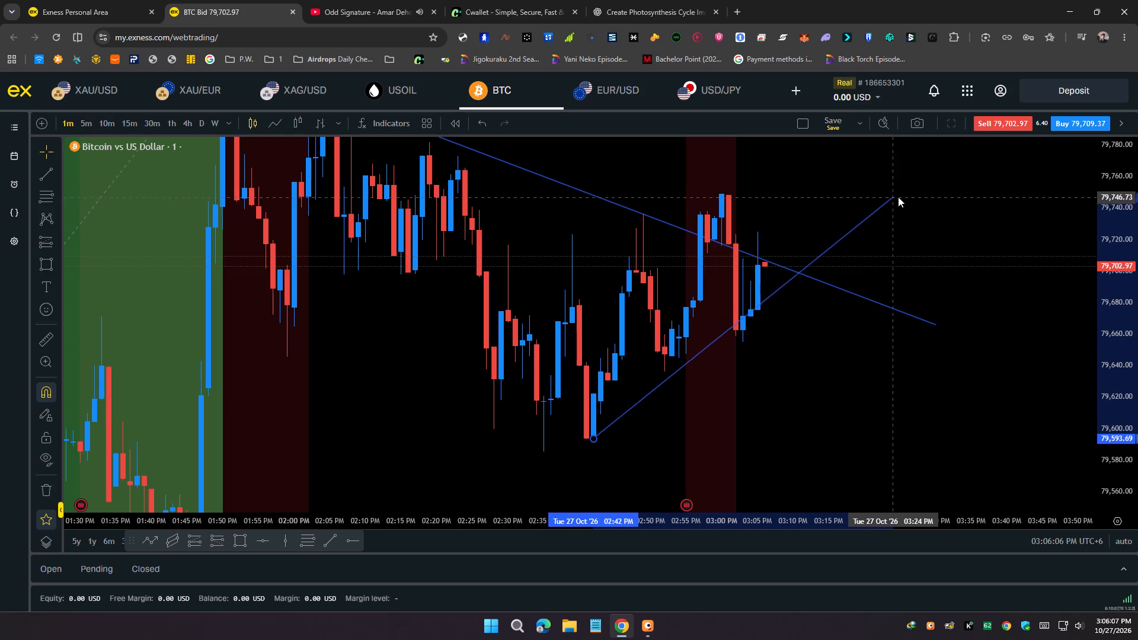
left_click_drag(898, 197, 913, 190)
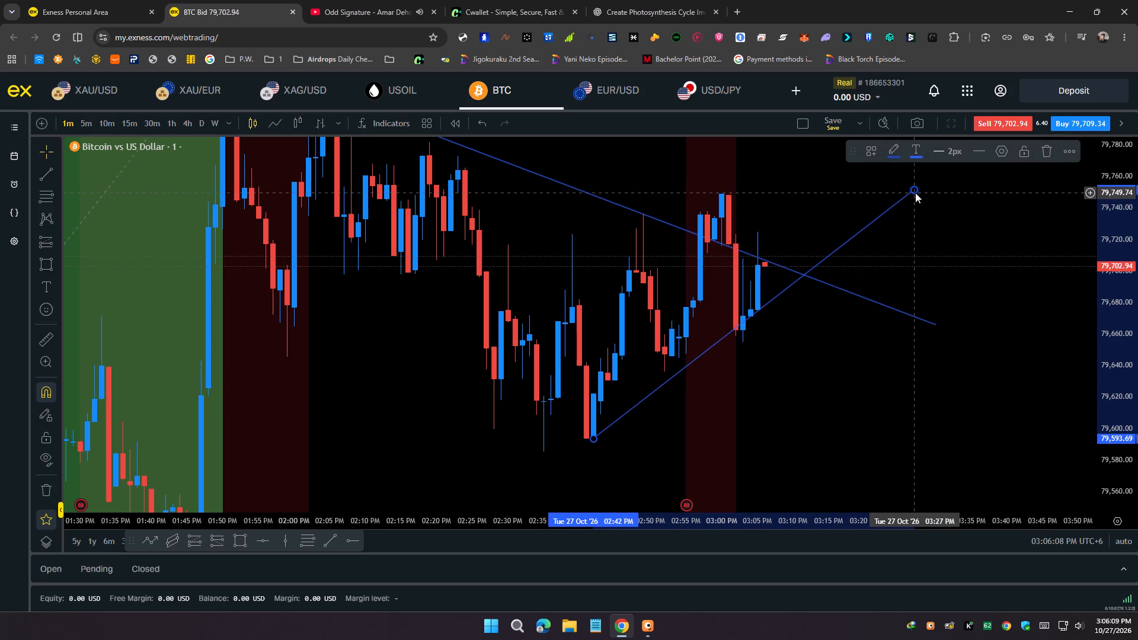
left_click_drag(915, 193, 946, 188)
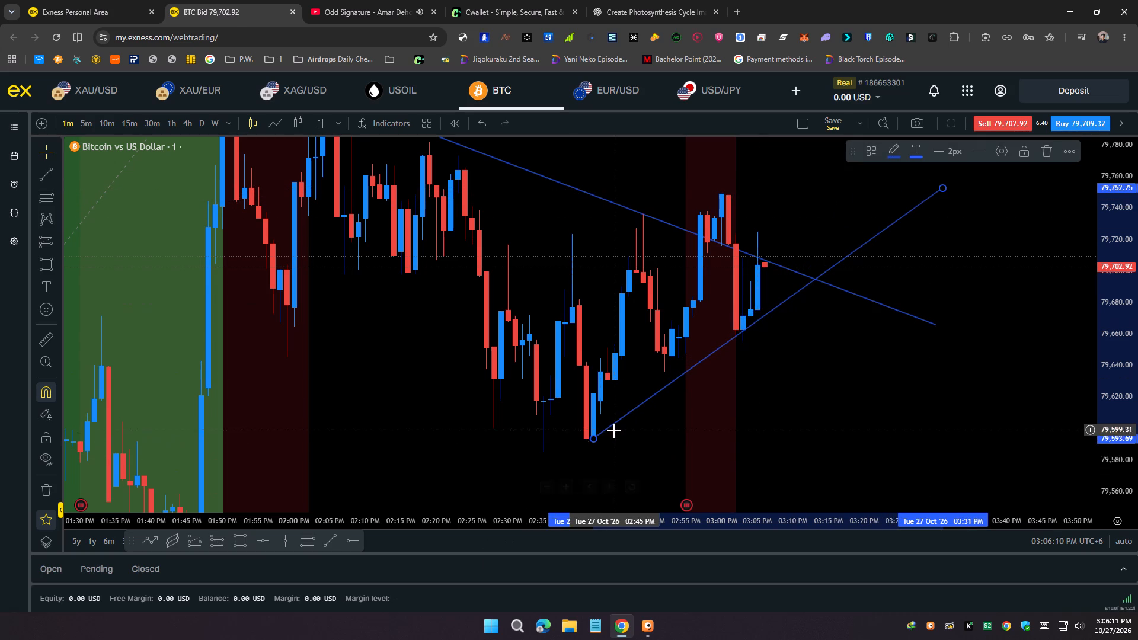
Extend the ascending trendline back to a start at 01:36 PM and forward to about 79,757 at 03:55 PM, under the recent lows.
scroll(516, 412, "down", 5)
left_click_drag(536, 423, 501, 324)
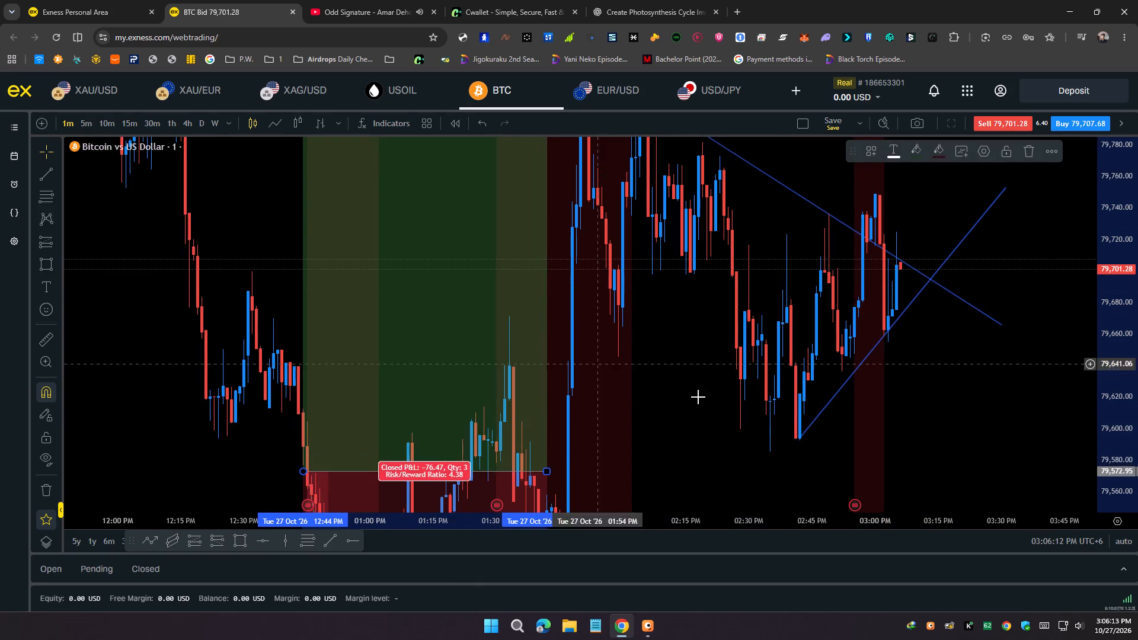
left_click_drag(741, 409, 666, 252)
left_click_drag(733, 286, 634, 348)
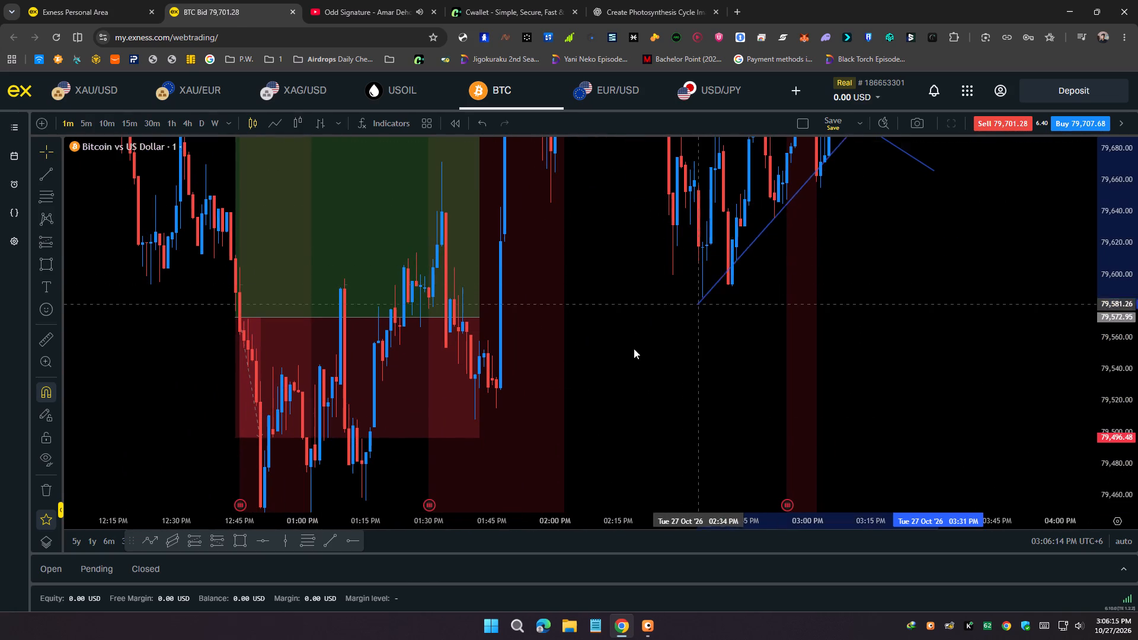
left_click_drag(634, 348, 456, 436)
left_click_drag(867, 391, 674, 509)
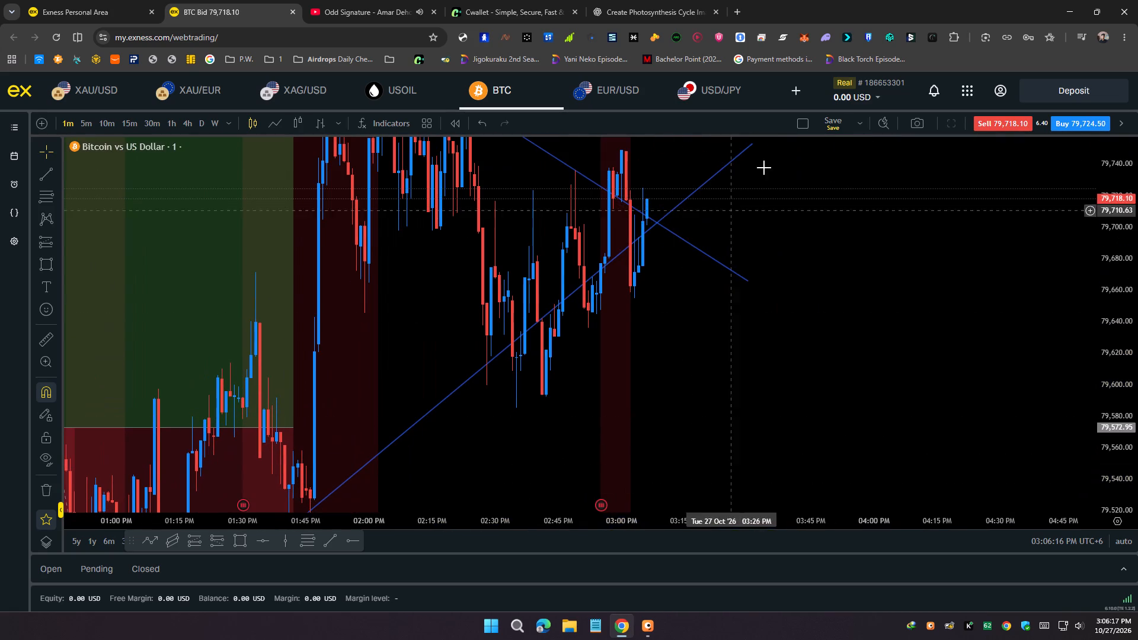
left_click_drag(754, 143, 826, 162)
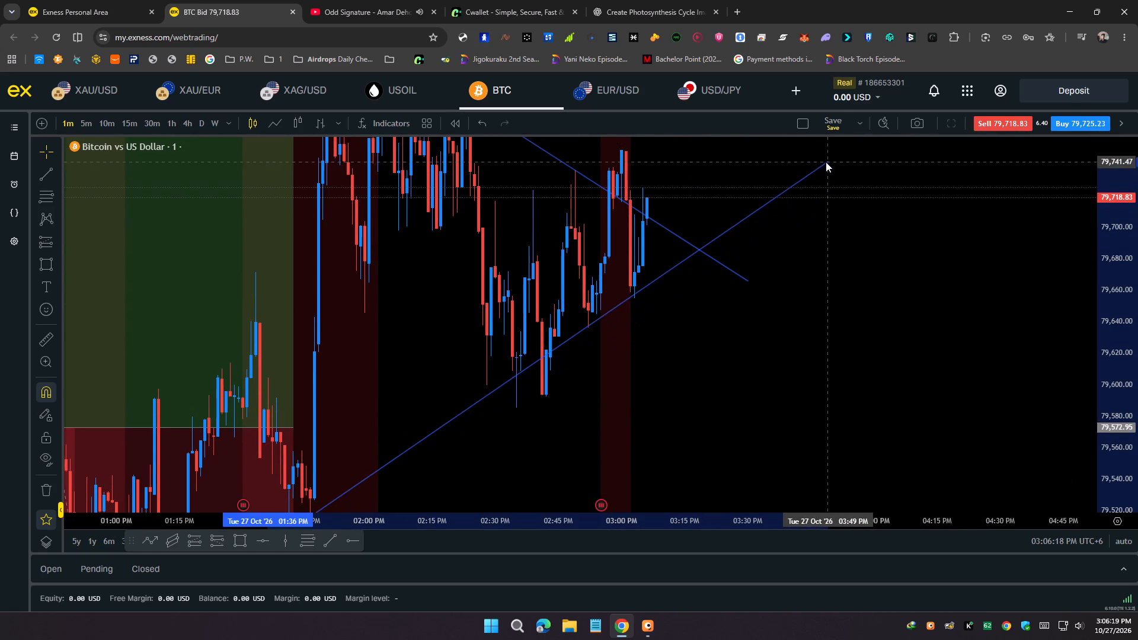
left_click_drag(826, 162, 839, 134)
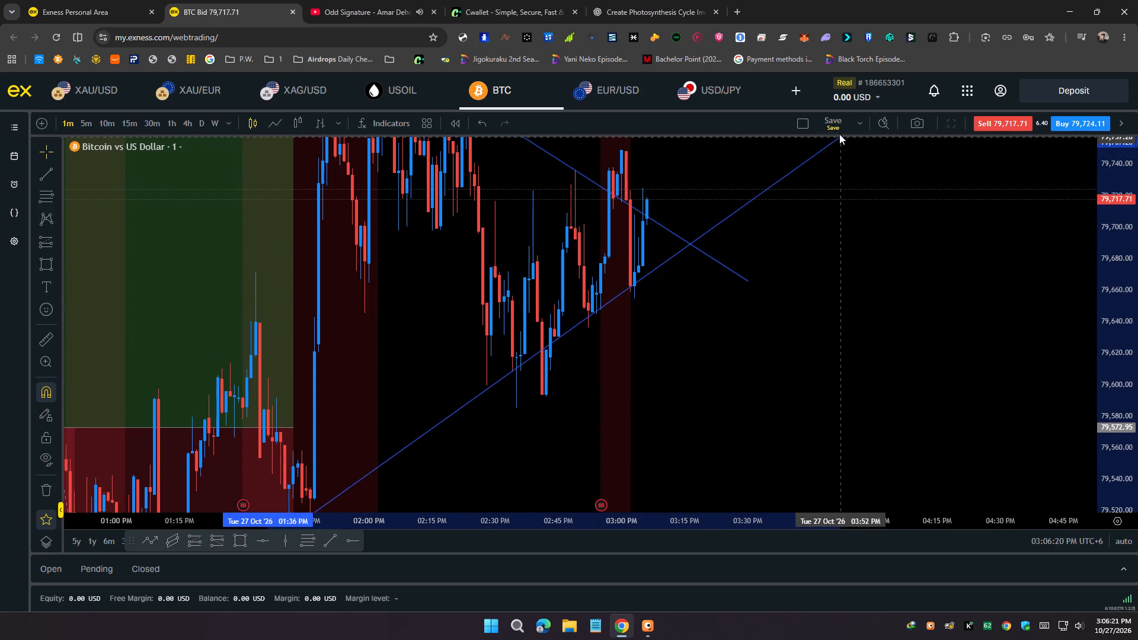
left_click_drag(839, 134, 853, 129)
Move the later end of the descending trendline to about 79,671 at 04:04 PM.
left_click_drag(709, 386, 823, 453)
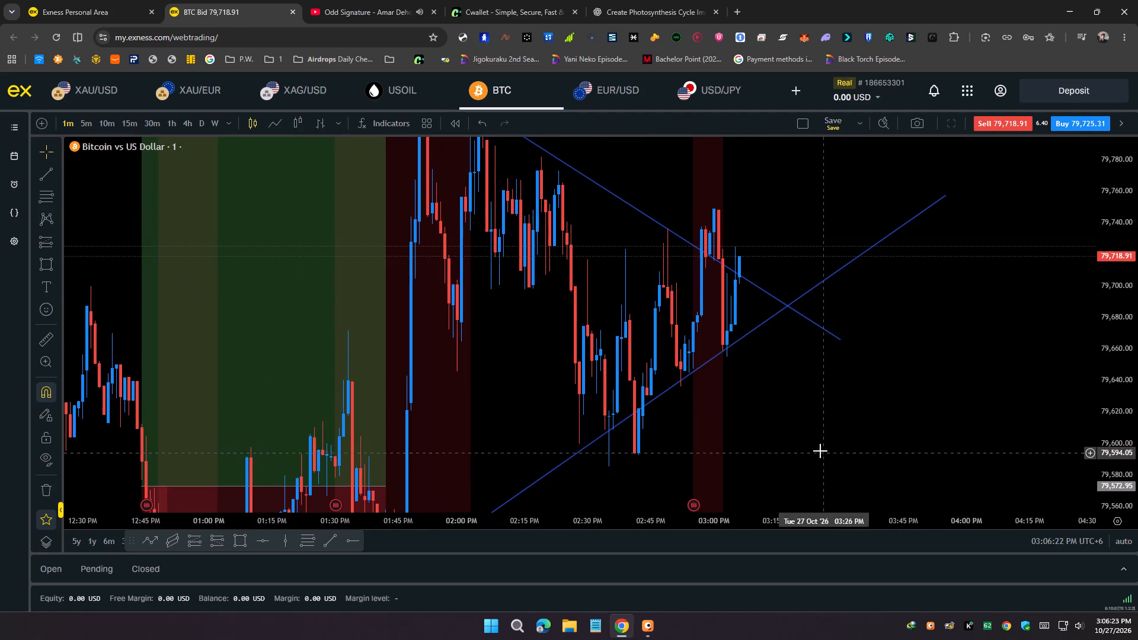
left_click_drag(677, 303, 633, 401)
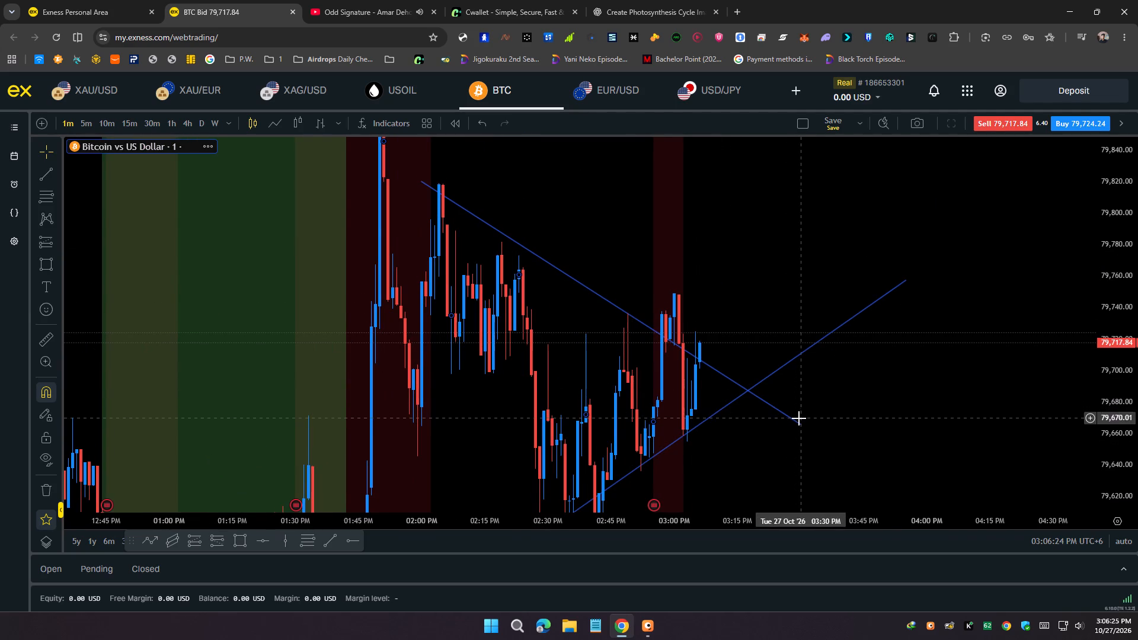
left_click_drag(803, 424, 939, 434)
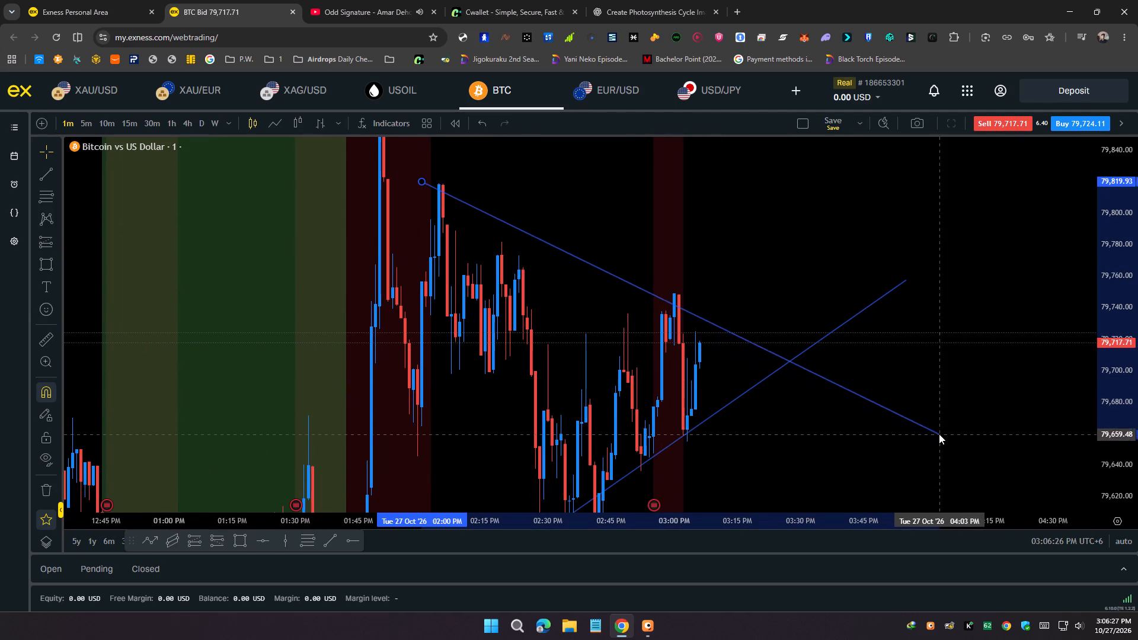
left_click_drag(939, 434, 945, 417)
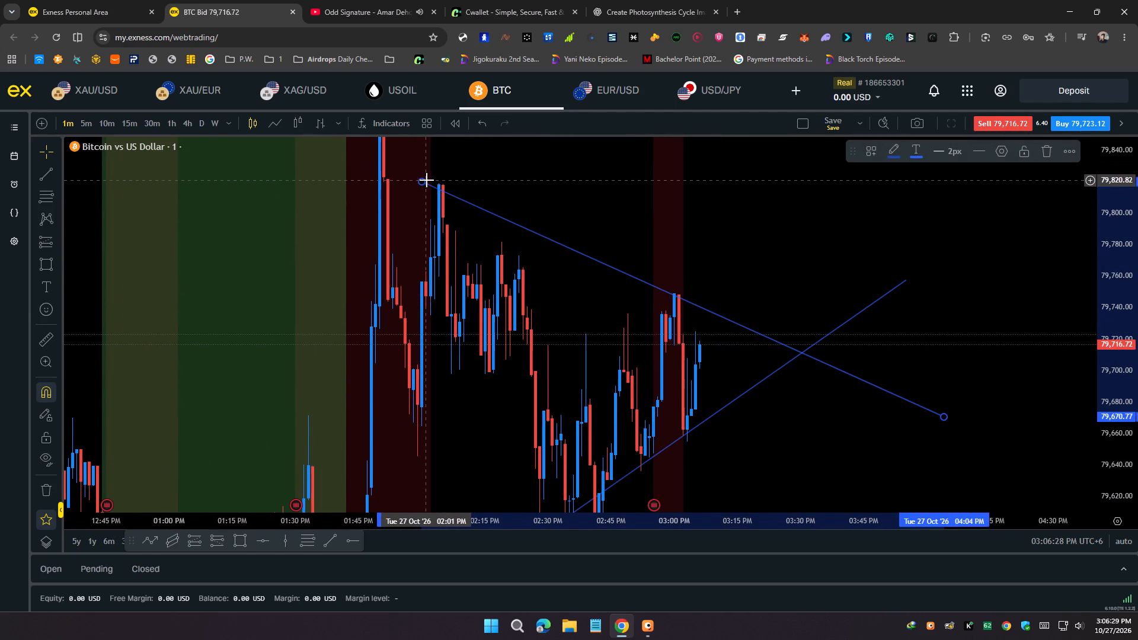
left_click_drag(426, 180, 437, 229)
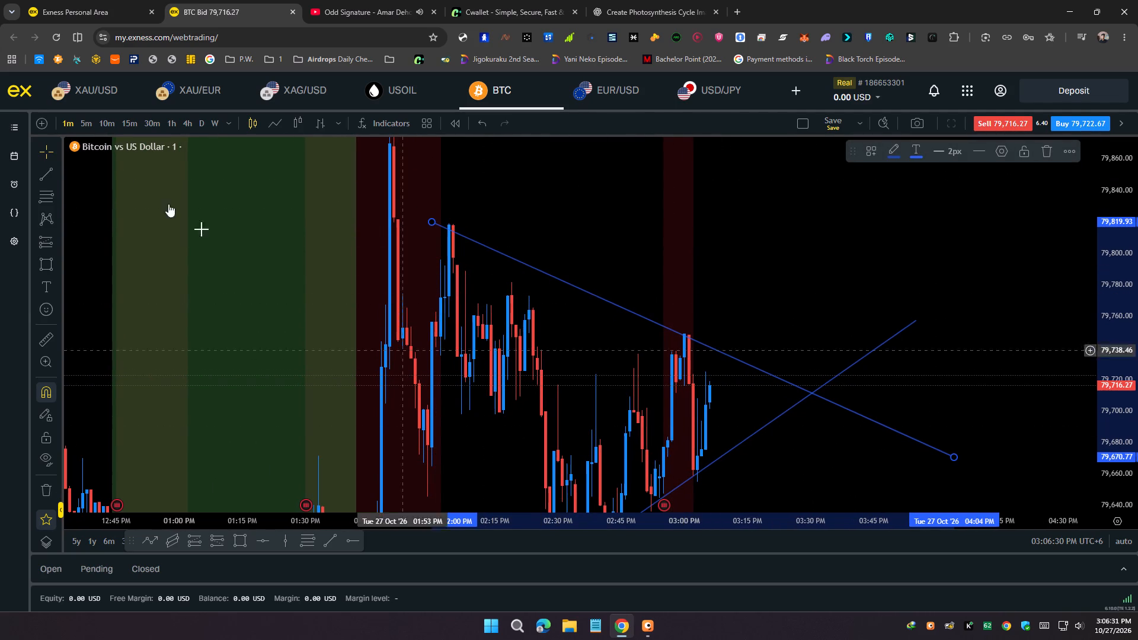
left_click_drag(560, 407, 832, 288)
scroll(785, 280, "up", 5)
left_click_drag(632, 308, 642, 321)
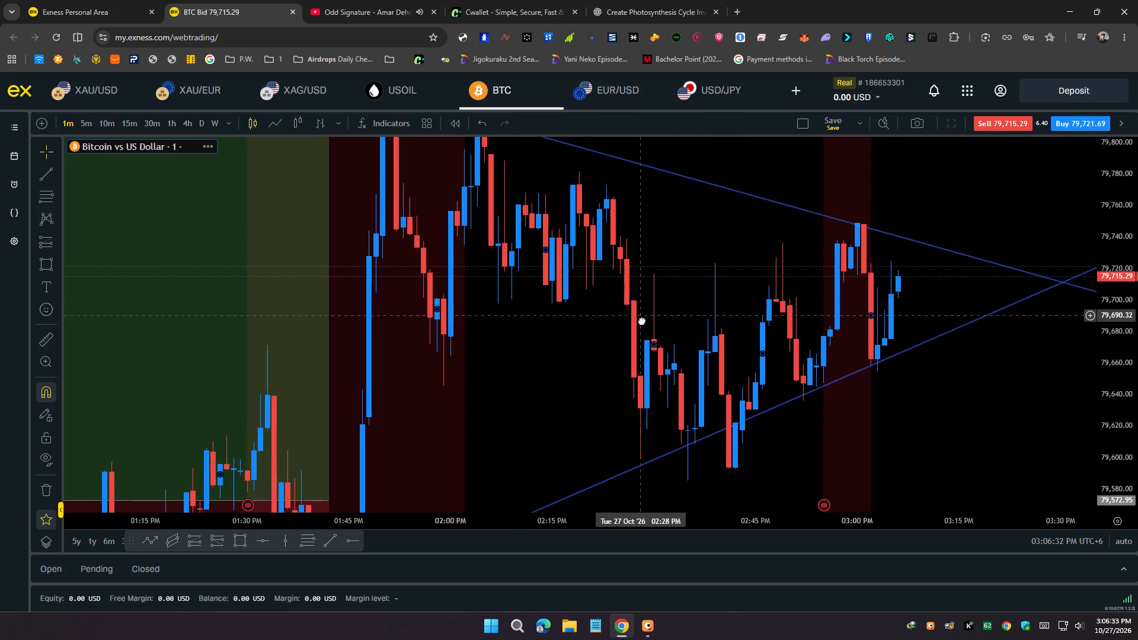
left_click_drag(642, 321, 612, 366)
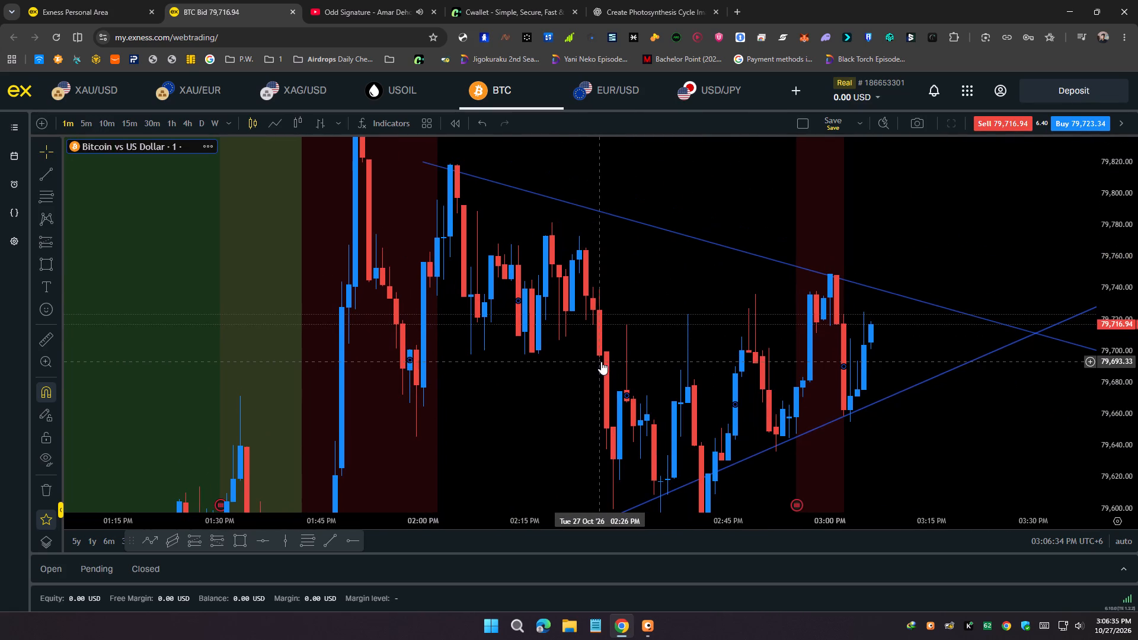